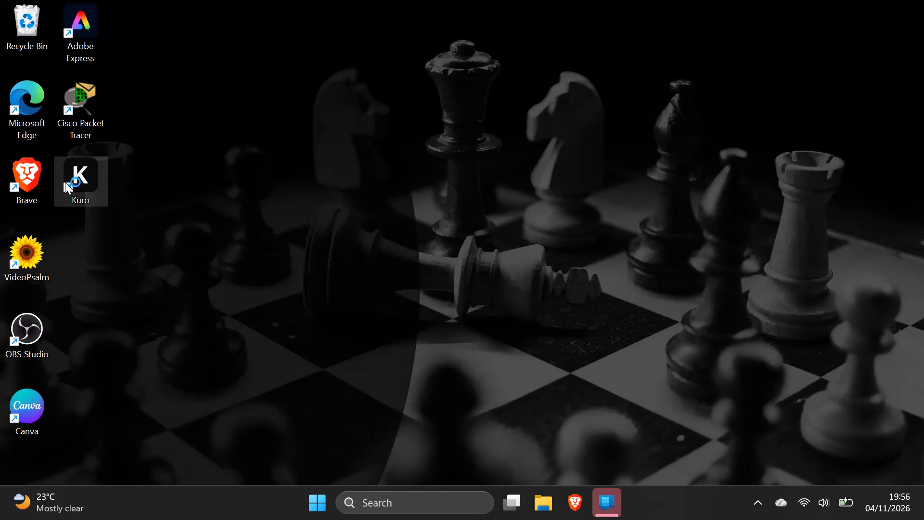
Launch the Kuro application from its desktop shortcut.
double_click(69, 186)
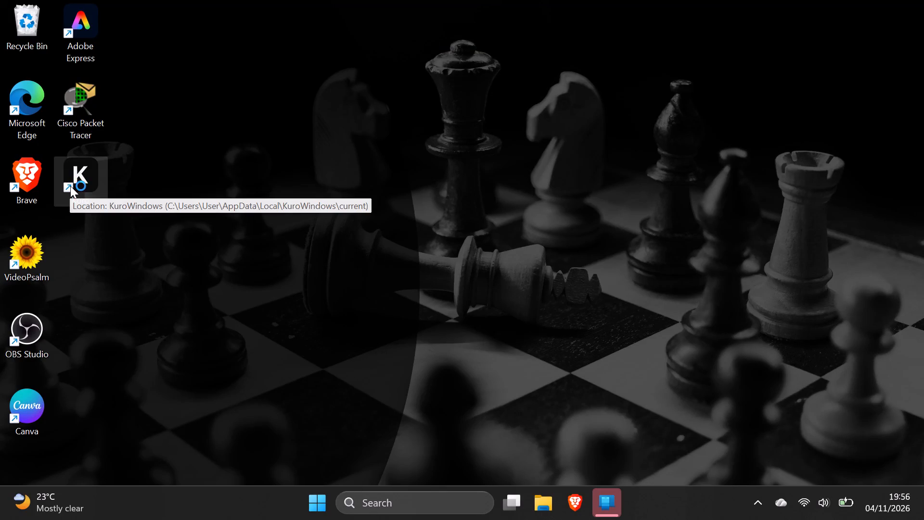
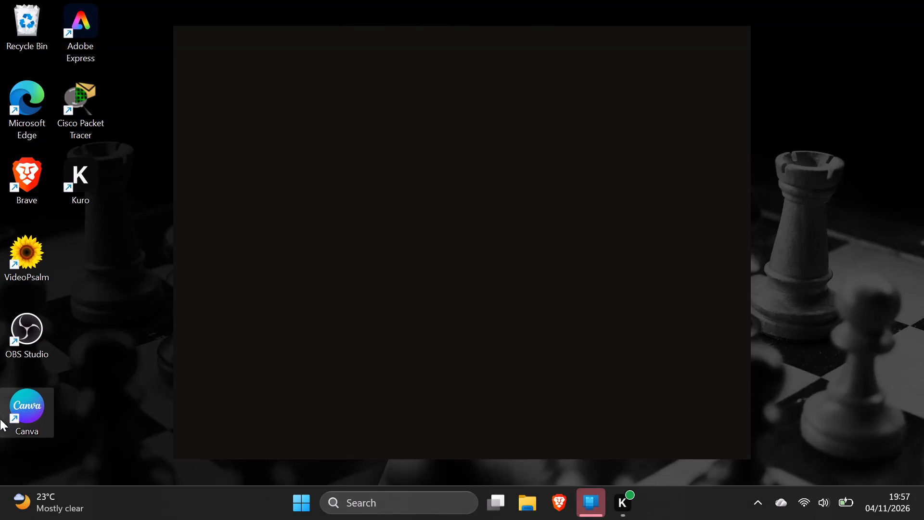
Launch Canva from its desktop shortcut.
double_click(49, 406)
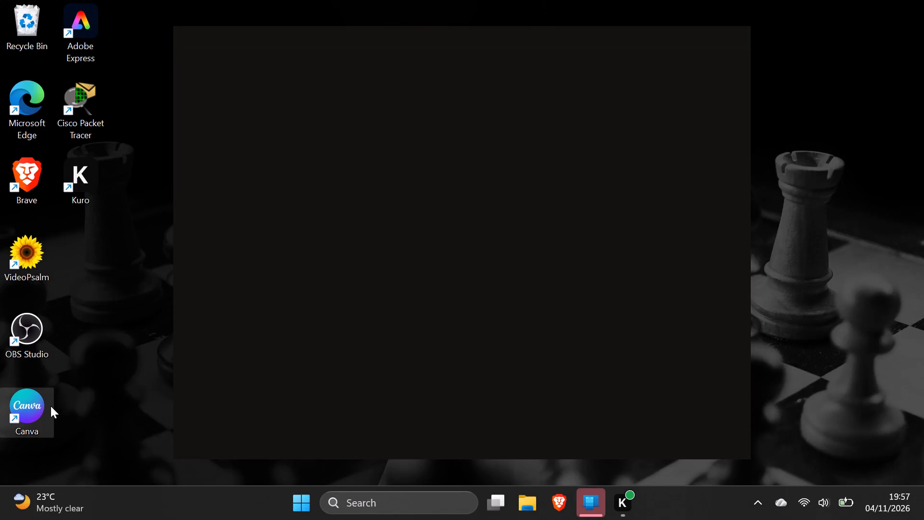
double_click(51, 406)
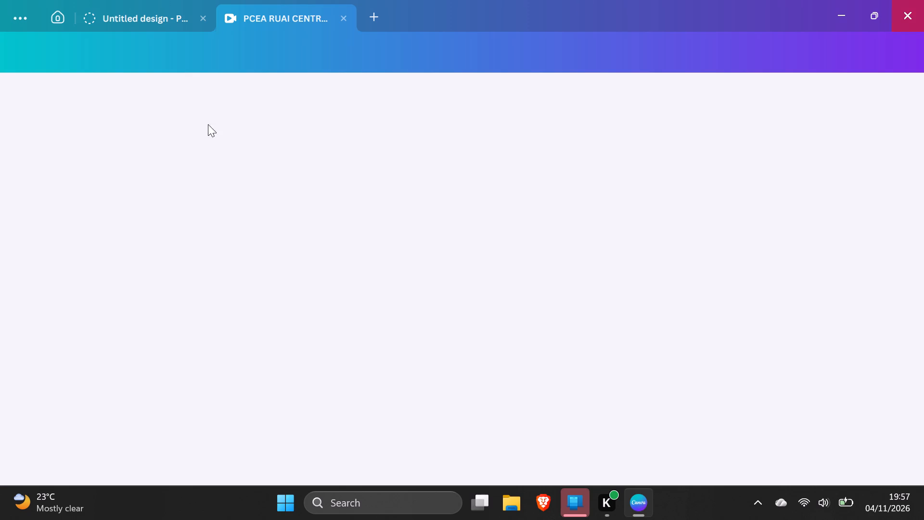
Close the restored PCEA RUAI design tab and open the Canva home page, dismissing the Canva Business trial offer.
left_click(346, 23)
left_click(346, 19)
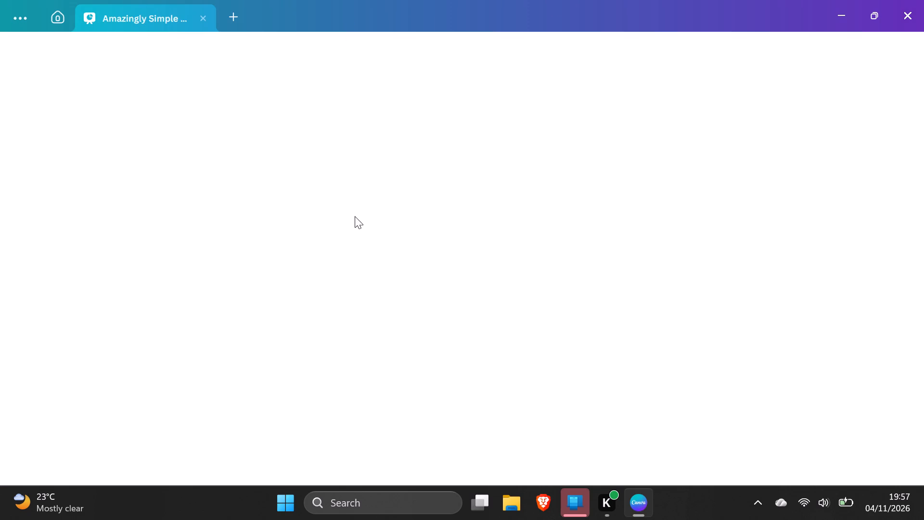
left_click(65, 20)
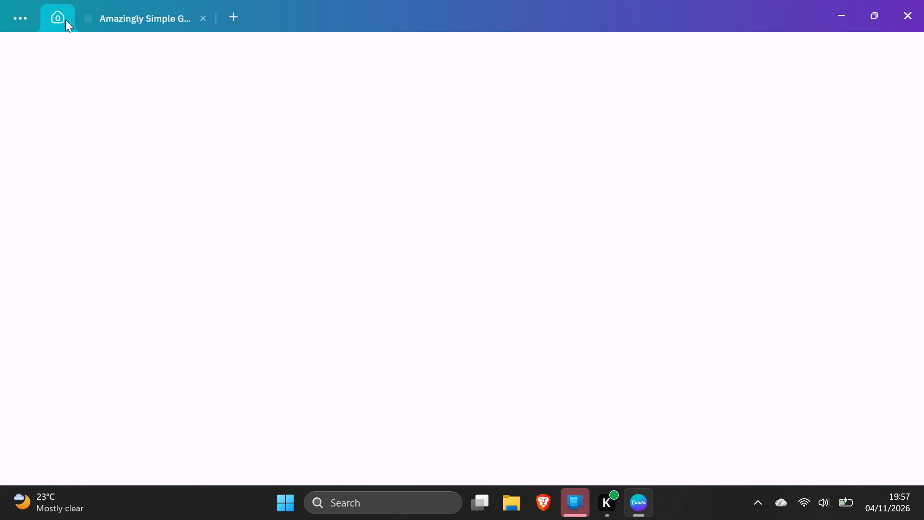
left_click(205, 27)
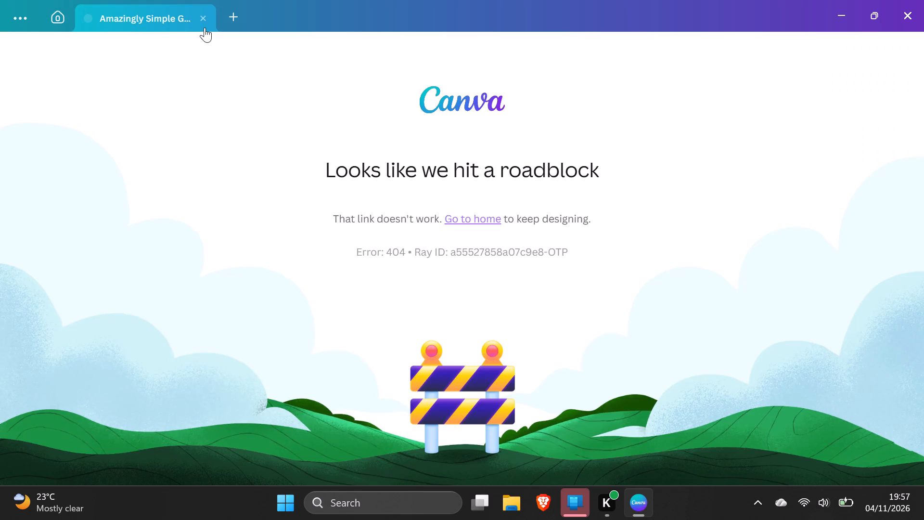
left_click(66, 9)
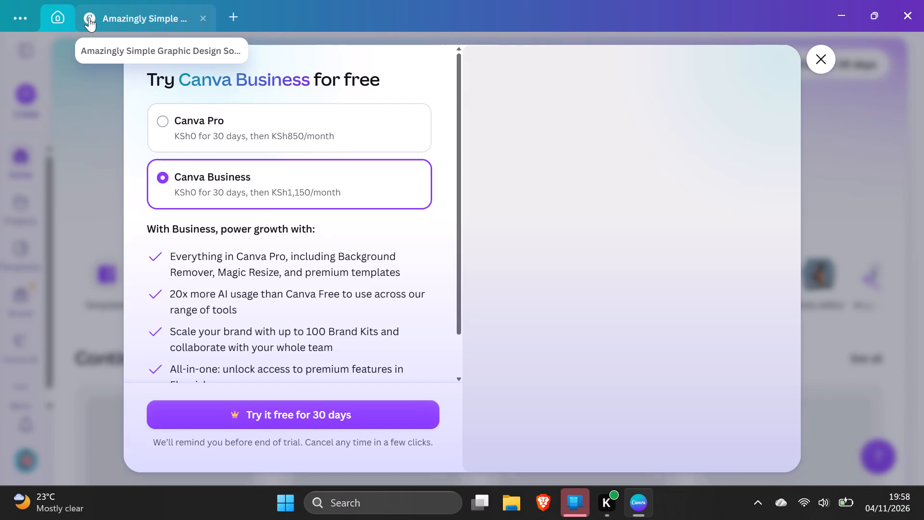
left_click(822, 69)
Open the "Discover the Game of Chess" poster, the first design under Continue designing.
scroll(275, 331, "down", 1)
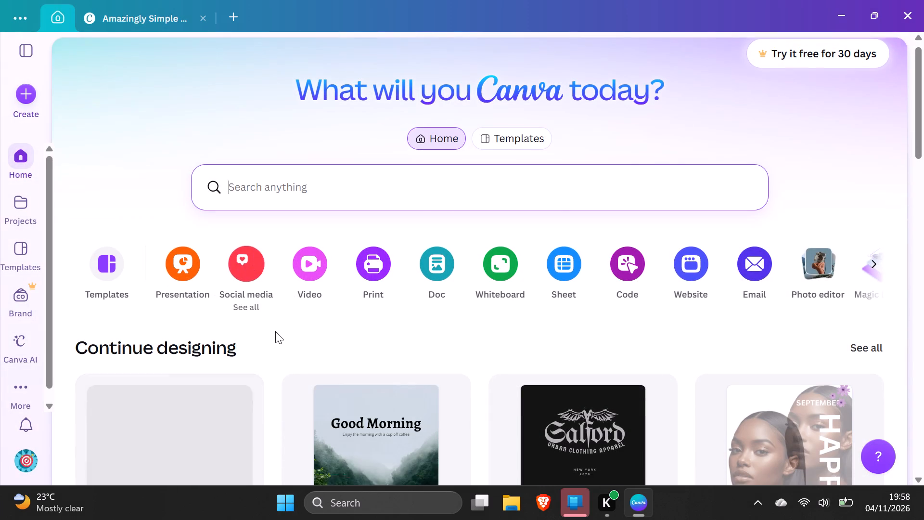
scroll(275, 331, "down", 1)
left_click(96, 353)
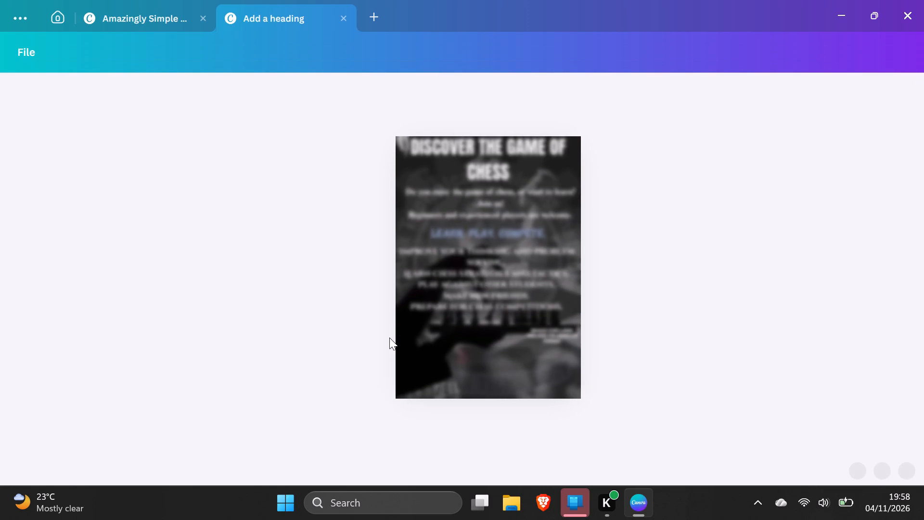
Move the image of the hand over the chessboard down so the board sits along the poster's bottom edge.
left_click_drag(486, 360, 476, 312)
left_click(893, 300)
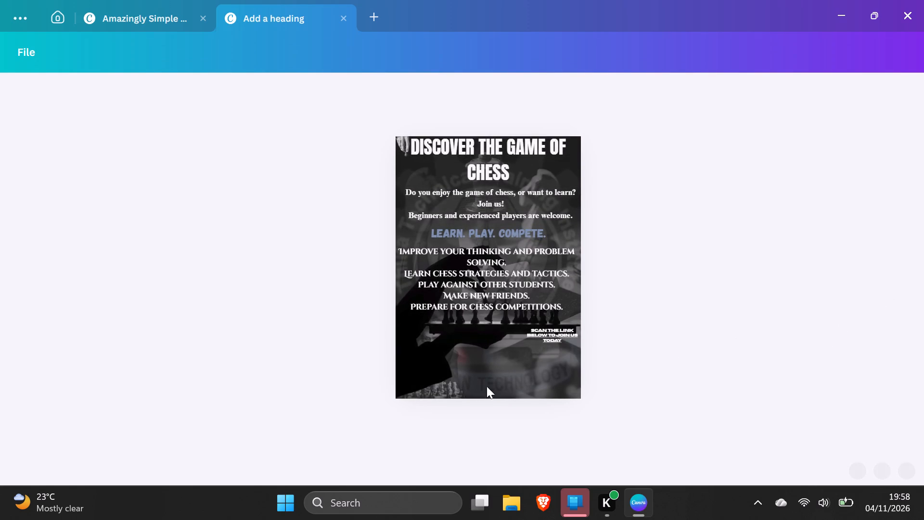
left_click_drag(475, 350, 485, 369)
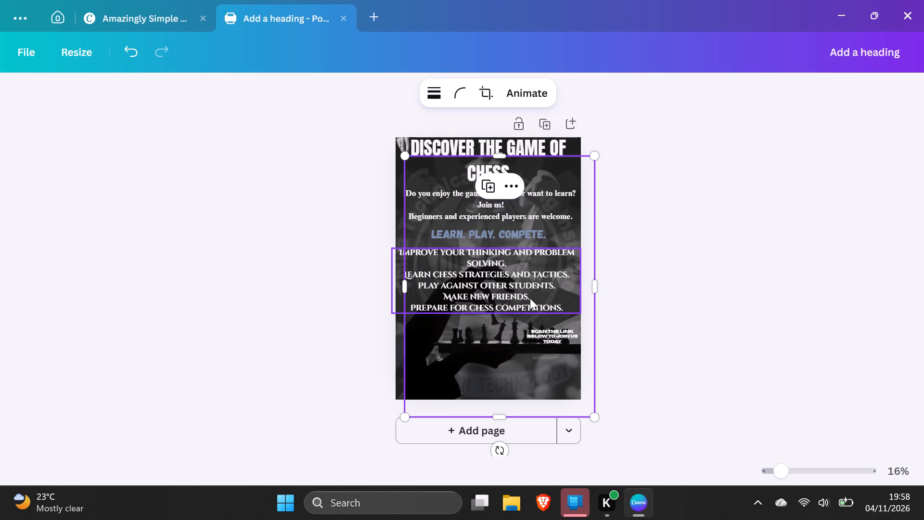
left_click(702, 314)
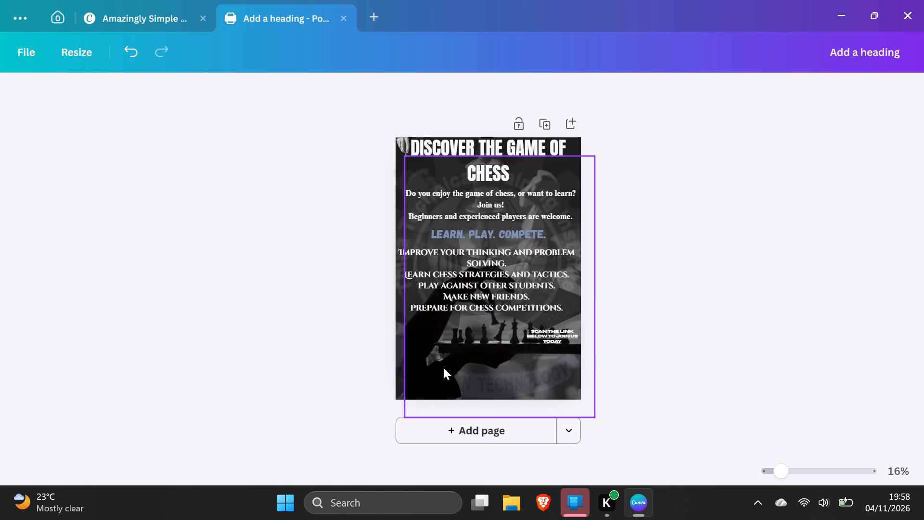
left_click_drag(452, 365, 457, 376)
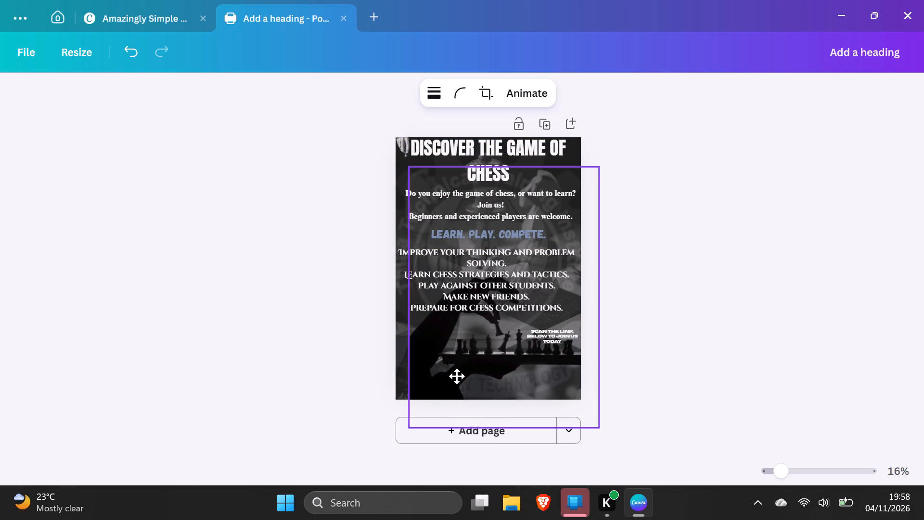
left_click_drag(457, 376, 453, 376)
left_click(286, 183)
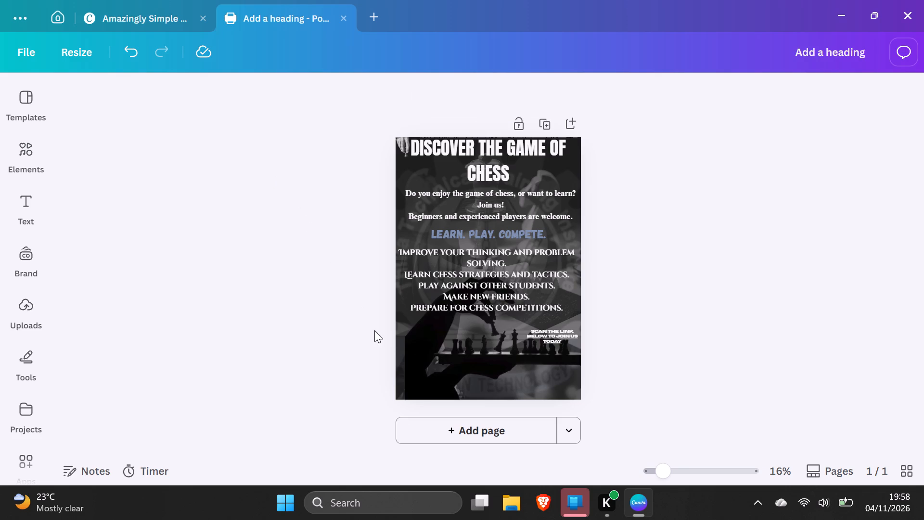
left_click_drag(491, 364, 487, 373)
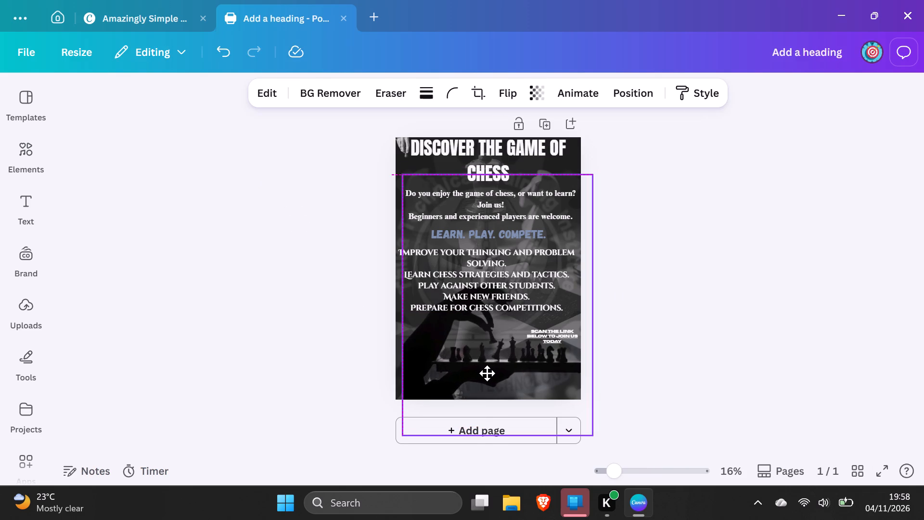
left_click_drag(487, 373, 484, 385)
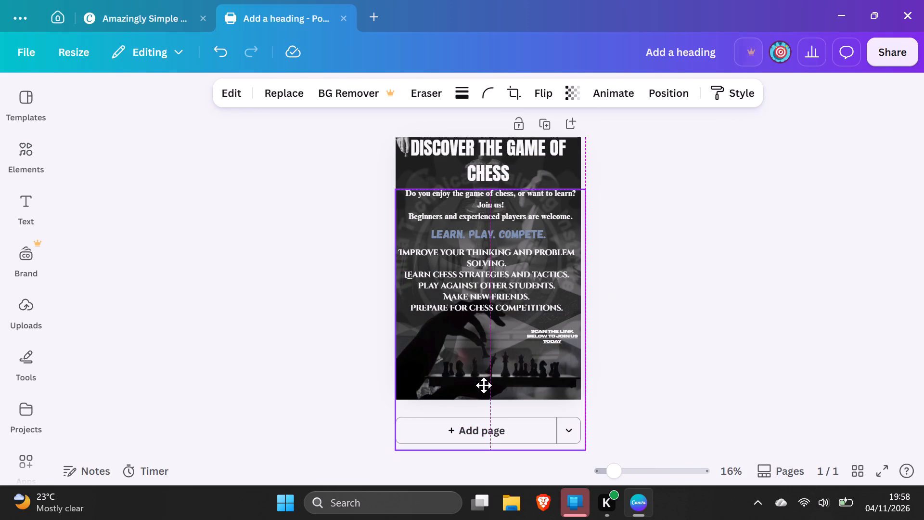
left_click_drag(484, 385, 475, 388)
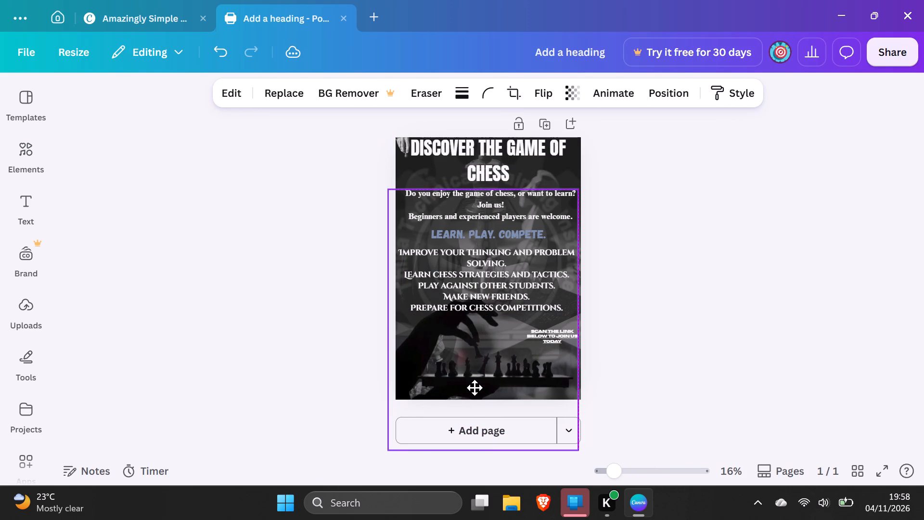
left_click_drag(475, 388, 475, 392)
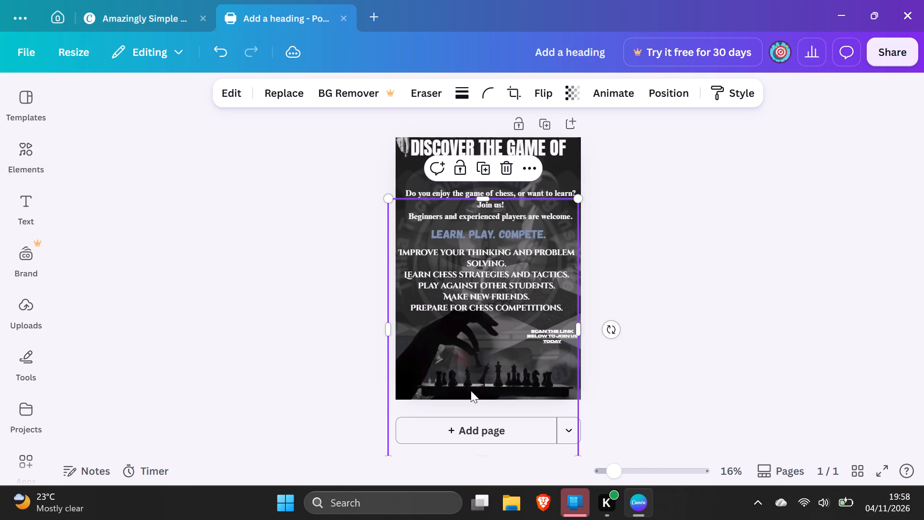
left_click(214, 374)
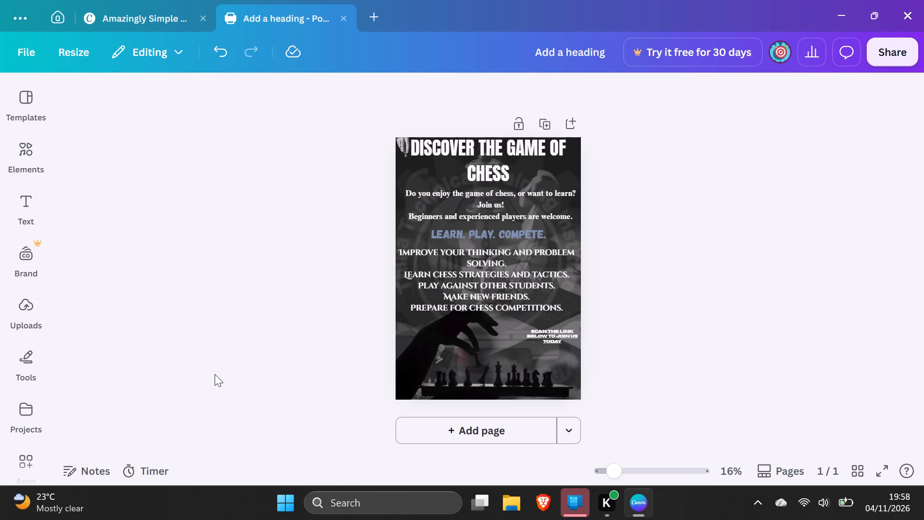
Add a blank second page to the design.
left_click(484, 440)
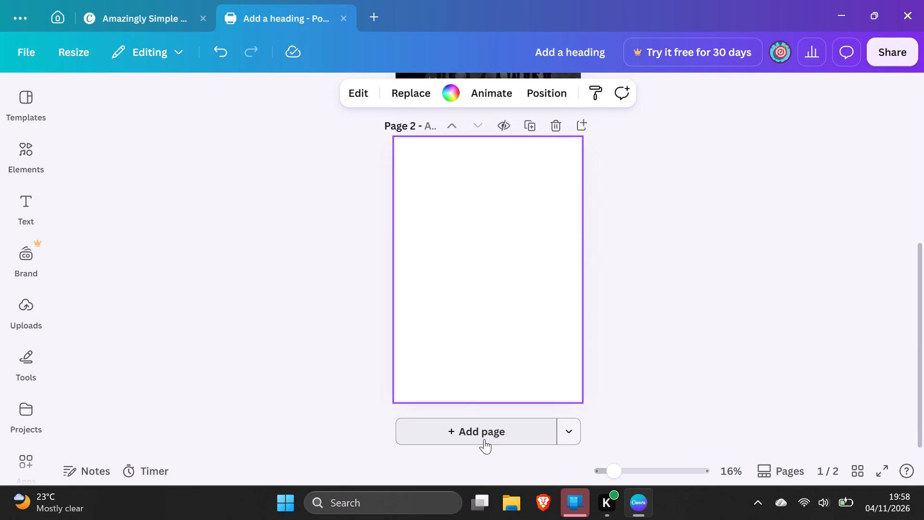
Move the "Scan the link below to join us today" text from the poster onto page 2.
scroll(269, 313, "up", 2)
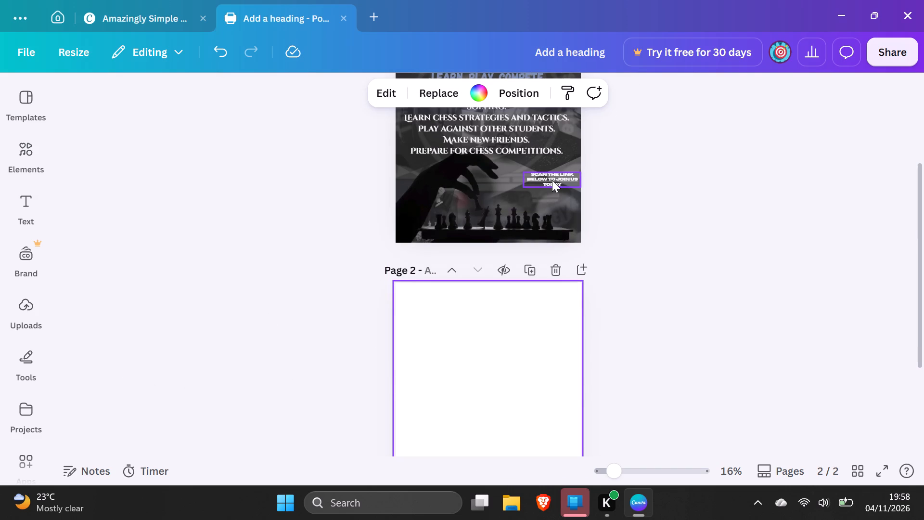
left_click_drag(552, 180, 534, 429)
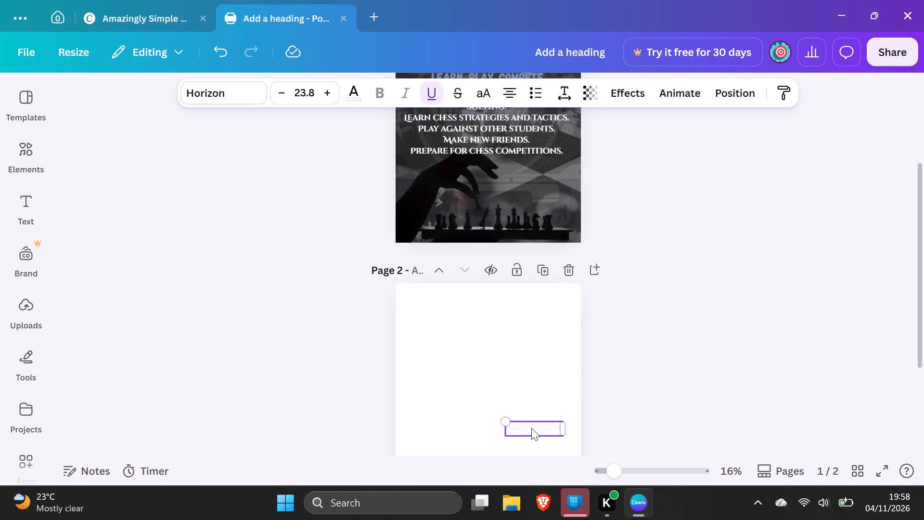
left_click(688, 391)
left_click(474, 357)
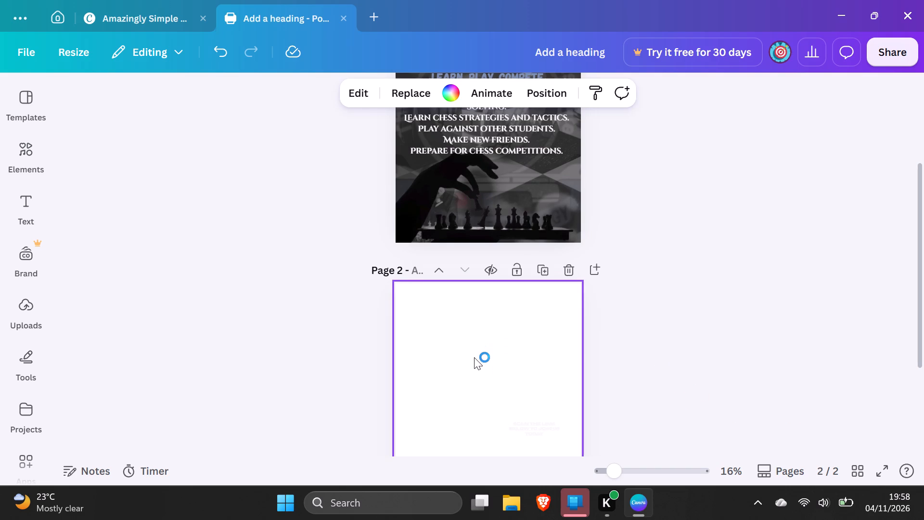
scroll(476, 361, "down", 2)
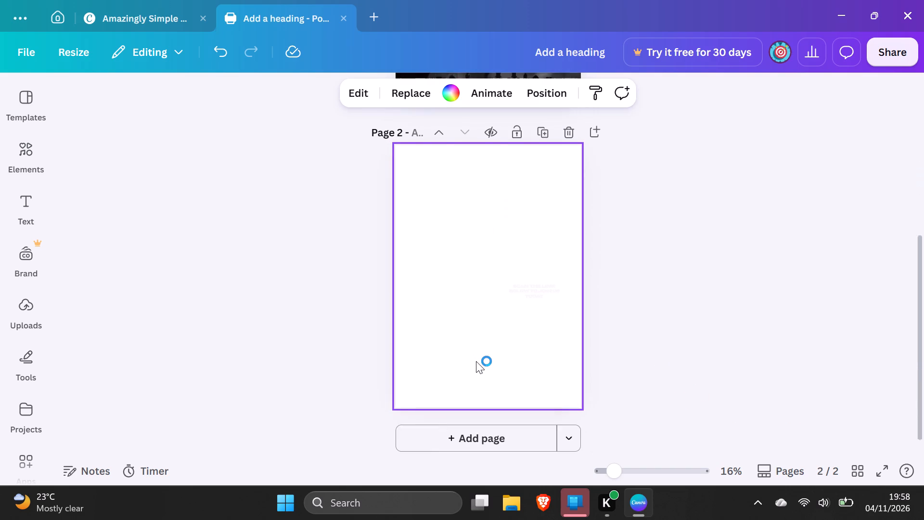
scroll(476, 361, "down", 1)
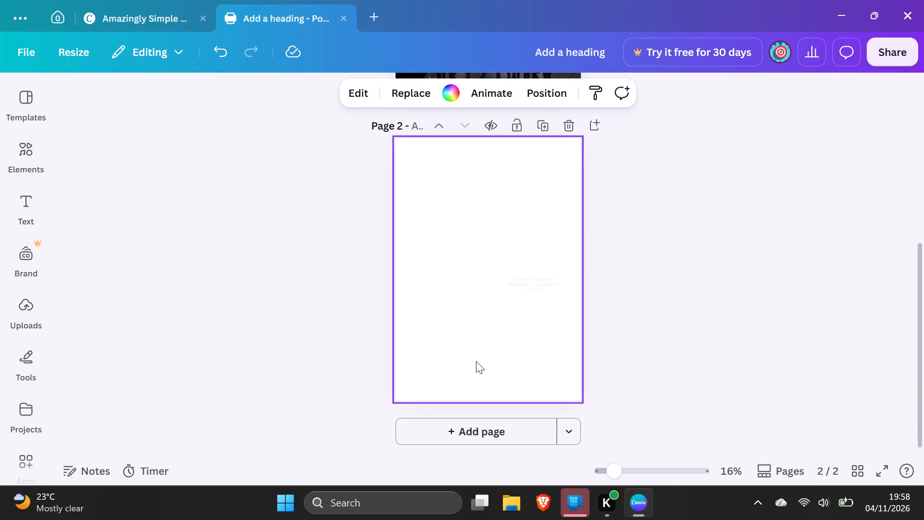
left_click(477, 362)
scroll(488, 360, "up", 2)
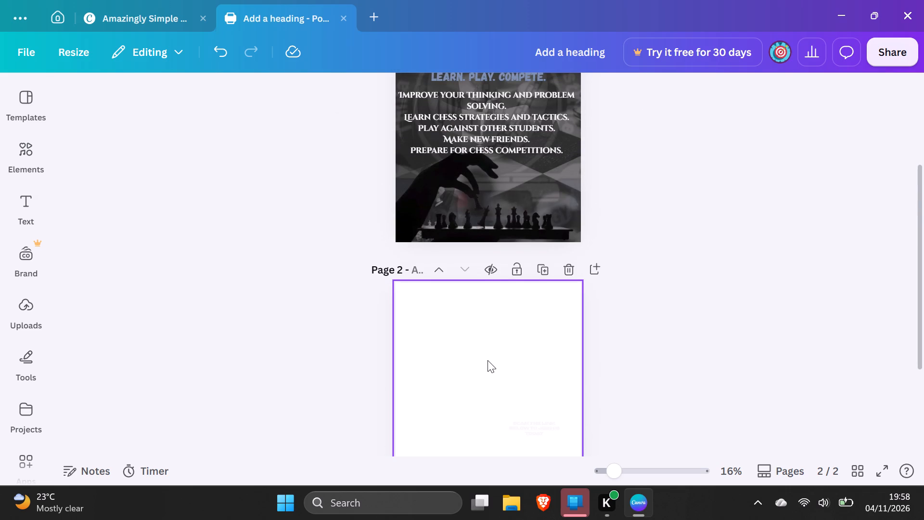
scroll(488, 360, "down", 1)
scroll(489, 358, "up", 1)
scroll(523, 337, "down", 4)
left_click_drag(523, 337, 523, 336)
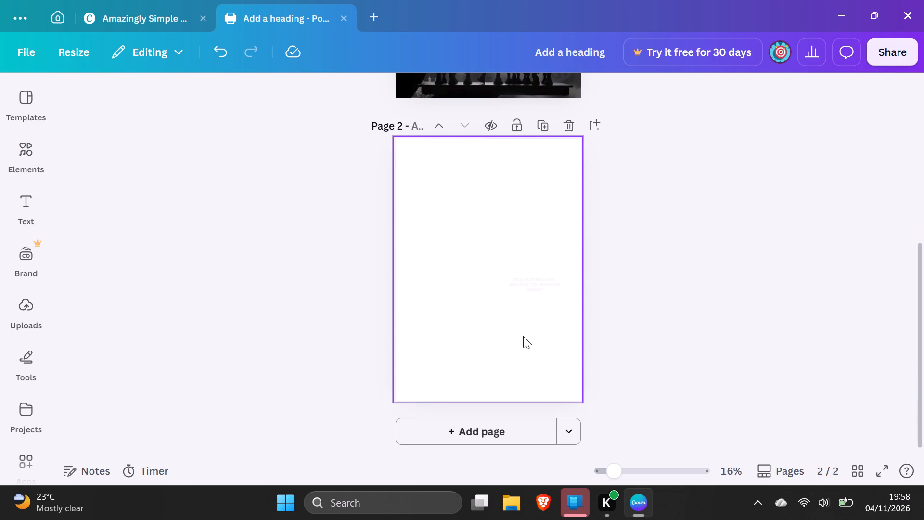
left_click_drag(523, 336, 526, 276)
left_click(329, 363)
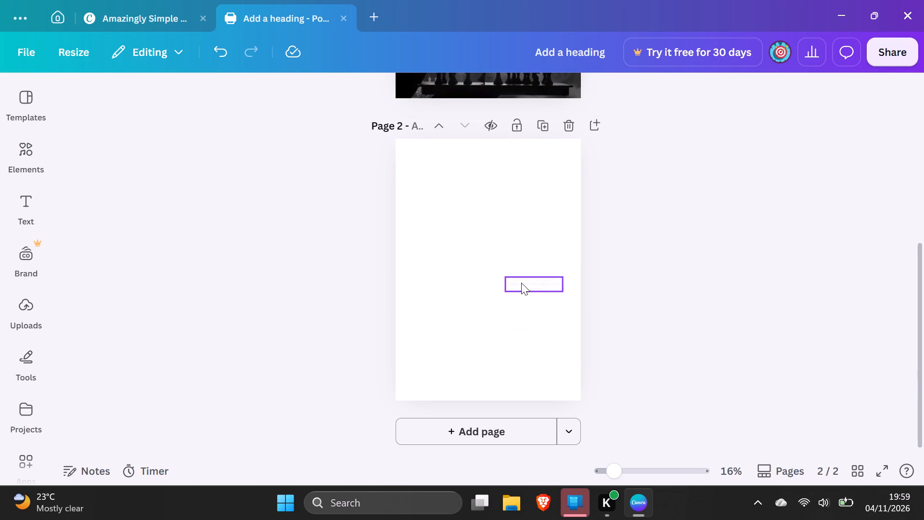
Move the scan-the-link text higher on page 2, against the page's right edge, and duplicate it.
left_click_drag(521, 283, 543, 119)
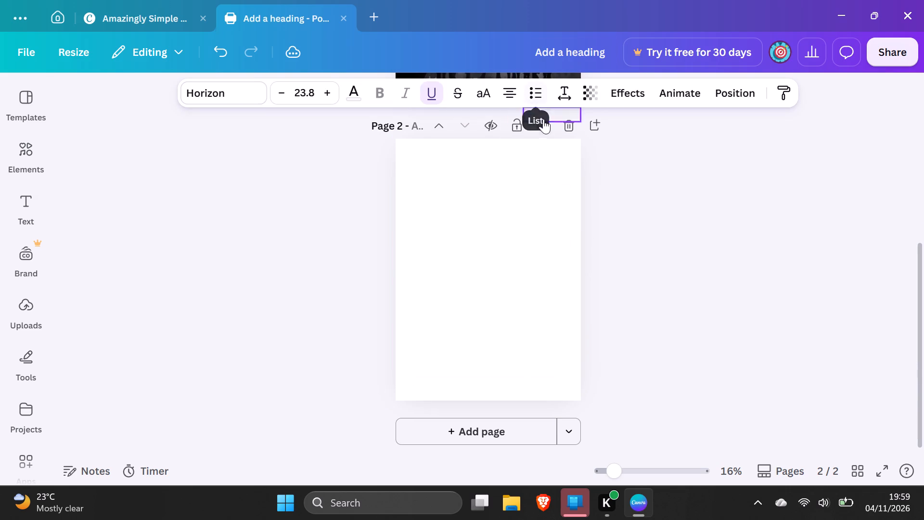
left_click_drag(543, 119, 542, 238)
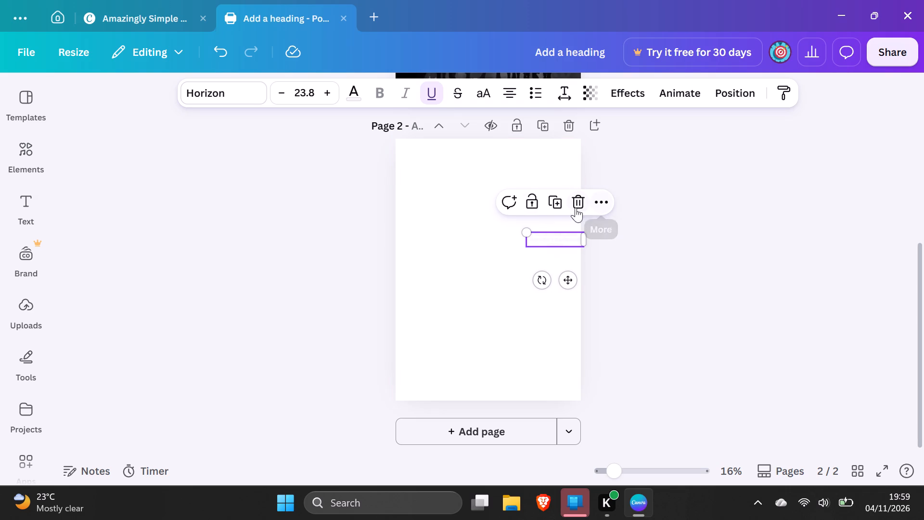
left_click(557, 208)
Move the duplicated scan-the-link text back onto page 1, below the benefits list near the poster's right edge.
left_click_drag(551, 241, 551, 240)
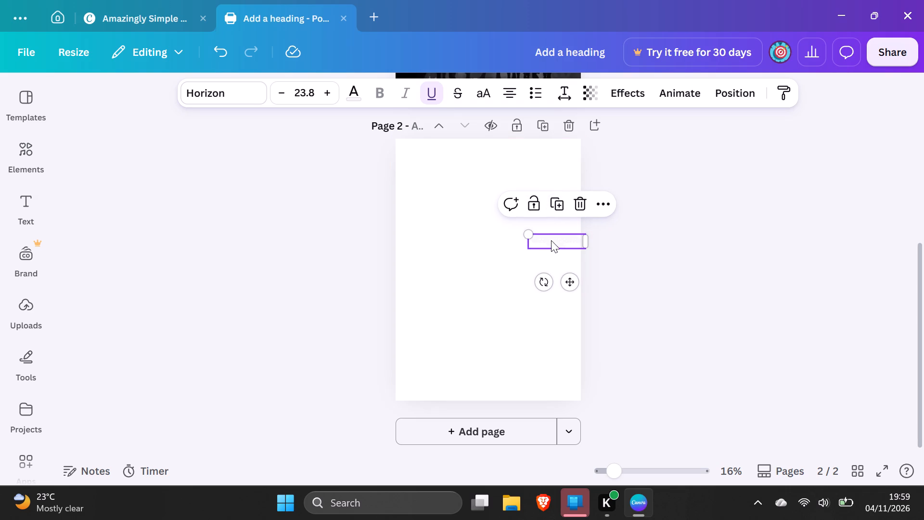
left_click_drag(551, 240, 534, 195)
scroll(497, 285, "up", 3)
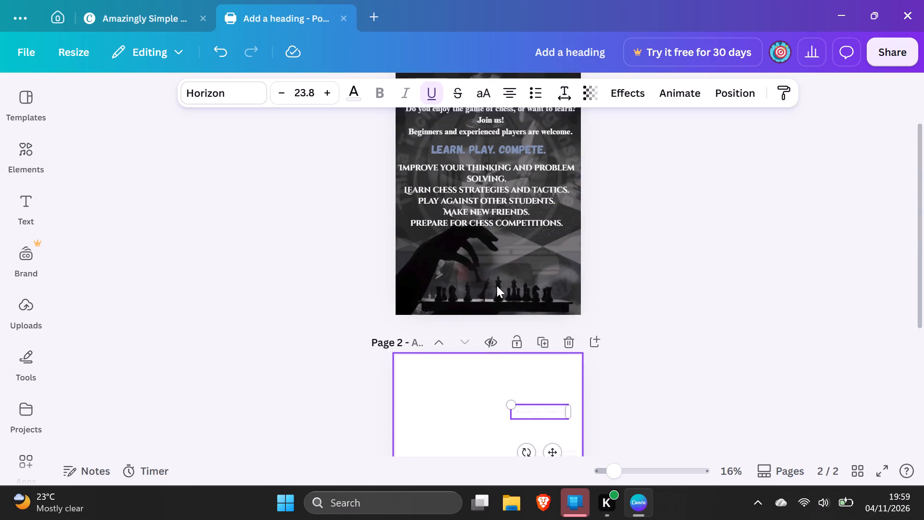
left_click_drag(548, 413, 540, 302)
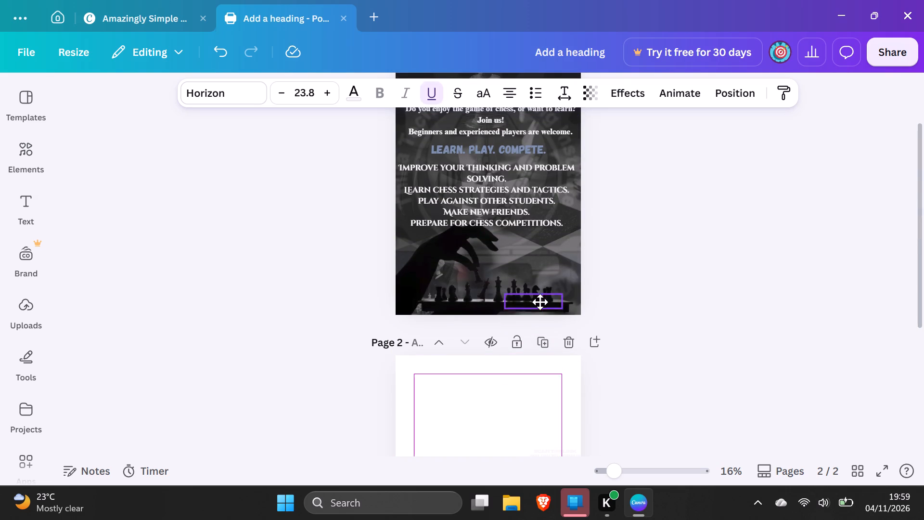
left_click_drag(540, 302, 556, 259)
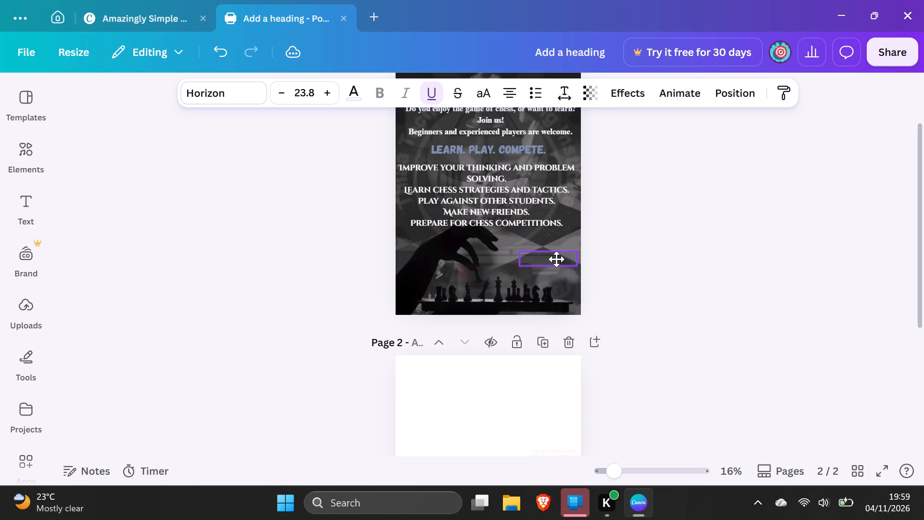
left_click_drag(556, 259, 557, 254)
left_click(280, 335)
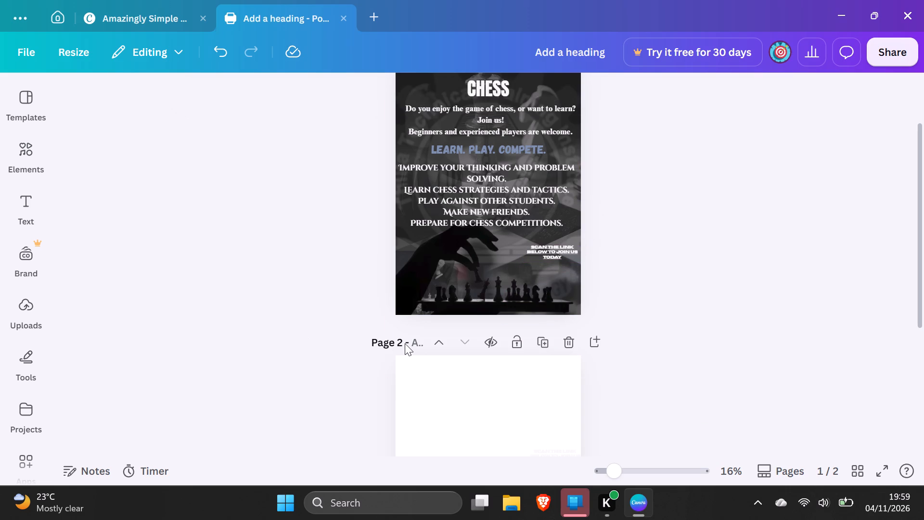
Select the blank background of page 2 and display the uploaded images.
scroll(405, 343, "down", 4)
left_click(450, 312)
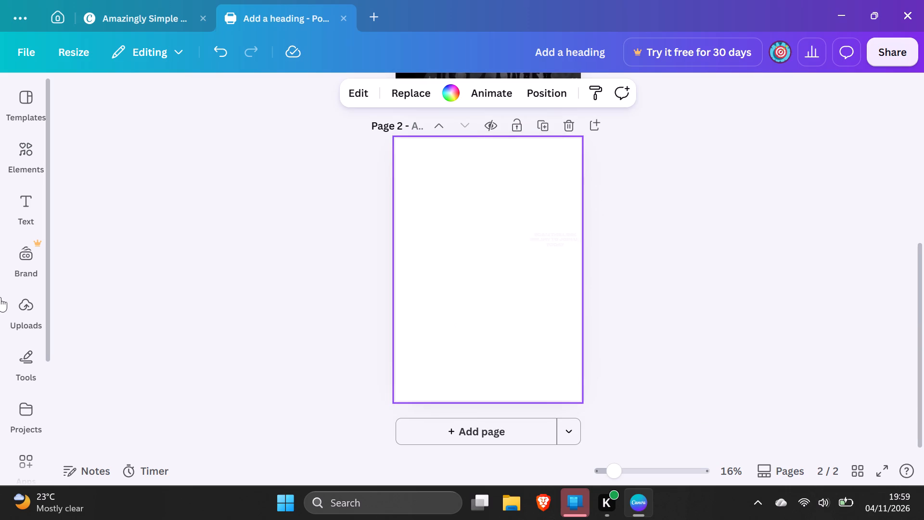
left_click(38, 305)
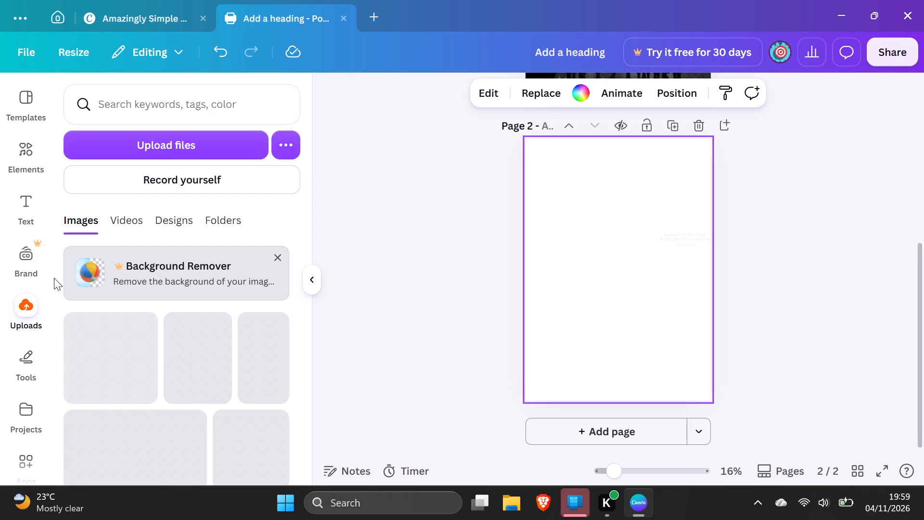
Start a file upload and browse the Saved Pictures folder for an image to add.
left_click(176, 140)
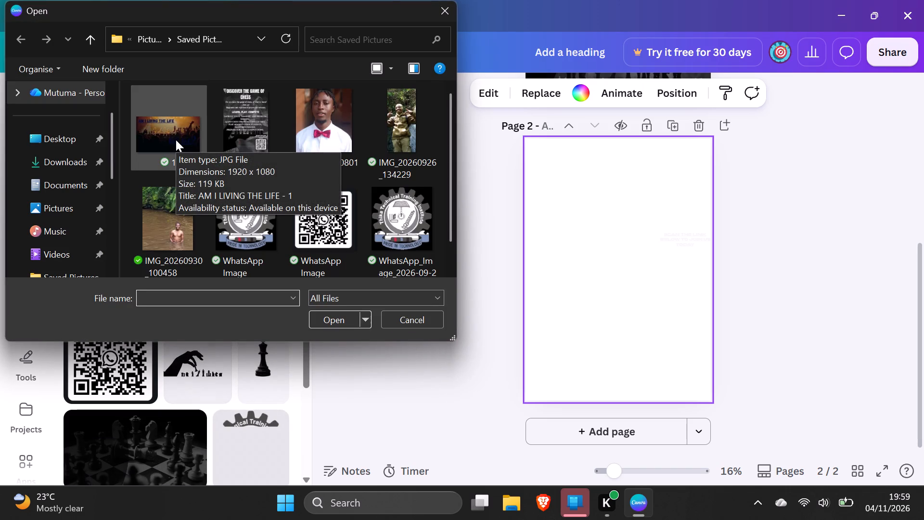
scroll(257, 131, "down", 1)
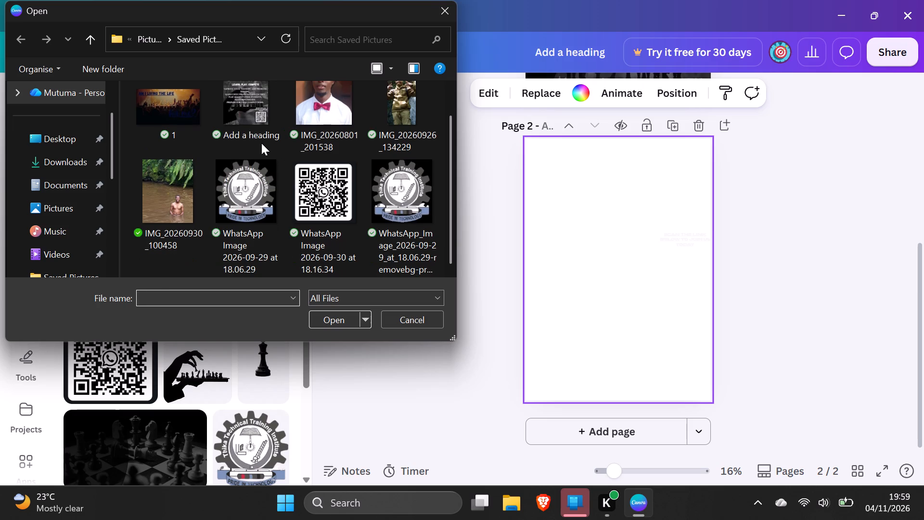
scroll(261, 143, "down", 2)
scroll(261, 143, "up", 3)
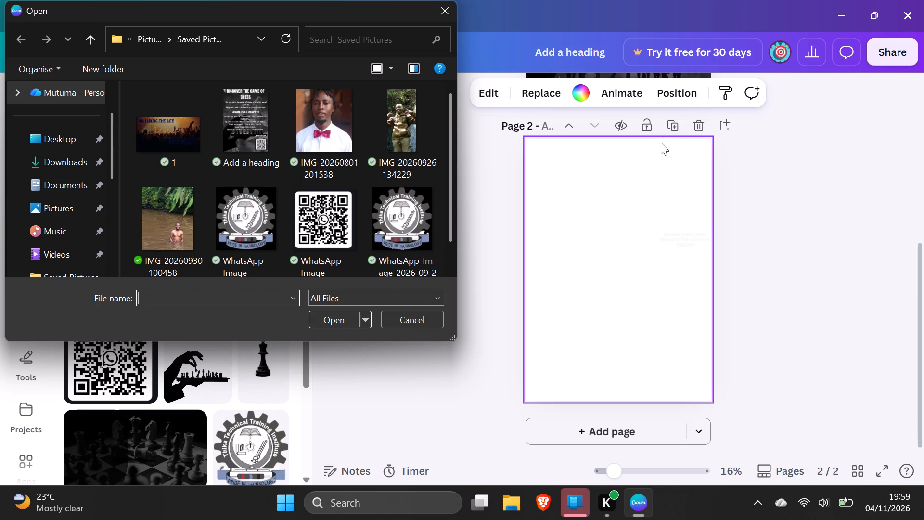
left_click(471, 406)
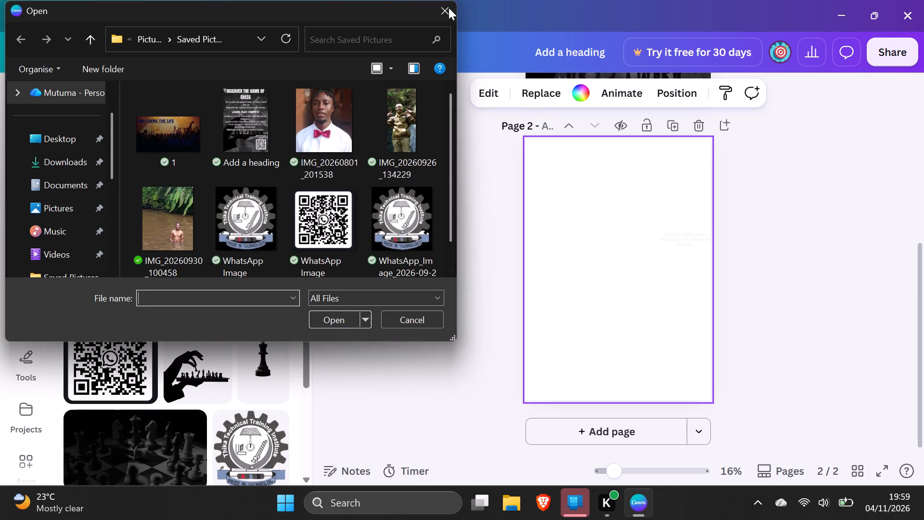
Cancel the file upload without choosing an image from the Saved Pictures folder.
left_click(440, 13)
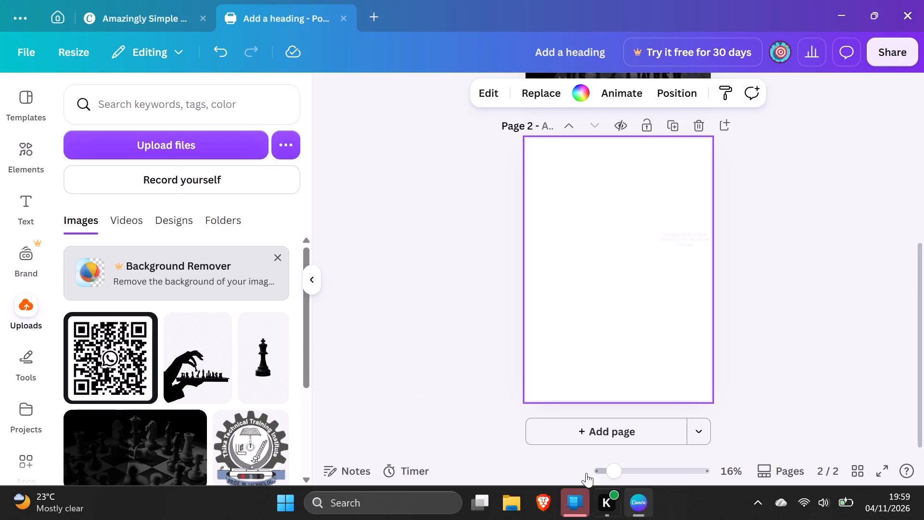
Leave the poster design and bring up the Windows pinned apps to open another app.
left_click(302, 516)
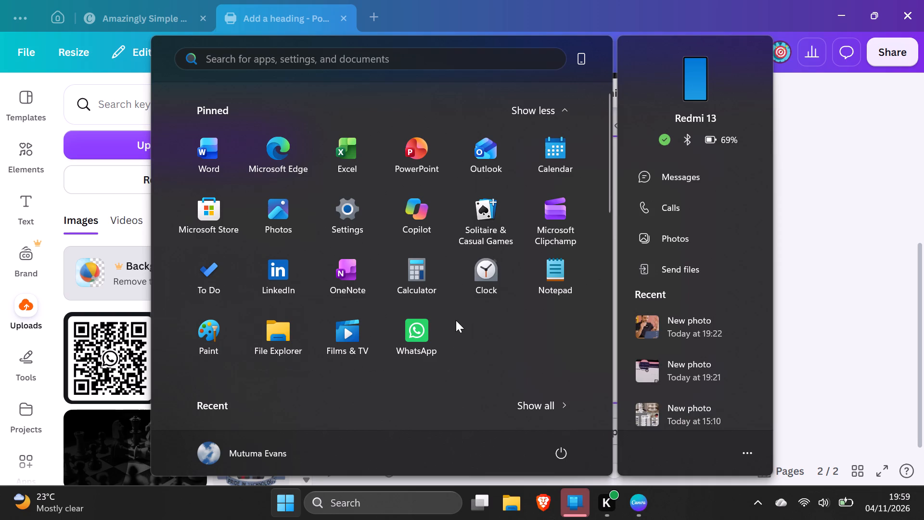
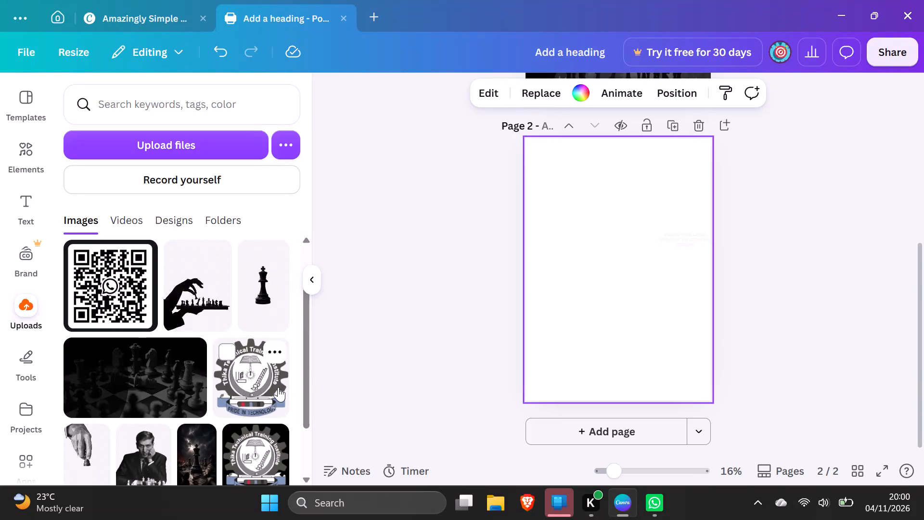
Look through the remaining uploaded images for a picture to add to the poster.
scroll(278, 387, "down", 1)
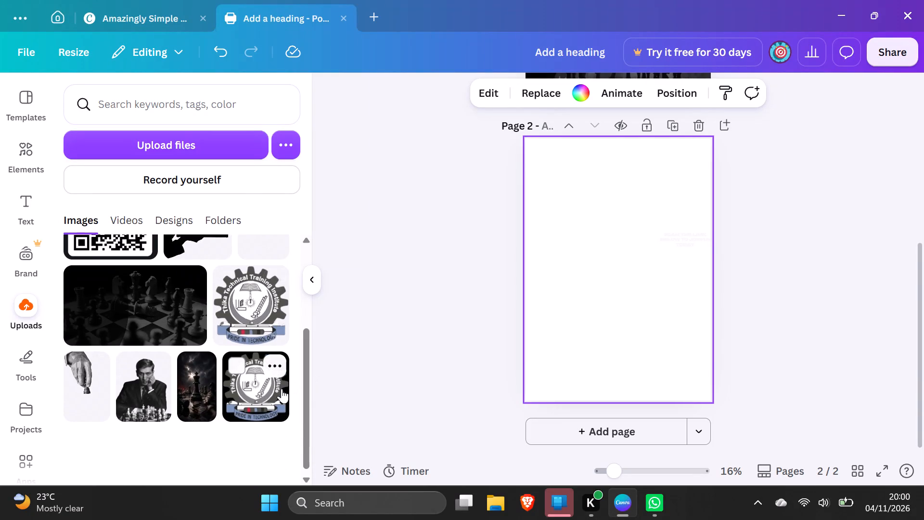
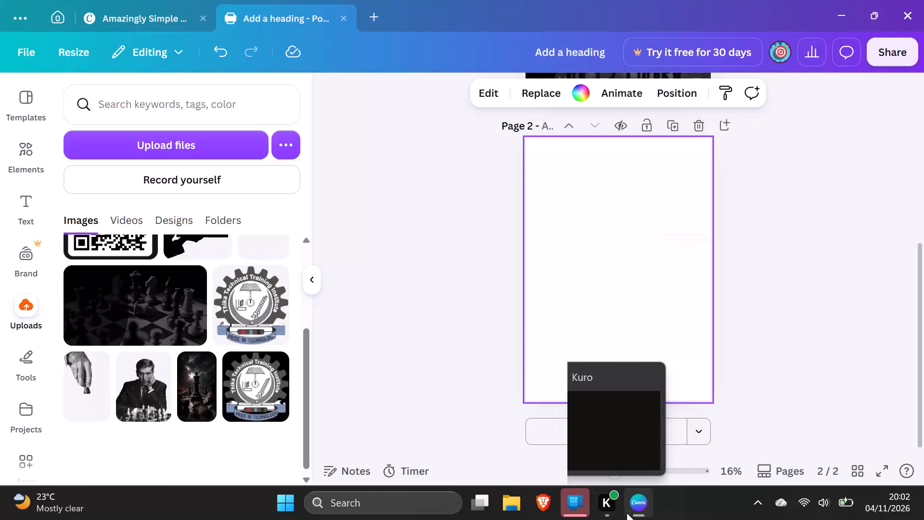
Upload the Thika TTI chess team logo, the WhatsApp image dated 2026-11-04 at 20.00.28, from the Saved Pictures folder.
left_click(192, 149)
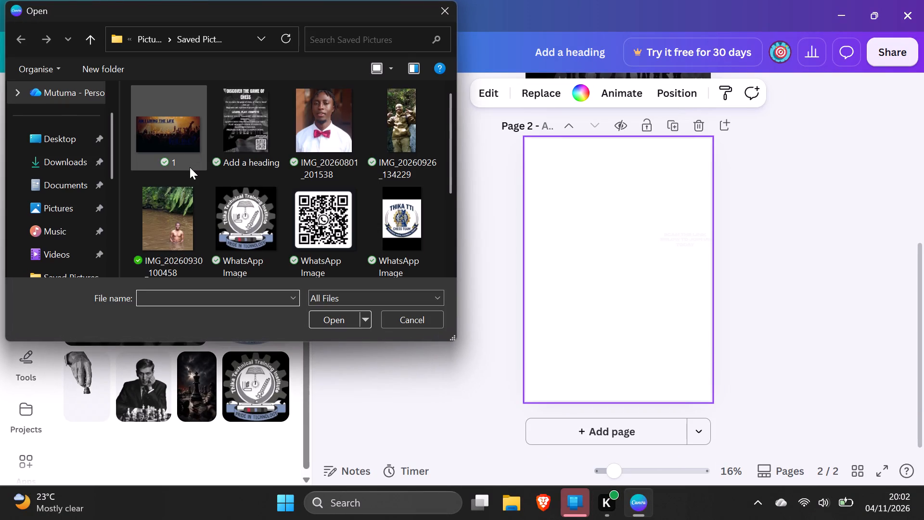
scroll(190, 167, "down", 1)
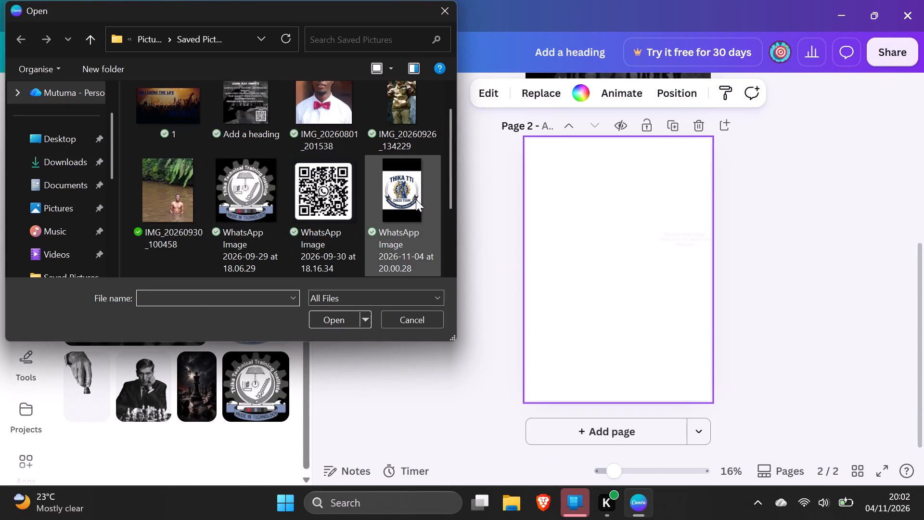
left_click(416, 199)
left_click(339, 319)
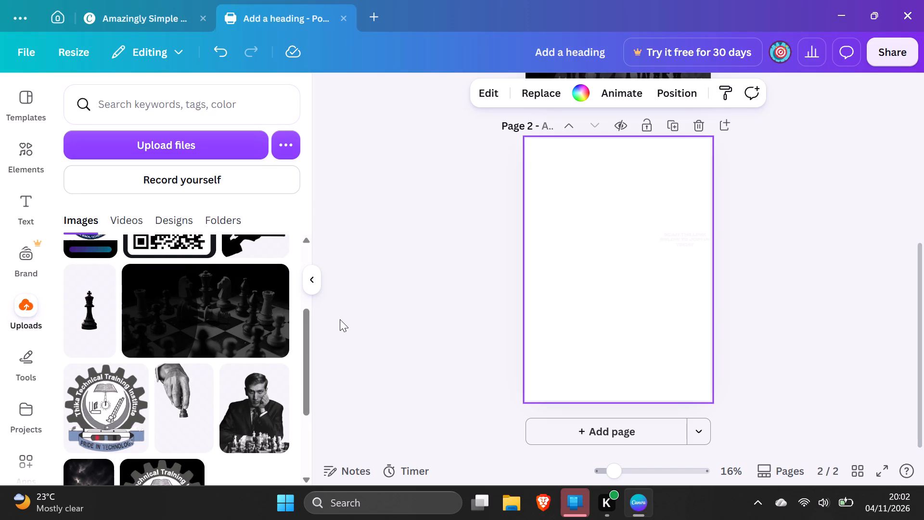
Add the uploaded Thika TTI chess team logo to the blank page 2.
scroll(340, 319, "up", 1)
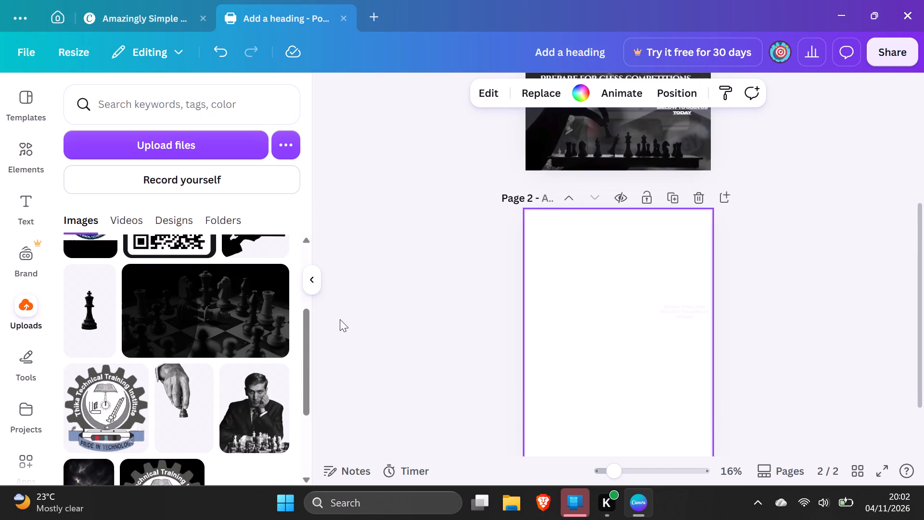
scroll(340, 319, "up", 1)
scroll(340, 319, "down", 2)
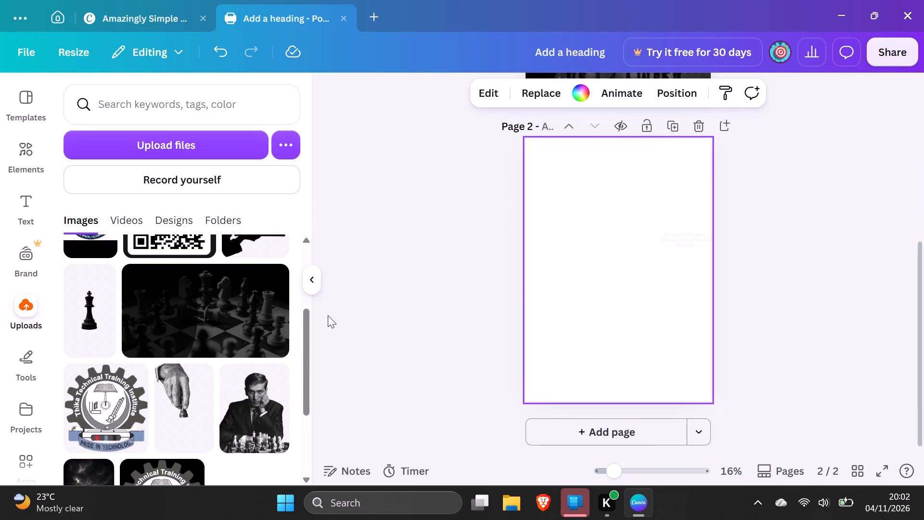
left_click(94, 250)
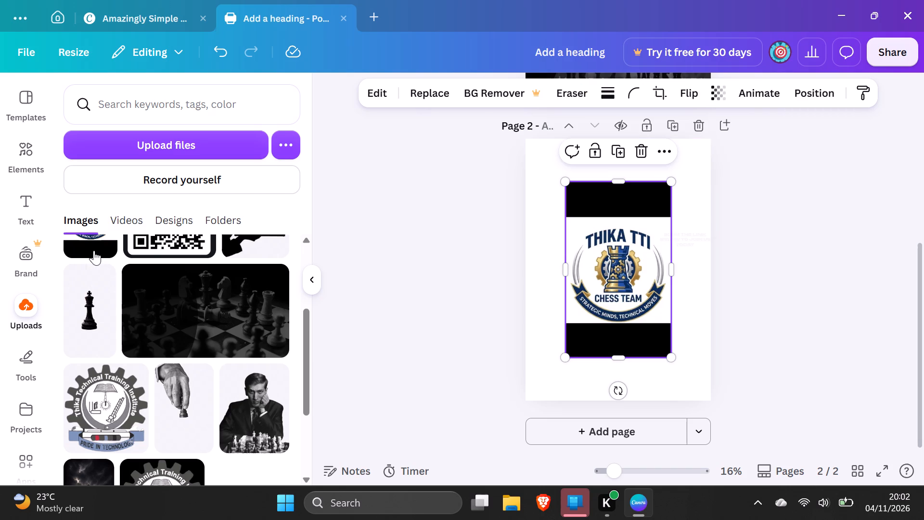
Open the additional options for the chess team logo on page 2.
left_click(655, 152)
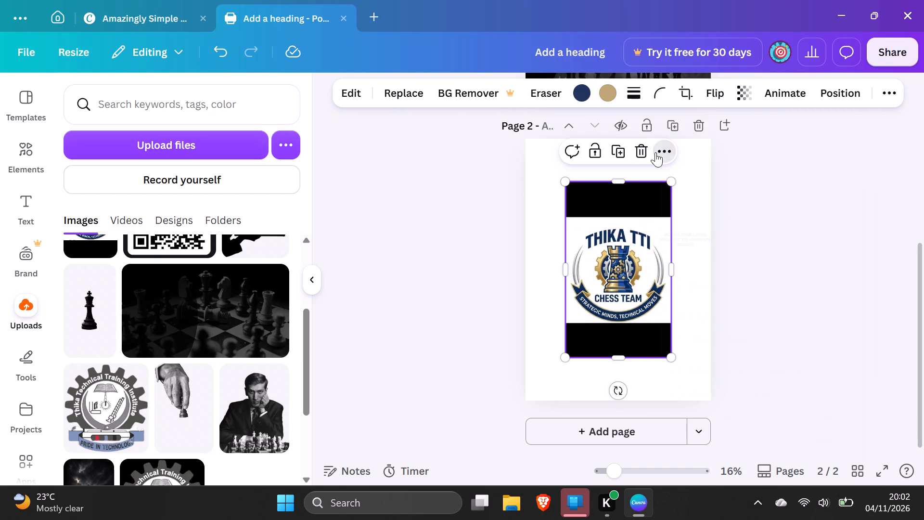
Set the Thika TTI Chess Team logo image as the background of page 2.
scroll(750, 420, "down", 3)
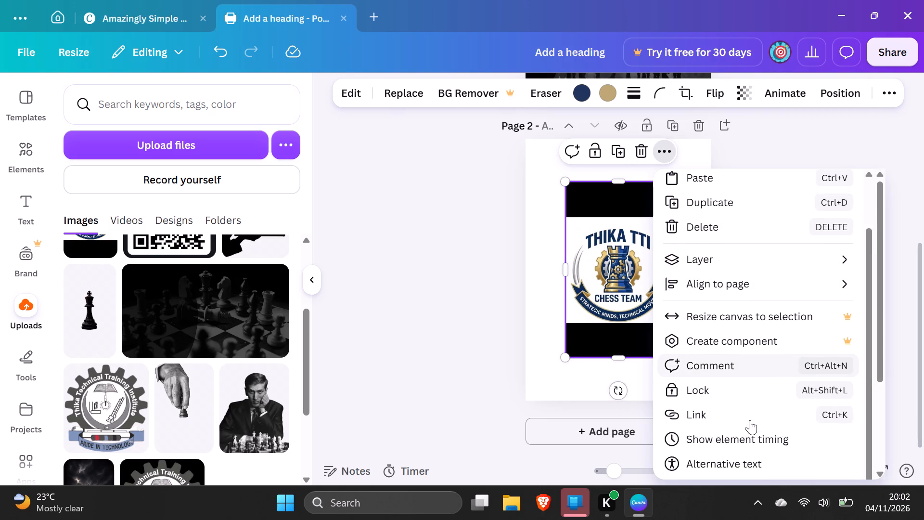
scroll(750, 420, "down", 3)
left_click(743, 364)
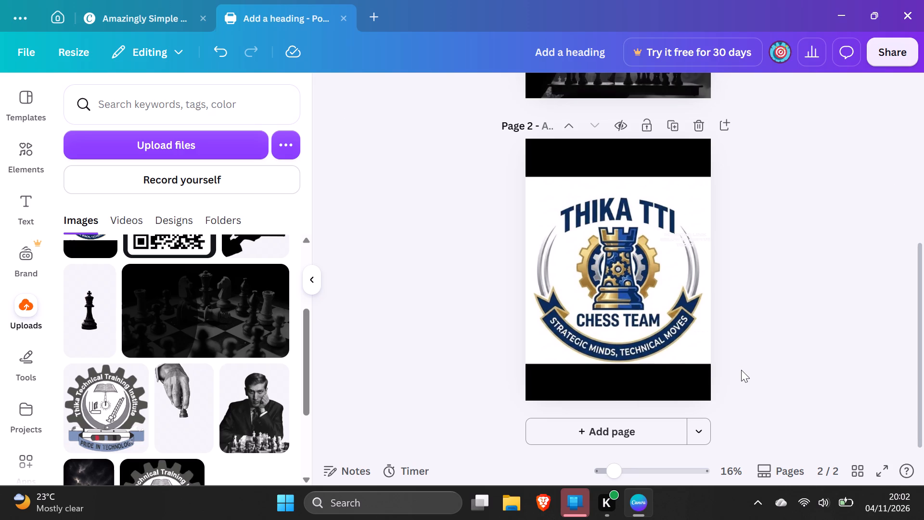
left_click(405, 279)
Copy the "Discover the Game of Chess" heading from page 1 and paste it onto page 2.
scroll(417, 276, "up", 4)
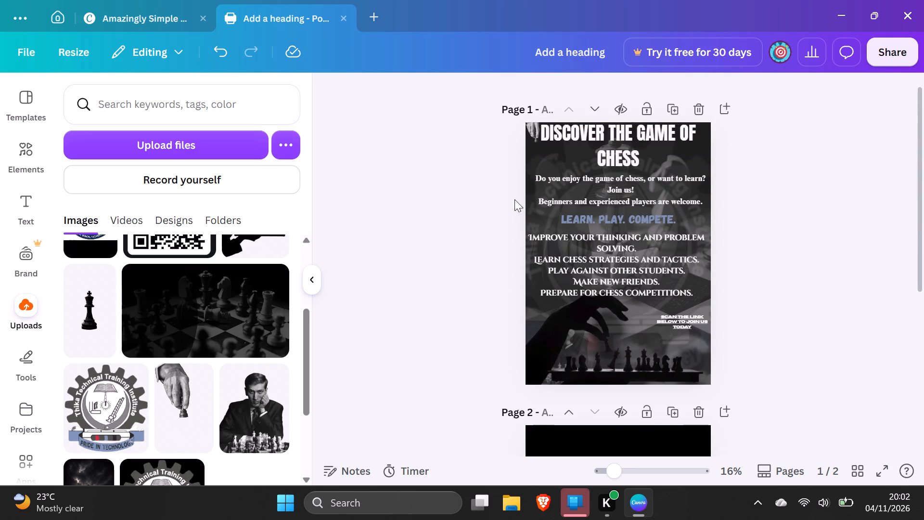
right_click(542, 143)
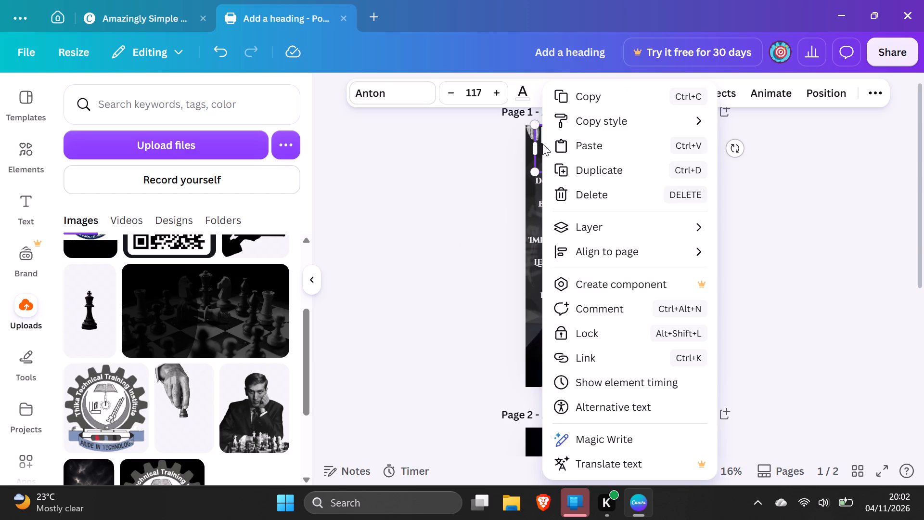
left_click(587, 96)
scroll(407, 368, "down", 1)
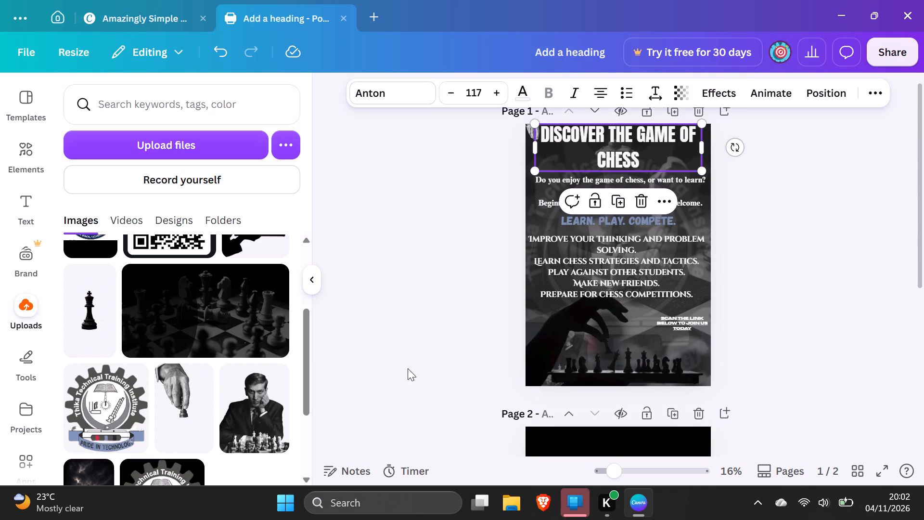
scroll(408, 367, "down", 2)
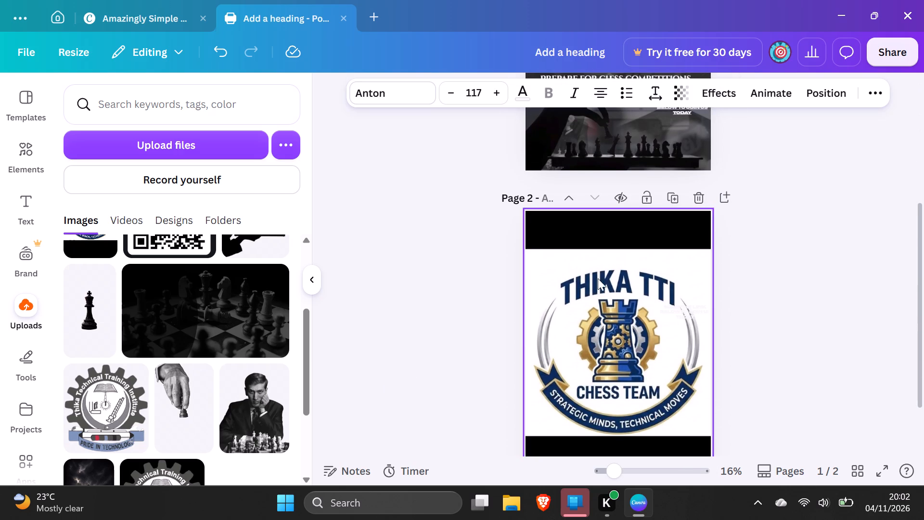
right_click(625, 247)
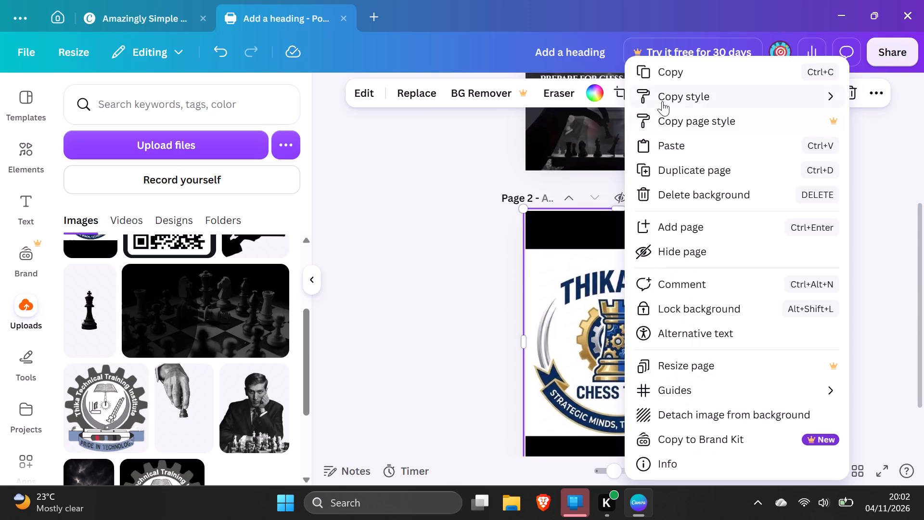
left_click(662, 146)
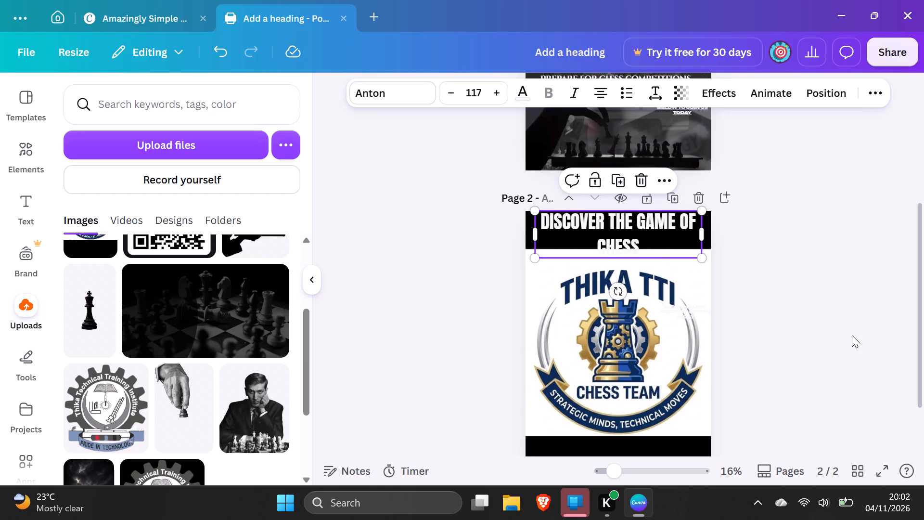
left_click(852, 334)
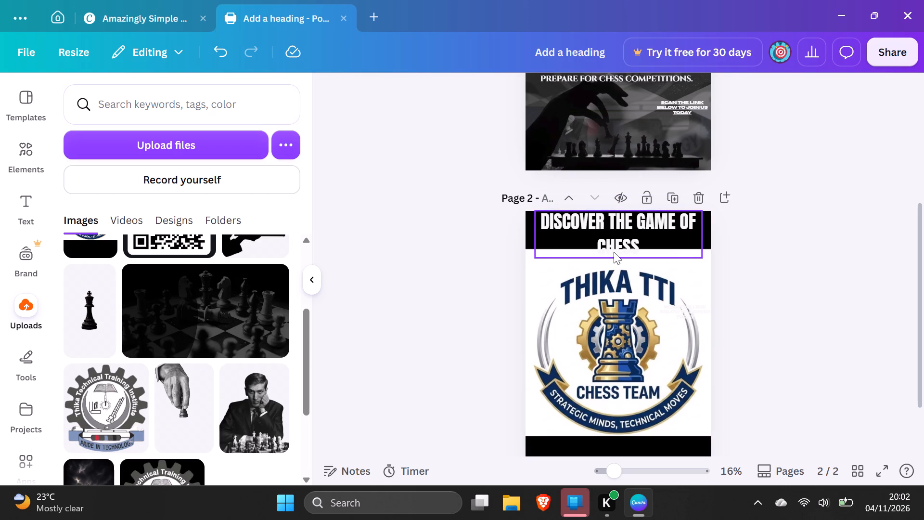
Change the text colour of the page 2 heading to the solid blue #2541D5.
left_click(614, 252)
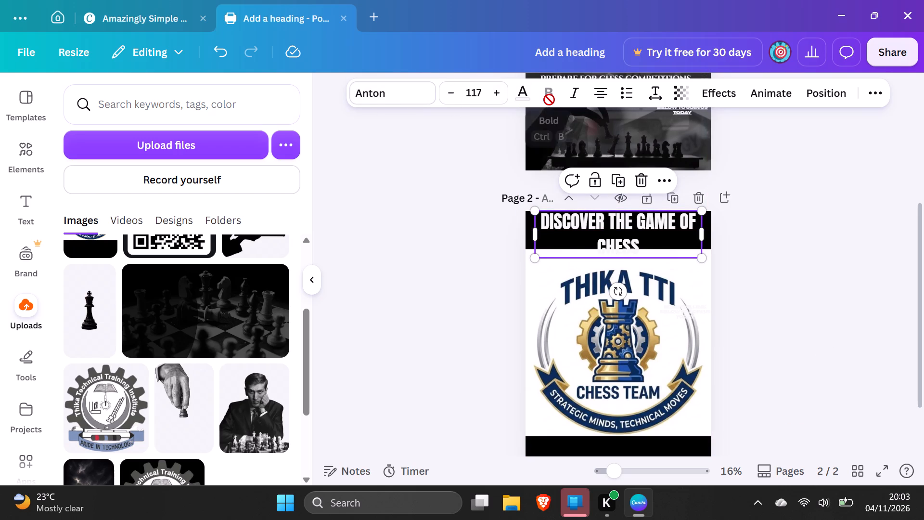
left_click(517, 95)
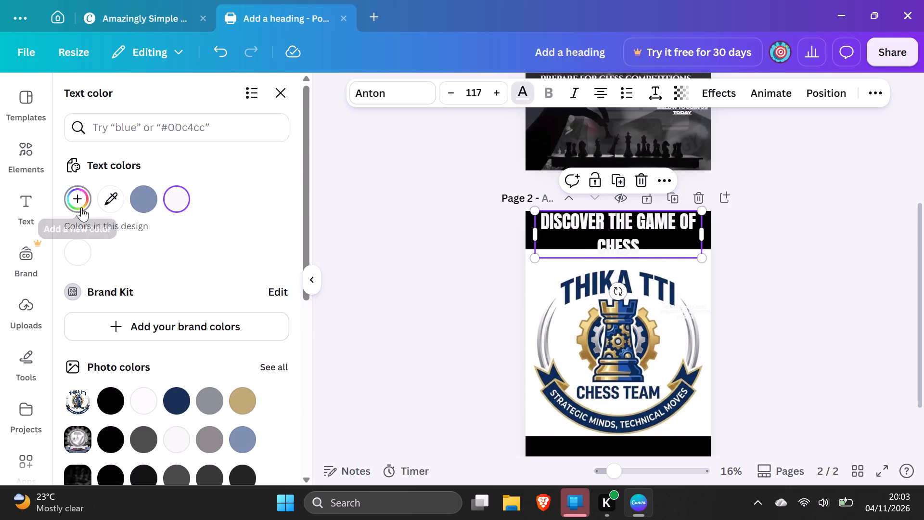
left_click(81, 207)
left_click_drag(79, 264, 102, 264)
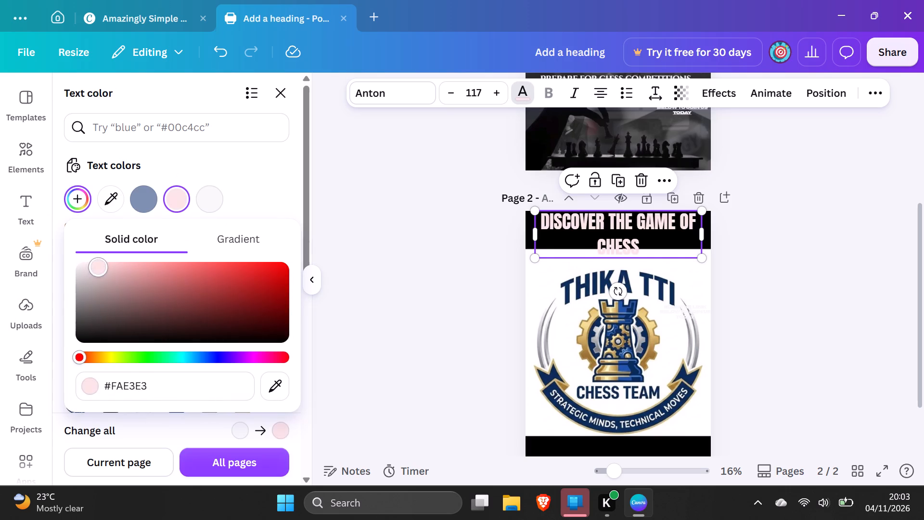
left_click_drag(102, 264, 198, 299)
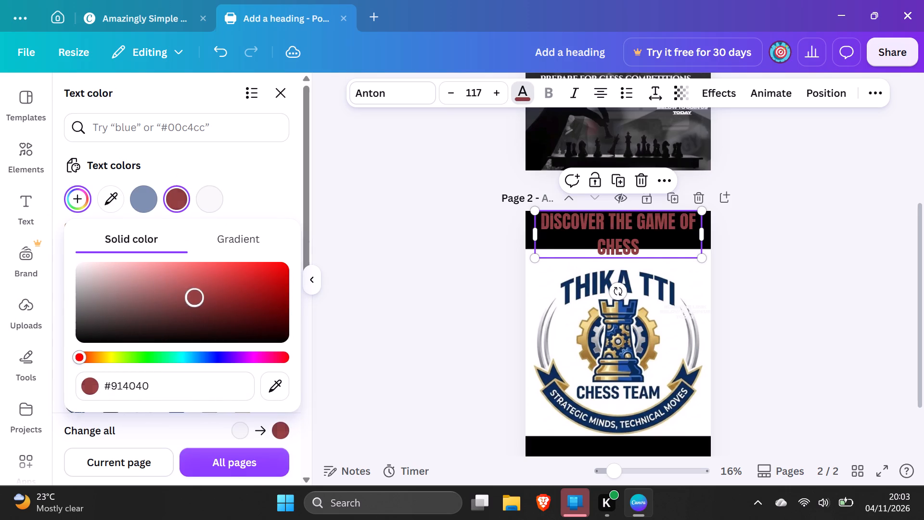
left_click_drag(198, 299, 253, 275)
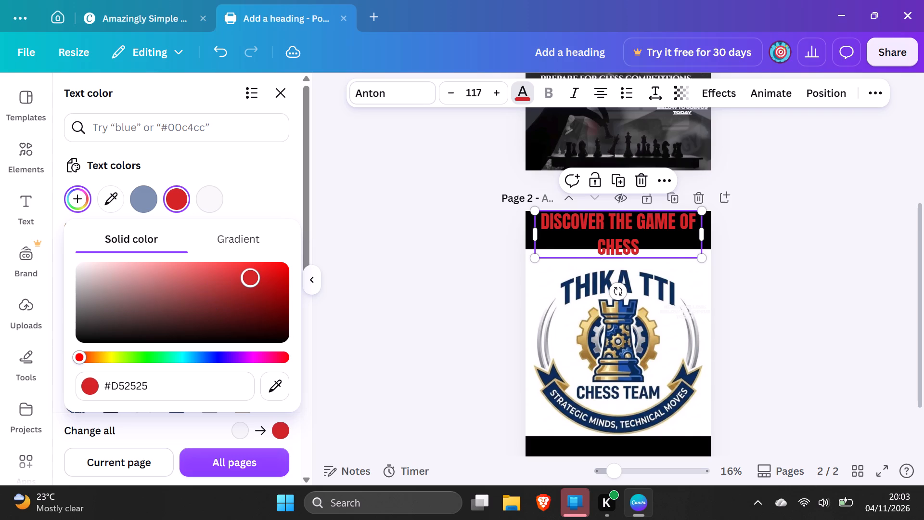
left_click_drag(253, 275, 253, 275)
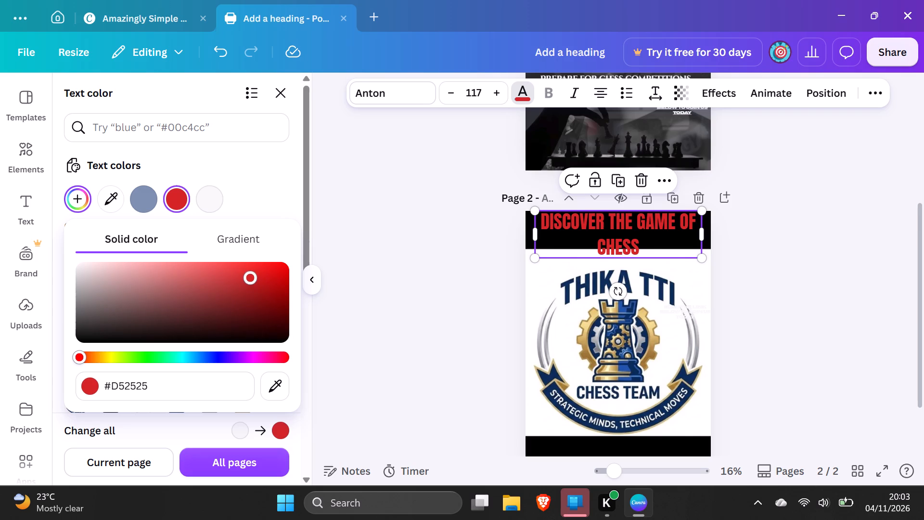
left_click_drag(78, 363, 135, 374)
left_click_drag(80, 363, 134, 366)
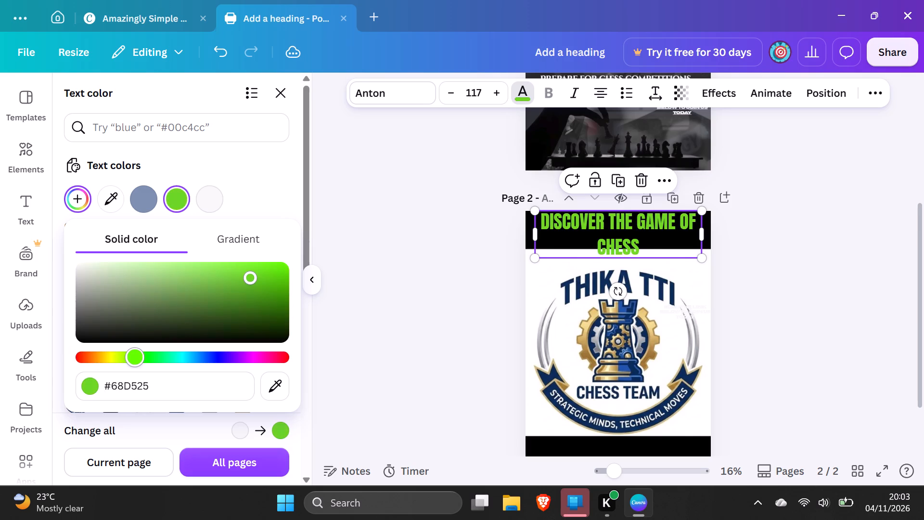
left_click_drag(134, 366, 195, 374)
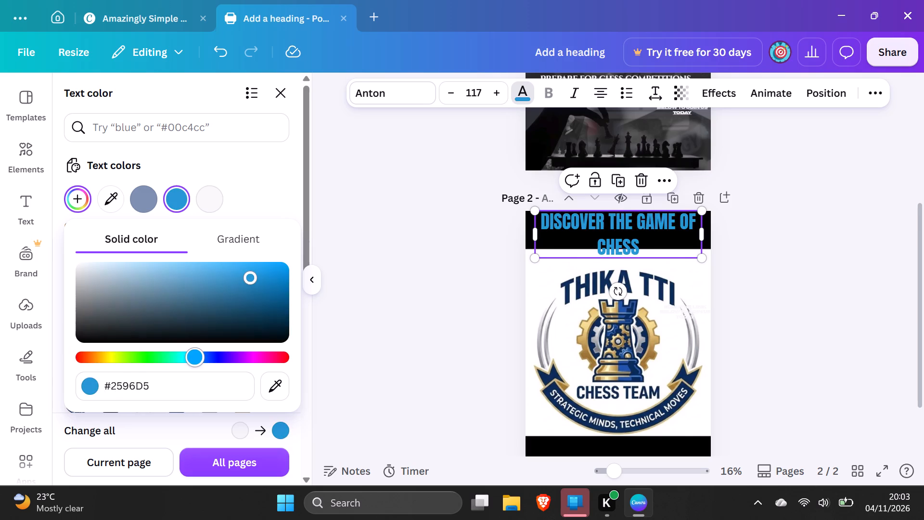
left_click_drag(195, 374, 208, 374)
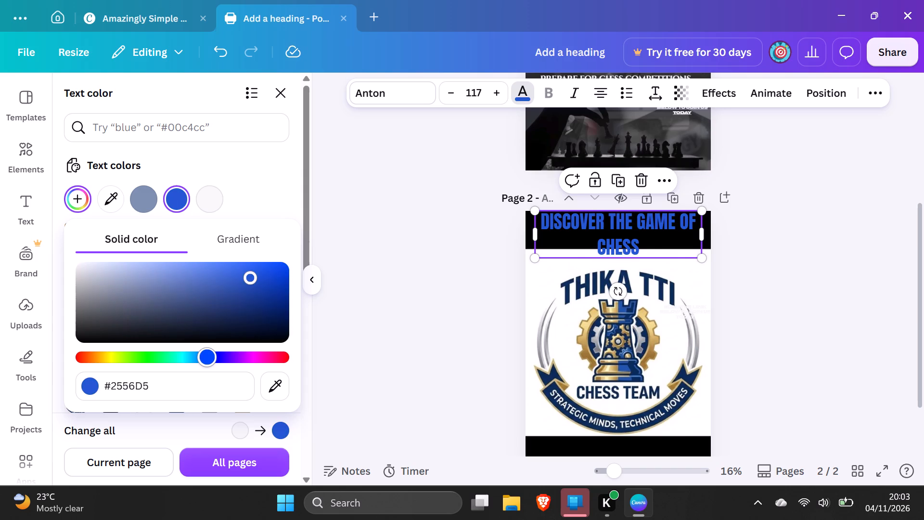
left_click_drag(208, 374, 211, 374)
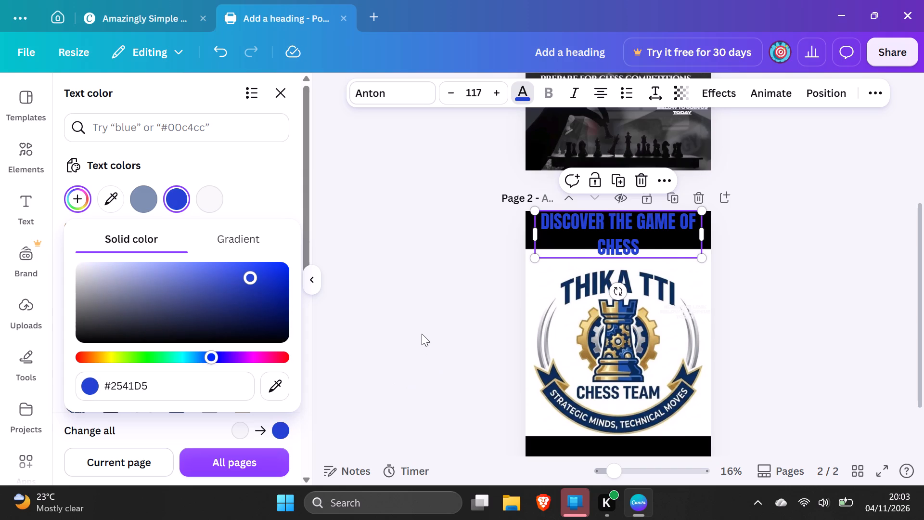
left_click(422, 334)
left_click(448, 264)
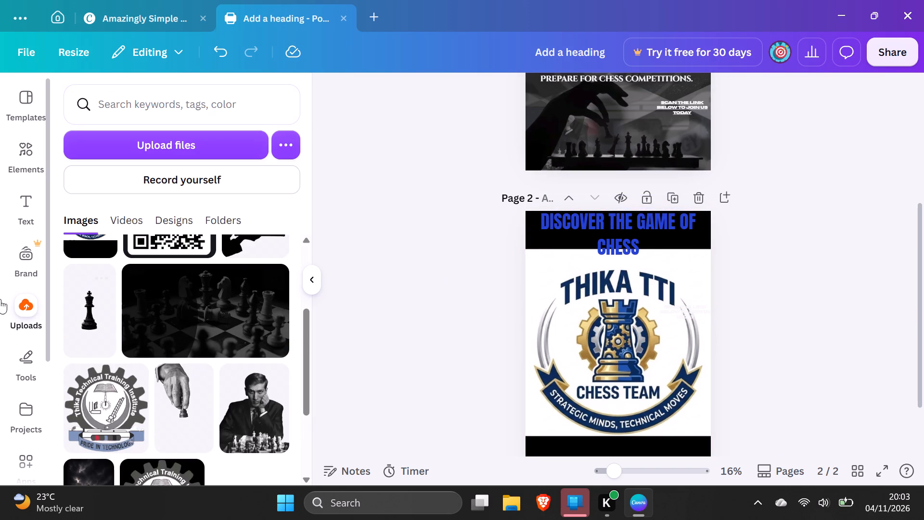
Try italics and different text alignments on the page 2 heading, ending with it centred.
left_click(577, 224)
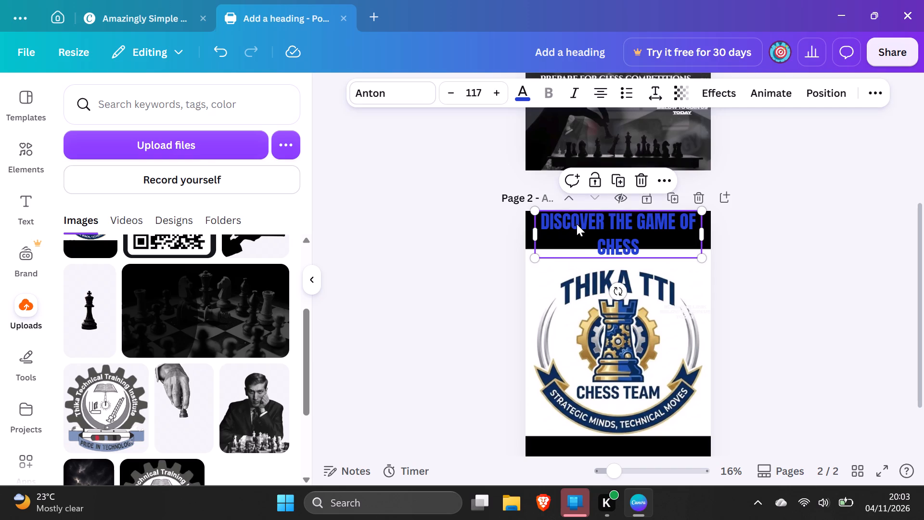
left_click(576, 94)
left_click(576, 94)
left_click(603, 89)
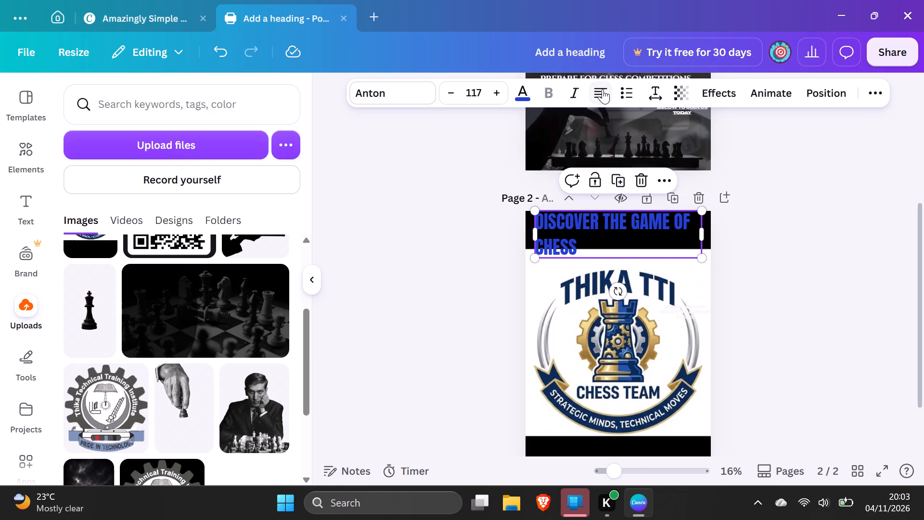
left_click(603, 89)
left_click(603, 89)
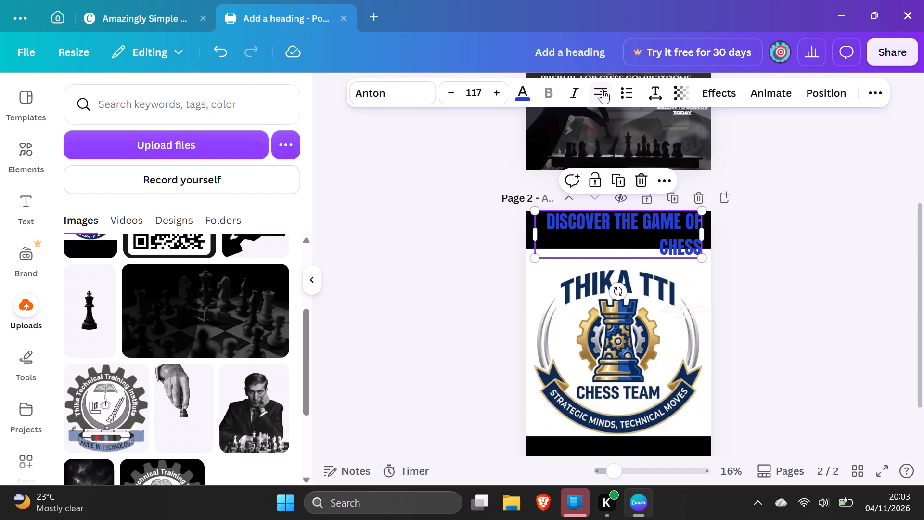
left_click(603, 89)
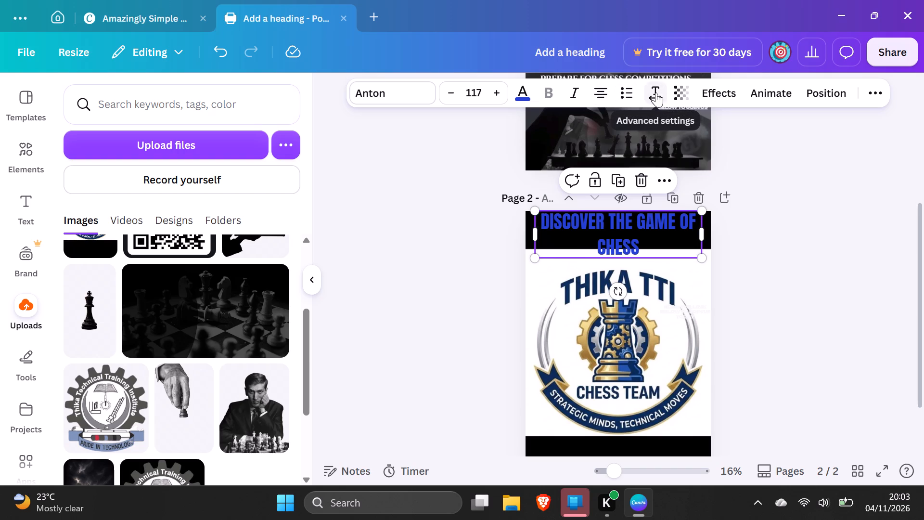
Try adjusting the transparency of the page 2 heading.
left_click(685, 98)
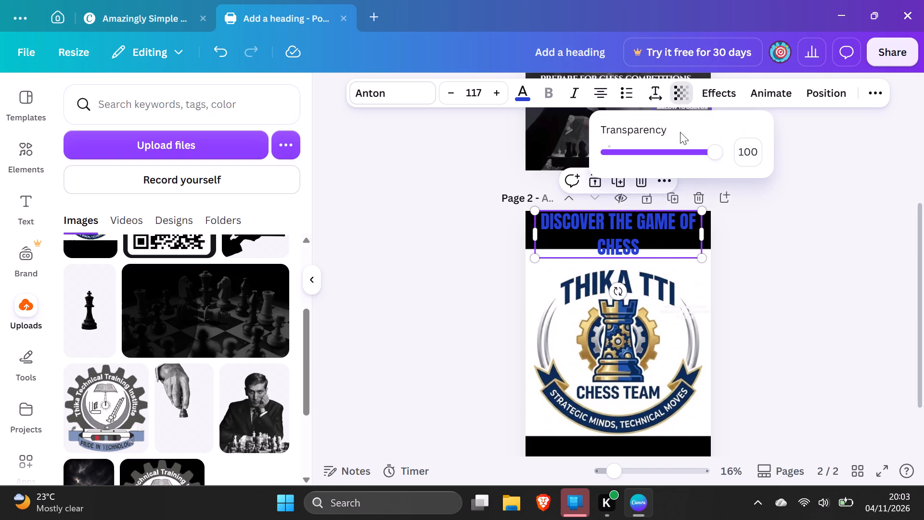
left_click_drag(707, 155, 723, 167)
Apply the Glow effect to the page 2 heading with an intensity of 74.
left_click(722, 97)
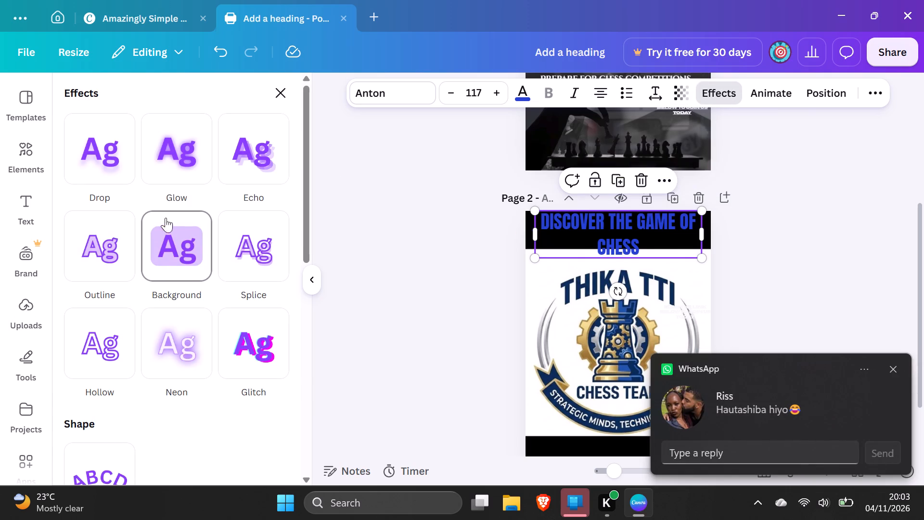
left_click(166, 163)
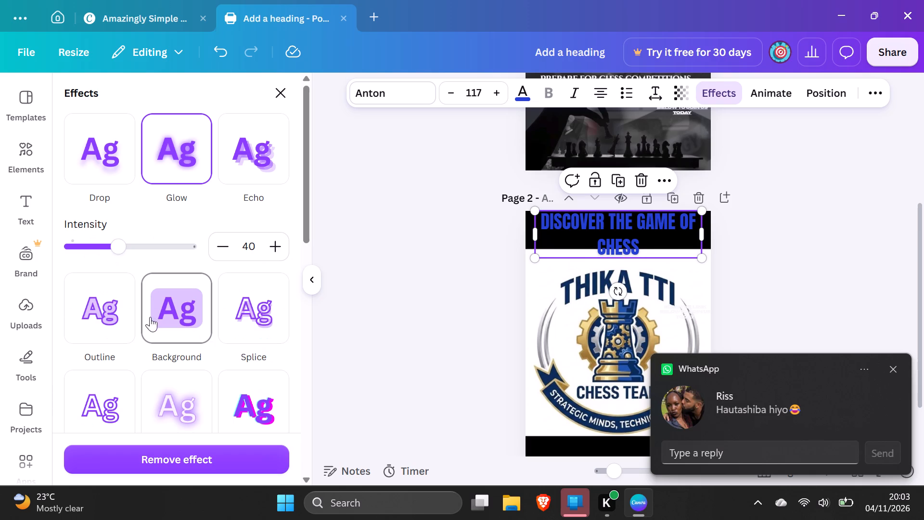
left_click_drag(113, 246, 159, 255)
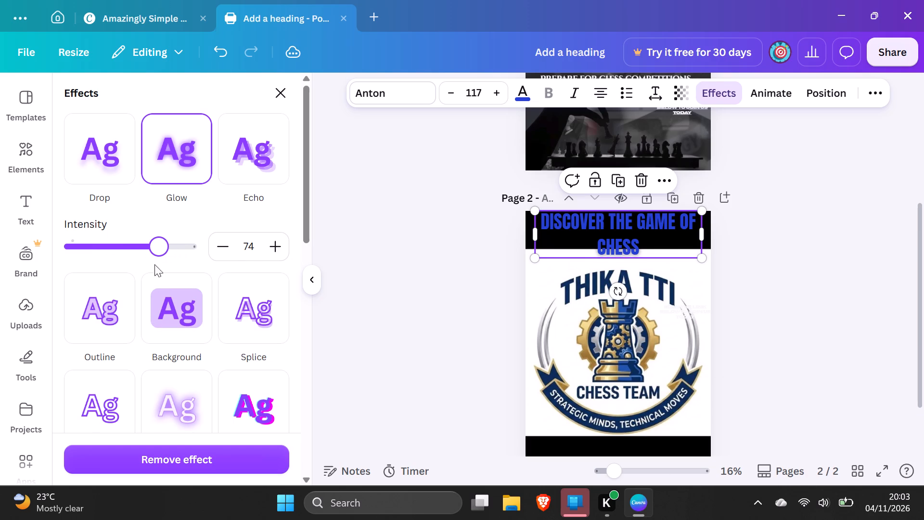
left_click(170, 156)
Apply the Echo effect to the page 2 heading with a direction of -40 and an offset of about 80.
left_click(242, 161)
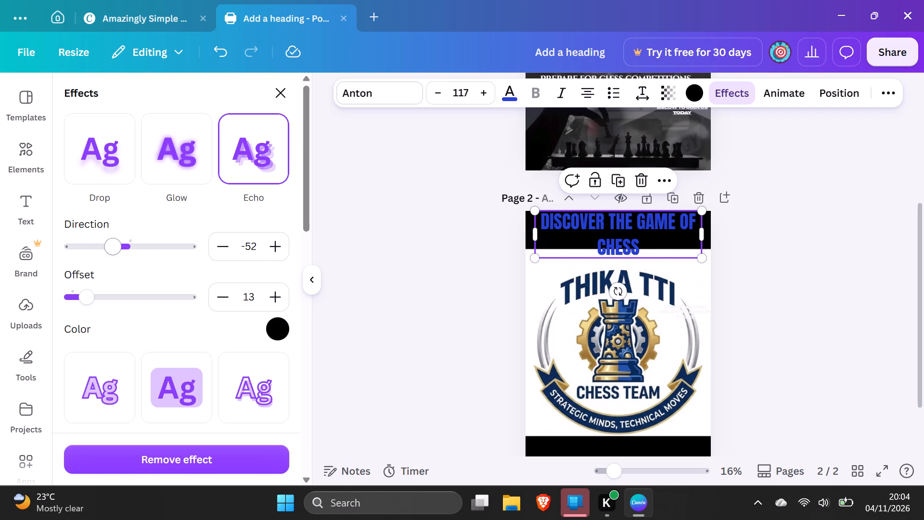
left_click_drag(110, 248, 193, 245)
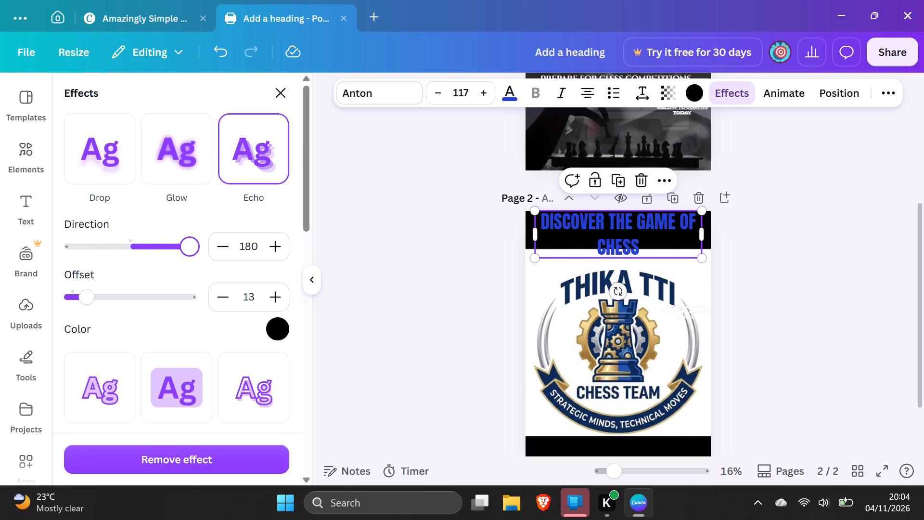
left_click_drag(193, 245, 52, 272)
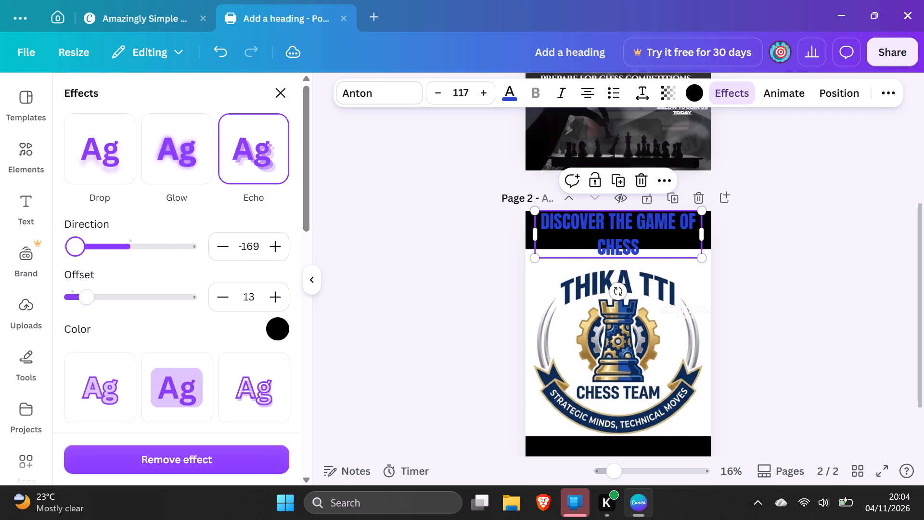
left_click_drag(52, 272, 117, 264)
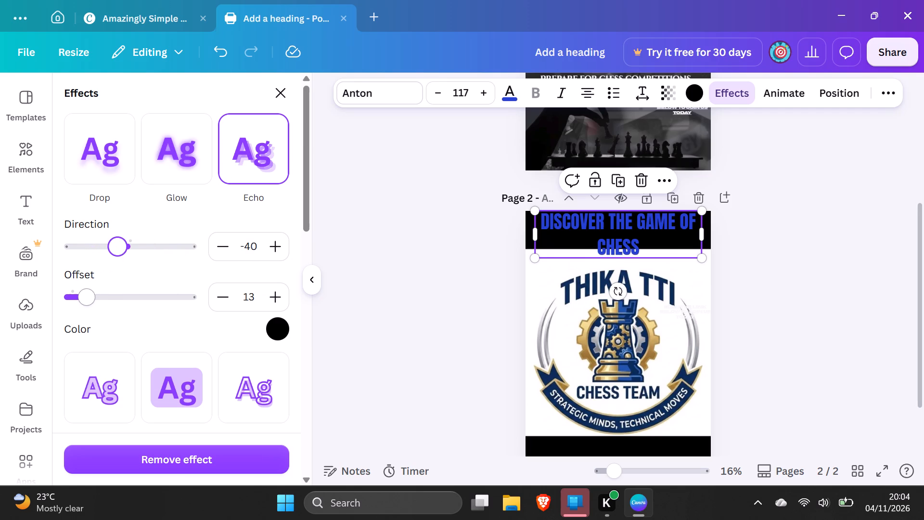
left_click_drag(90, 301, 154, 296)
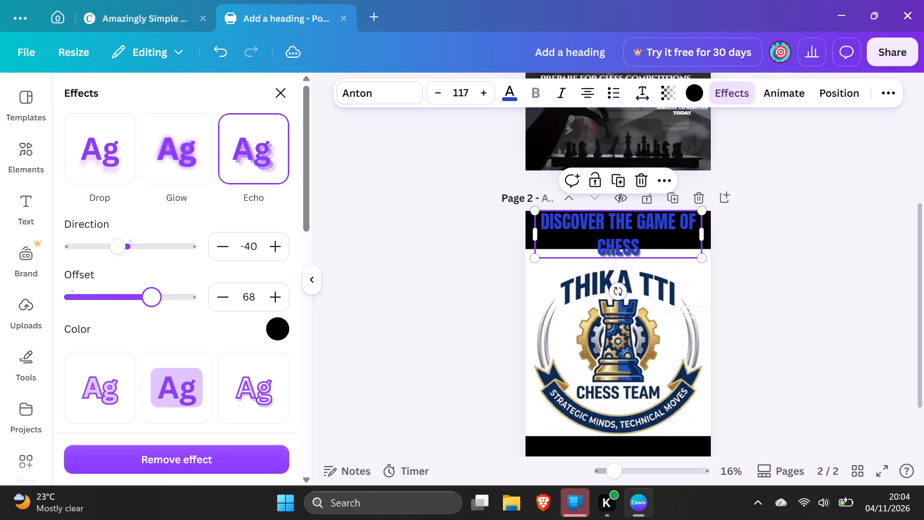
left_click_drag(154, 296, 162, 296)
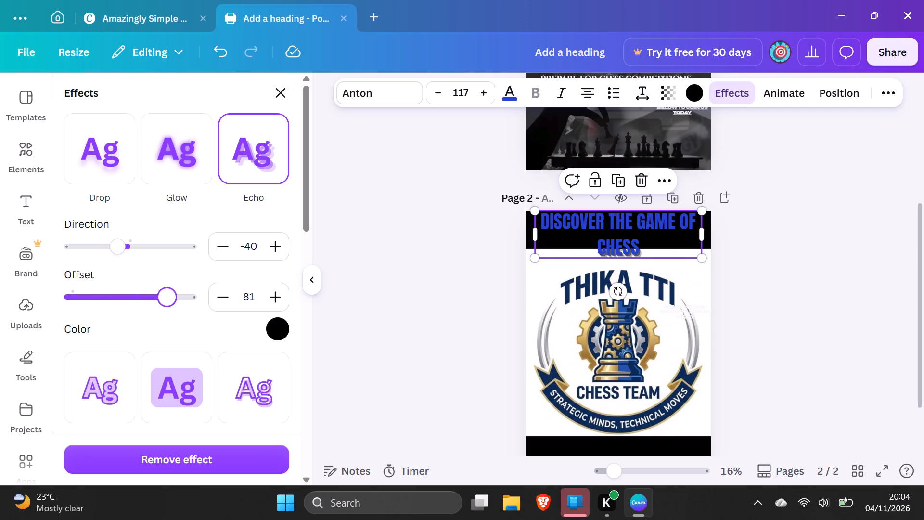
left_click_drag(162, 296, 163, 296)
left_click(379, 295)
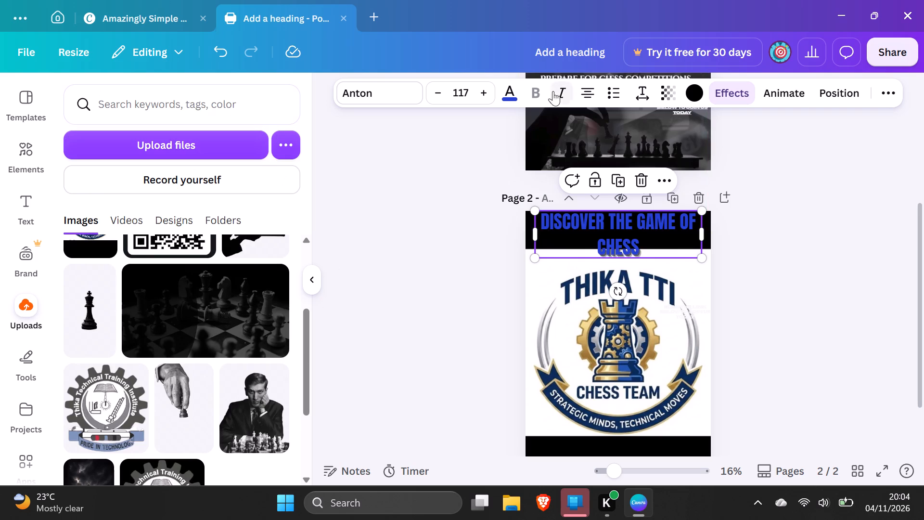
Try pink, red and purple text colours on the page 2 heading, ending with the grey-blue #7c90b0.
left_click(512, 106)
left_click(509, 100)
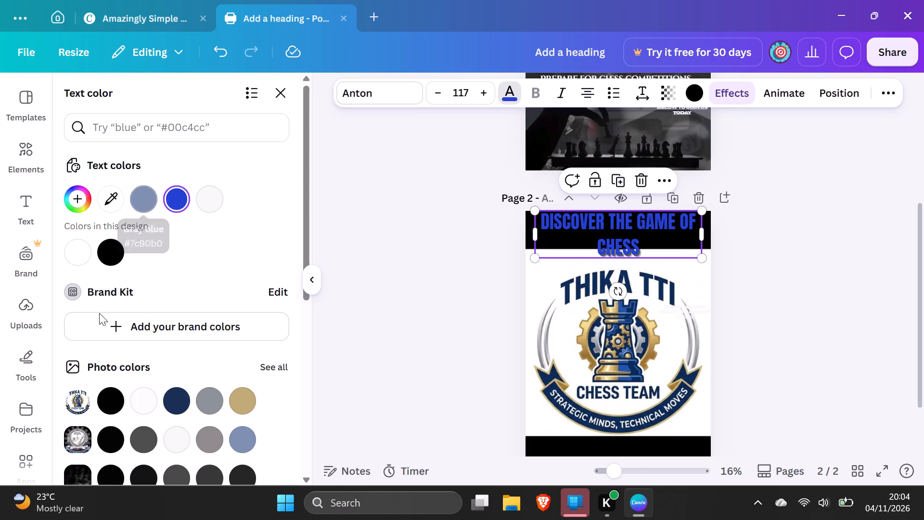
left_click(77, 394)
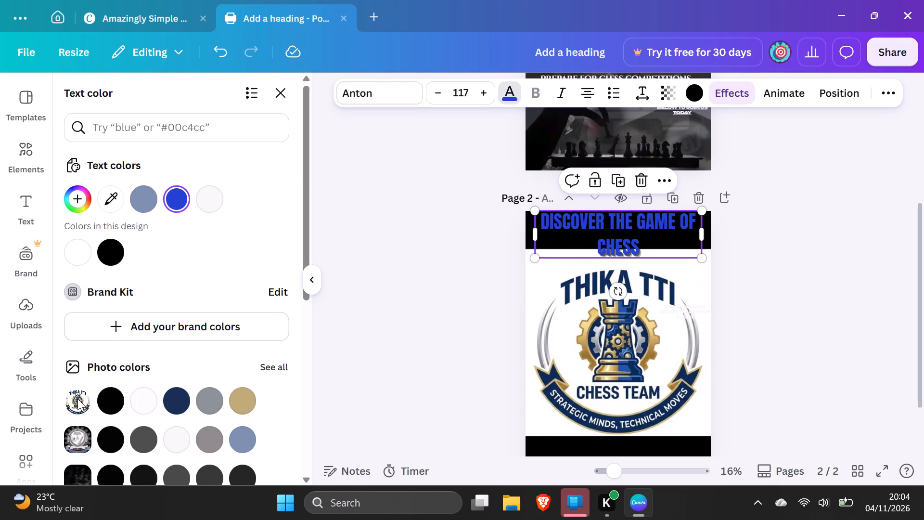
left_click(77, 399)
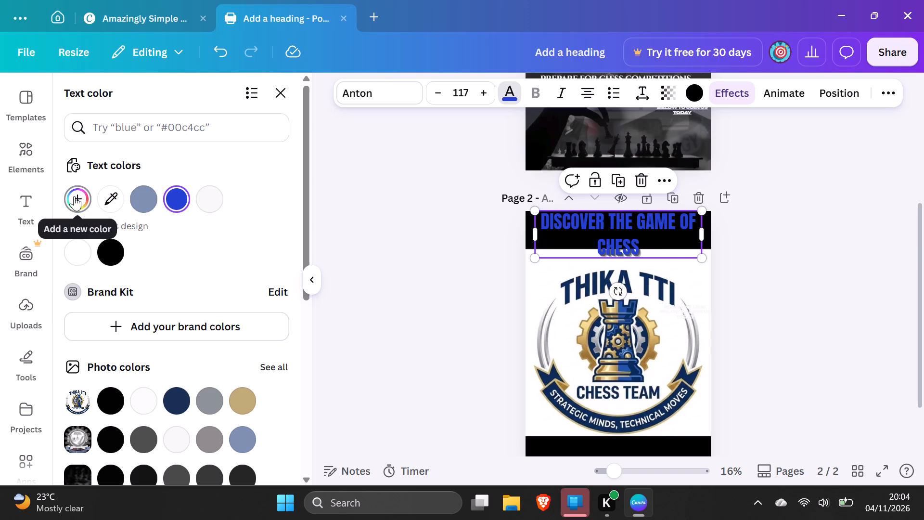
left_click(74, 196)
left_click_drag(211, 353, 220, 353)
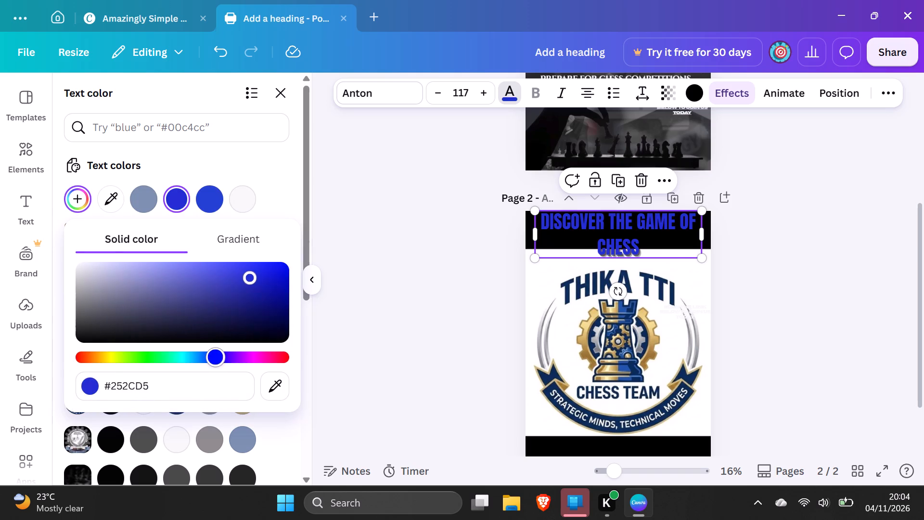
left_click_drag(220, 353, 269, 362)
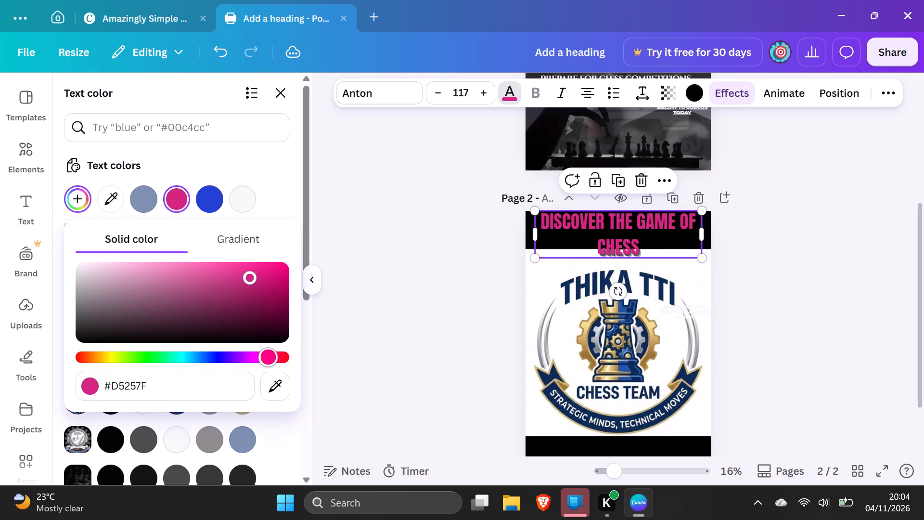
left_click_drag(269, 362, 281, 363)
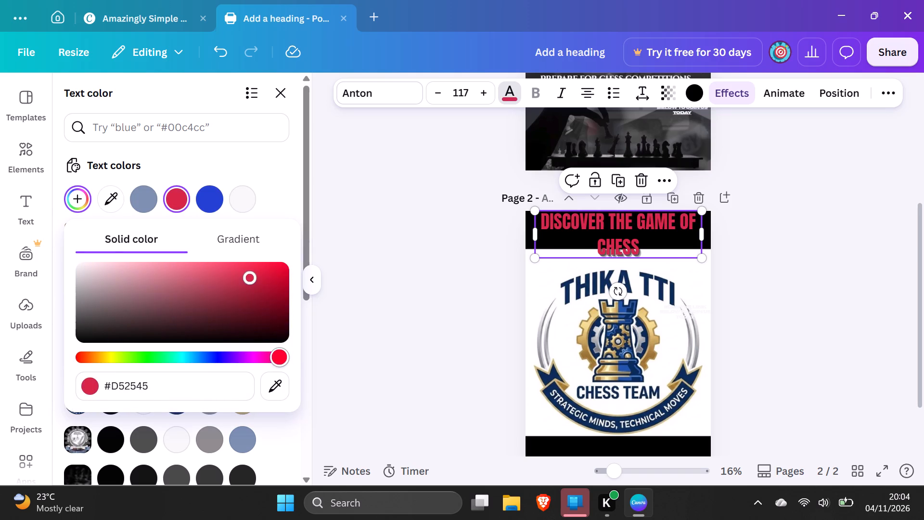
left_click_drag(281, 363, 285, 363)
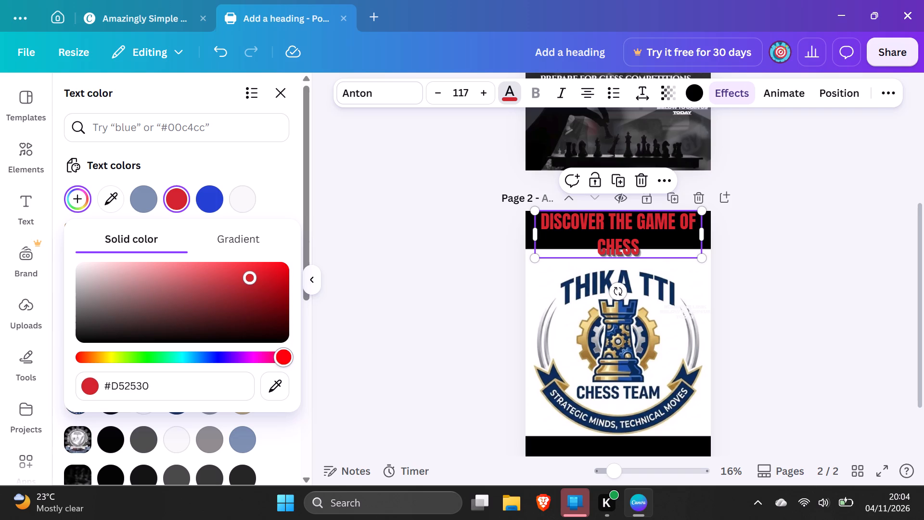
left_click_drag(285, 363, 235, 368)
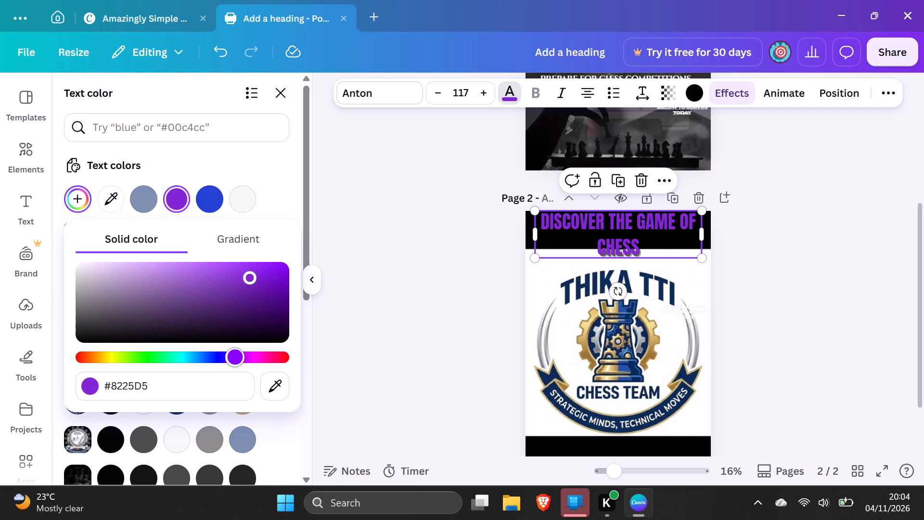
left_click_drag(235, 368, 234, 368)
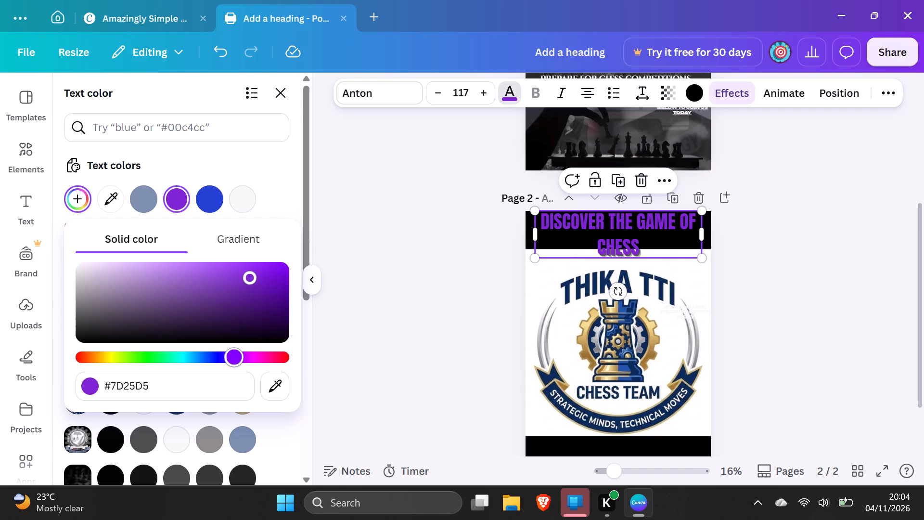
left_click_drag(234, 368, 234, 368)
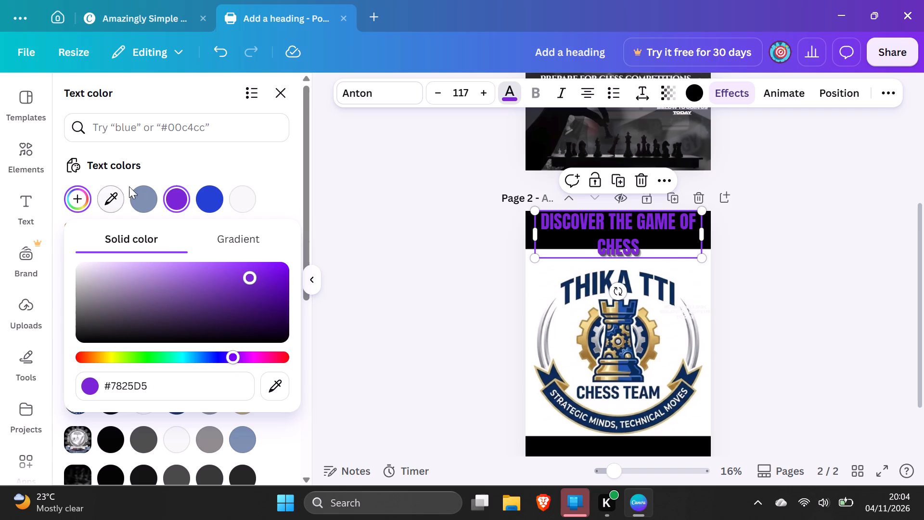
left_click(141, 194)
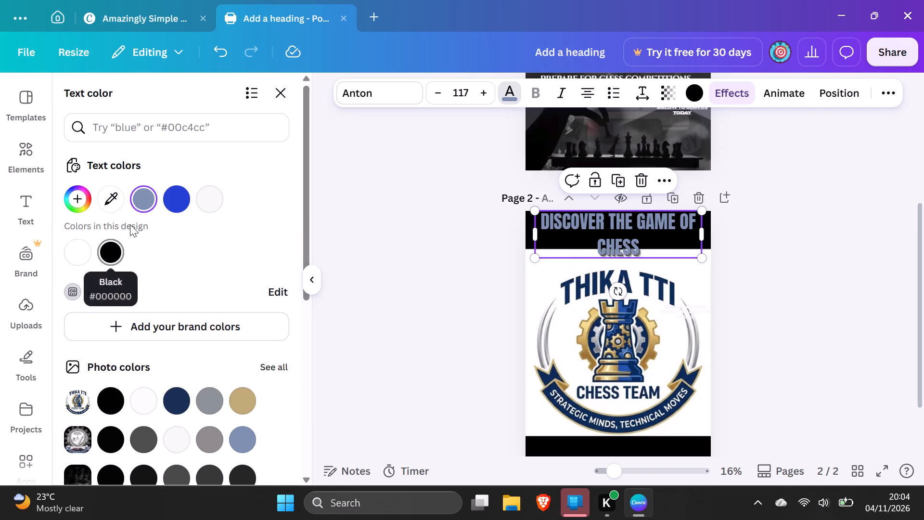
left_click(477, 294)
left_click(477, 294)
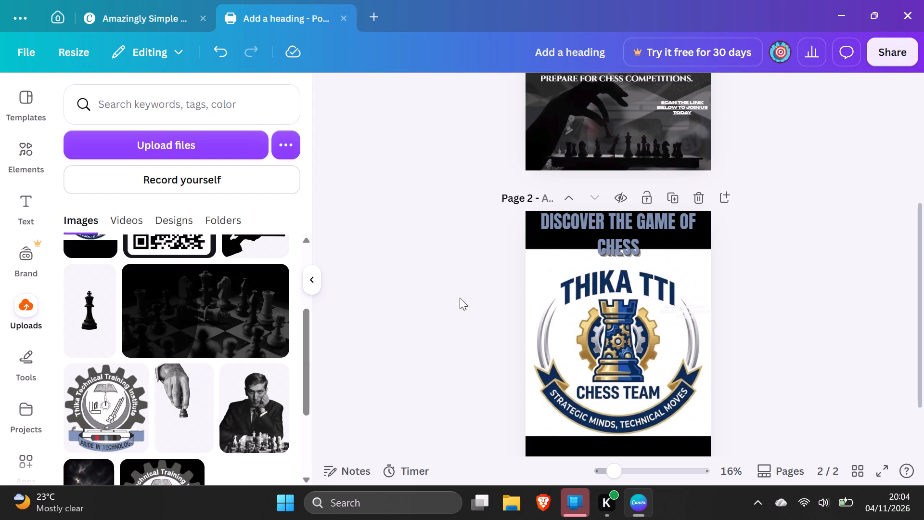
Copy the "Do you enjoy the game of chess, or want to learn?" text block from page 1 and paste it onto page 2.
scroll(454, 300, "up", 4)
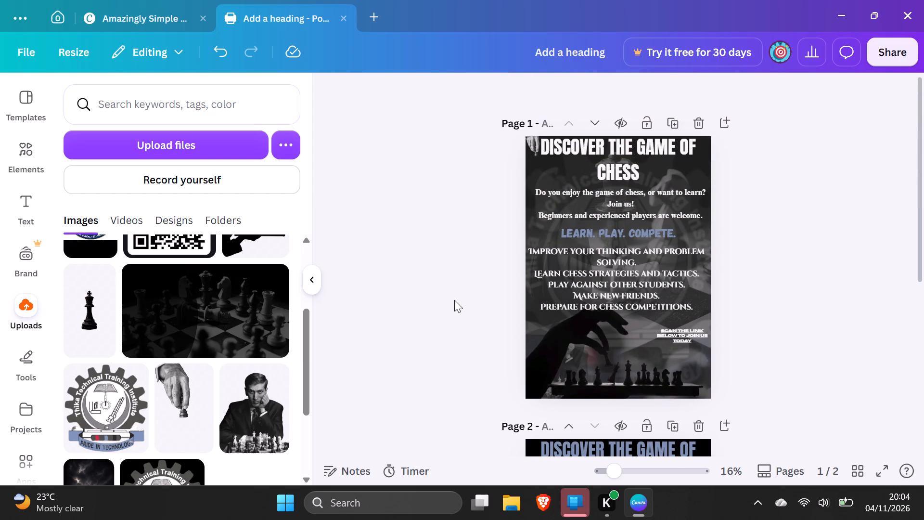
scroll(454, 300, "down", 2)
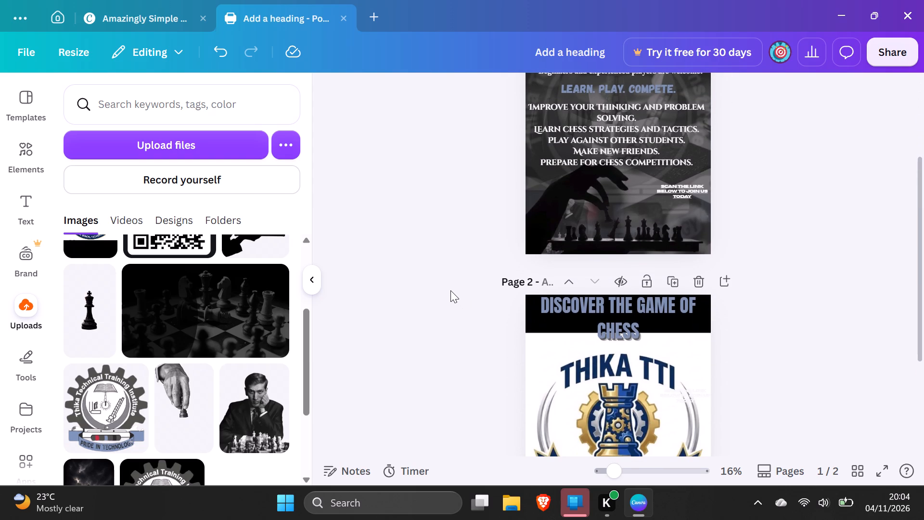
scroll(450, 290, "down", 1)
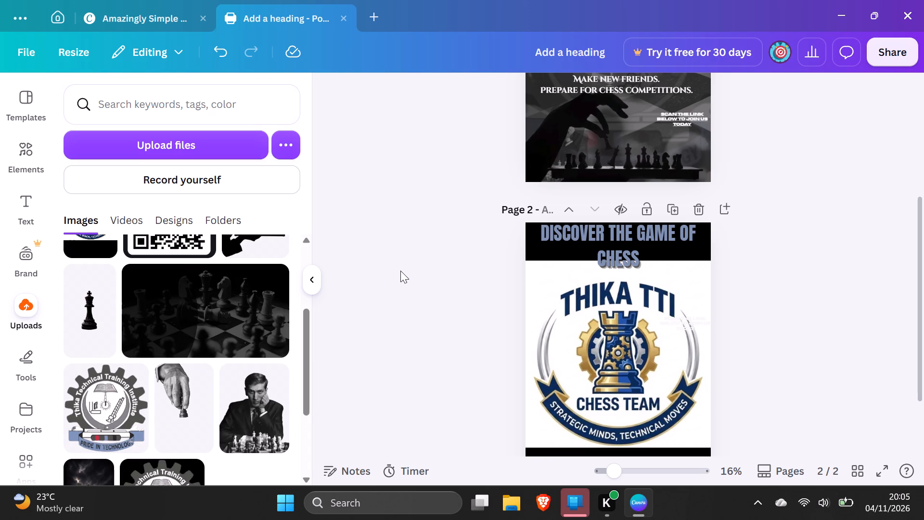
scroll(380, 254, "down", 2)
scroll(385, 254, "up", 3)
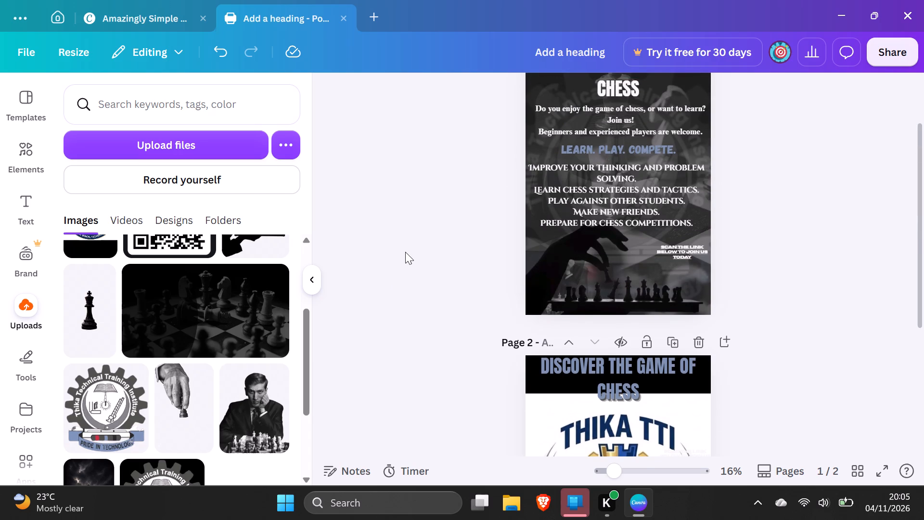
right_click(604, 120)
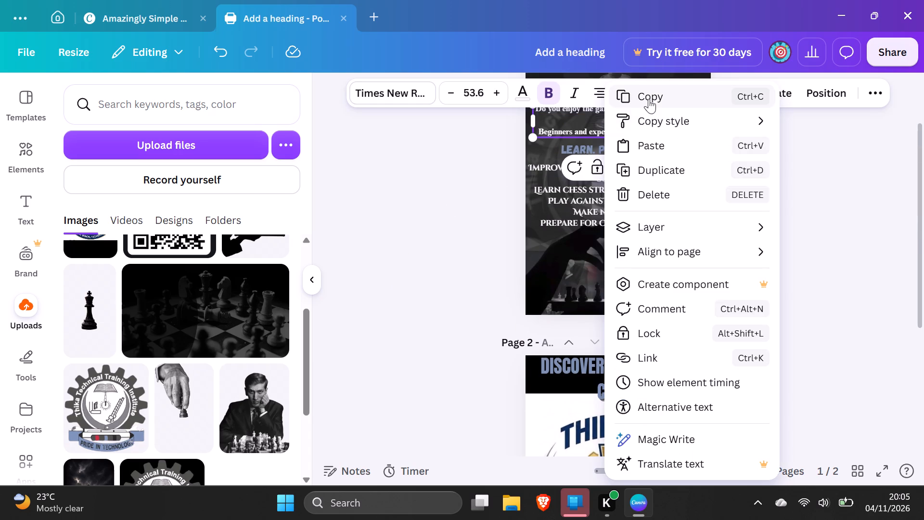
left_click(649, 99)
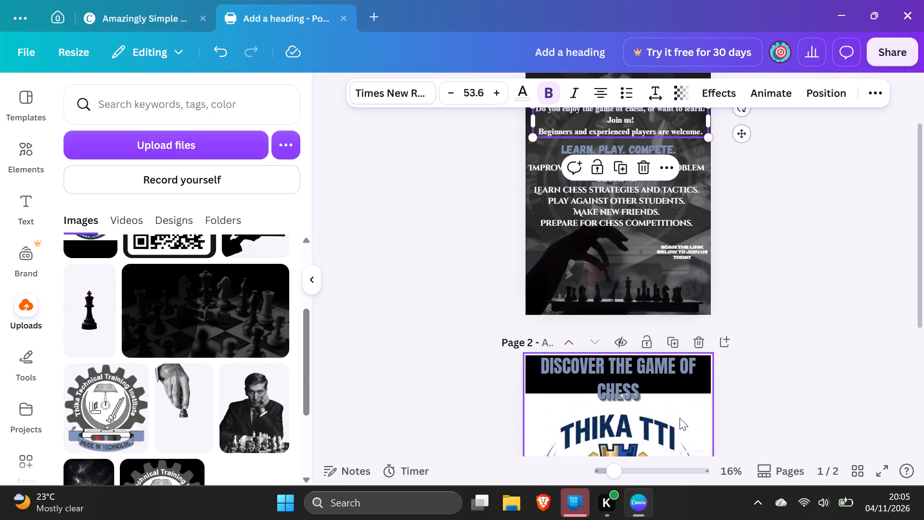
scroll(680, 418, "down", 2)
right_click(629, 338)
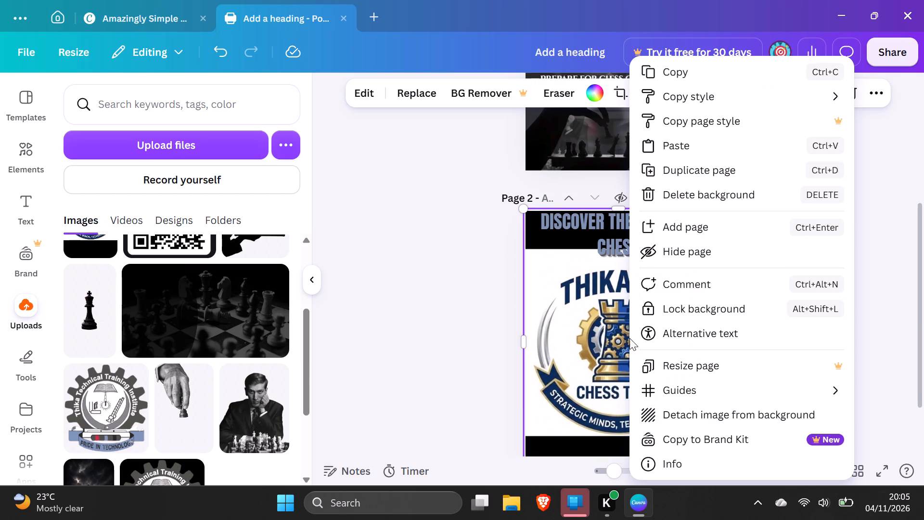
left_click(667, 139)
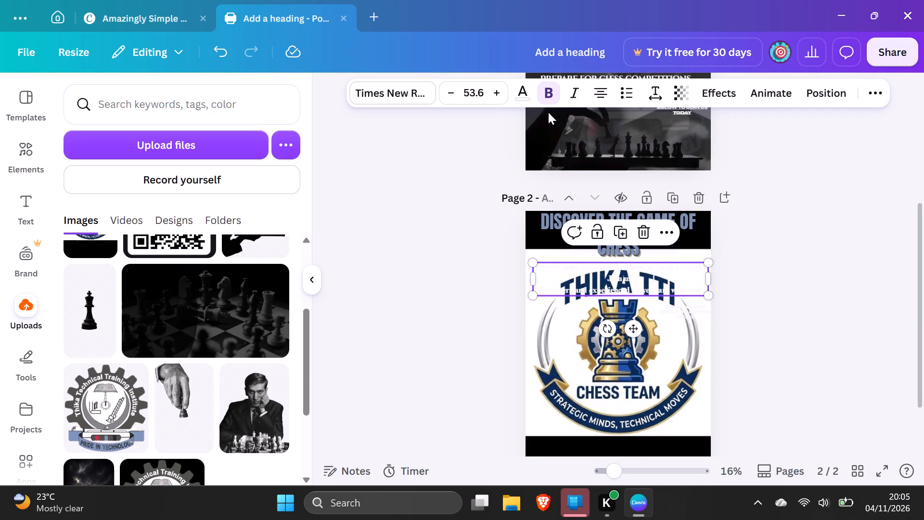
Recolour the pasted intro text on page 2 with a very dark, almost black red solid colour.
left_click(523, 99)
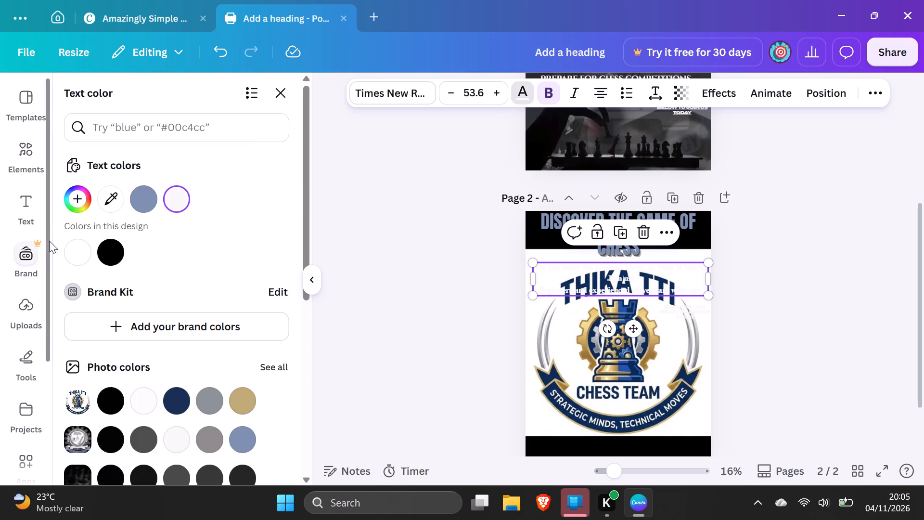
left_click(73, 203)
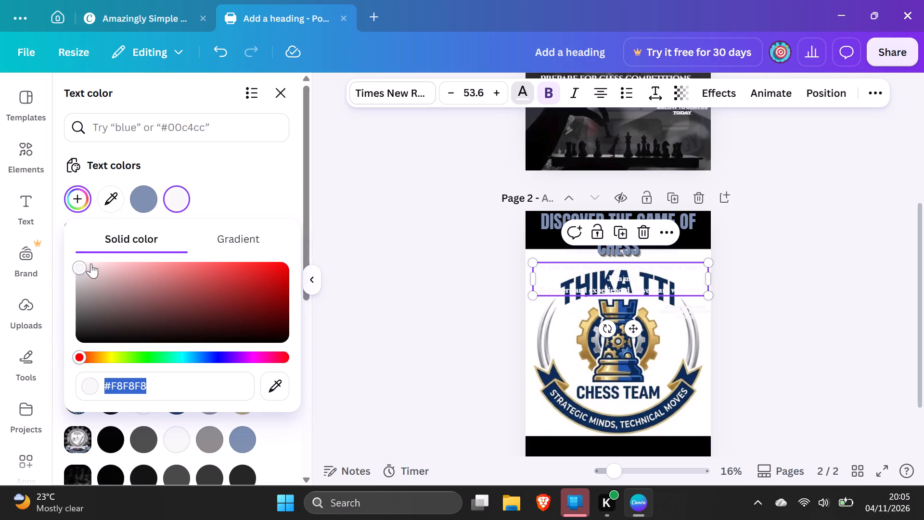
left_click_drag(81, 264, 189, 309)
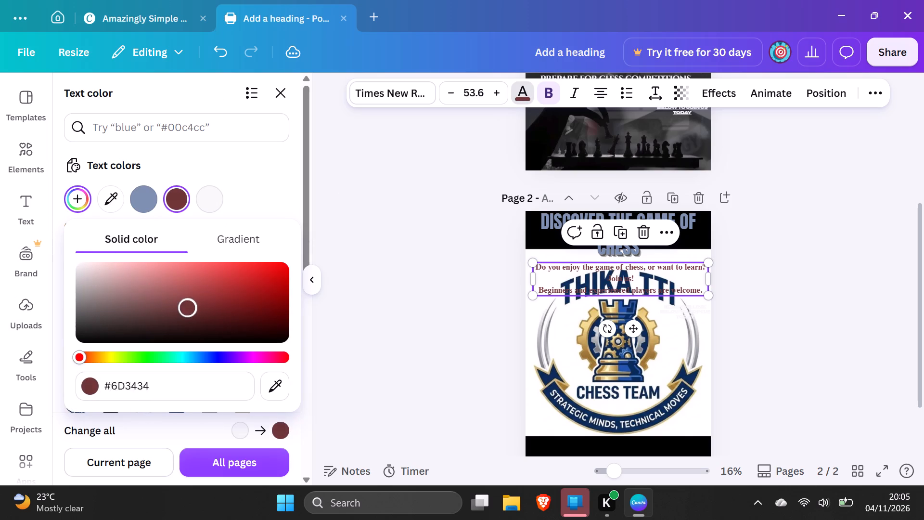
left_click_drag(189, 309, 279, 286)
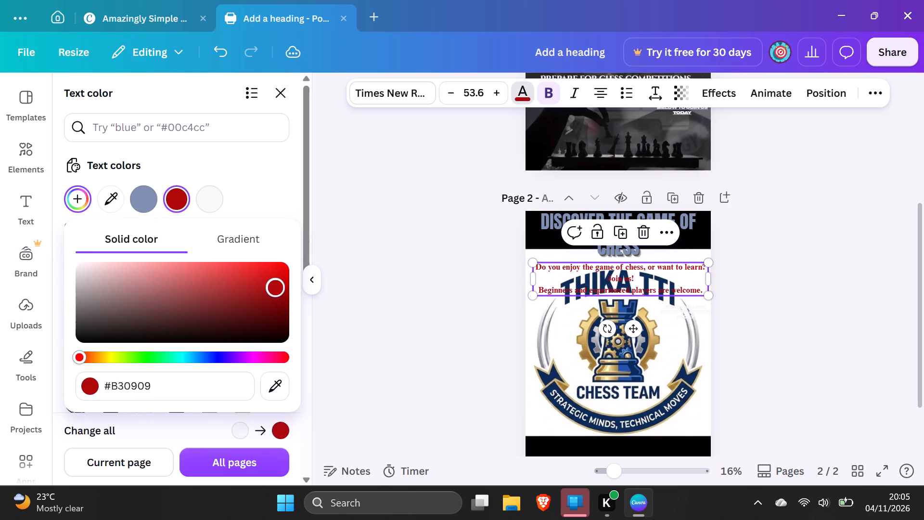
left_click_drag(279, 286, 270, 334)
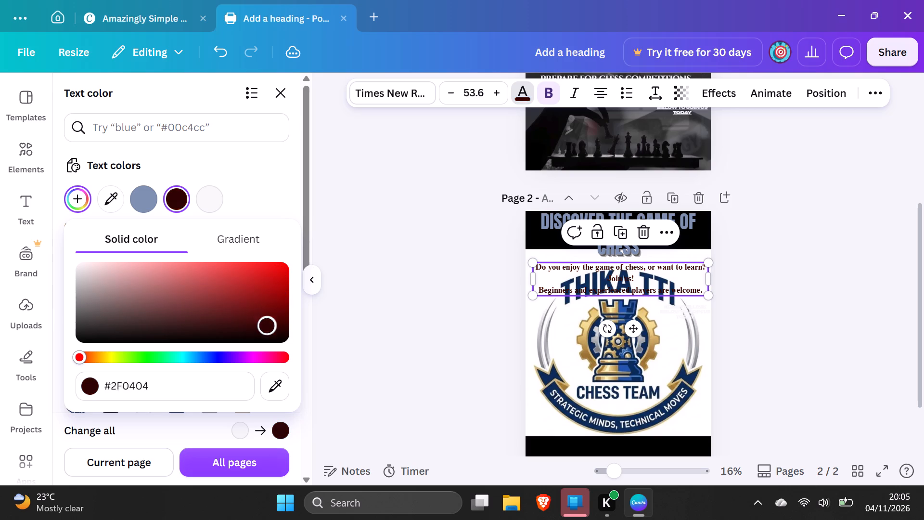
left_click_drag(270, 334, 270, 343)
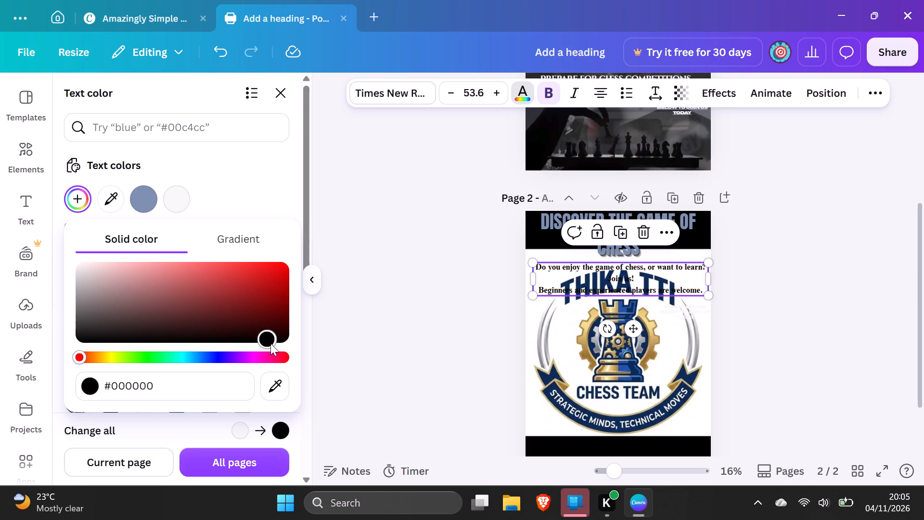
left_click_drag(270, 343, 273, 330)
left_click(508, 336)
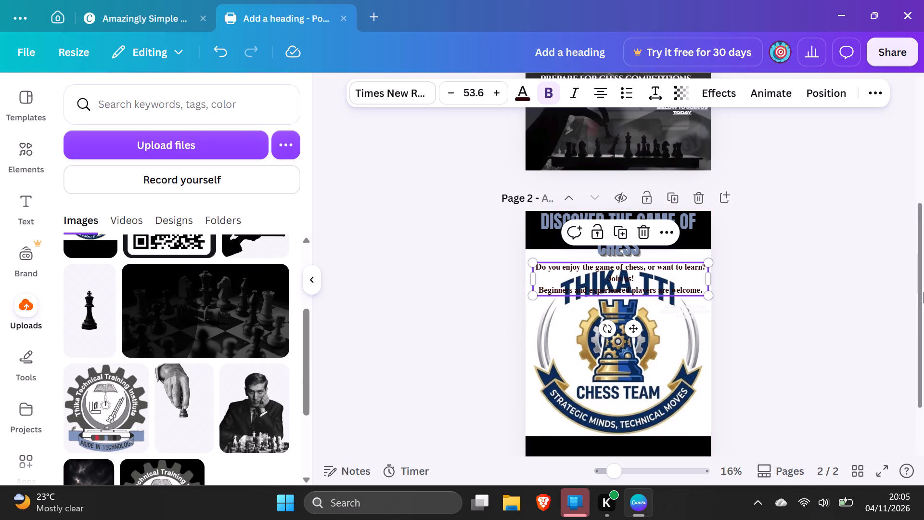
left_click(796, 329)
Set the transparency of the chess team logo background image on page 2 to 55.
left_click(620, 415)
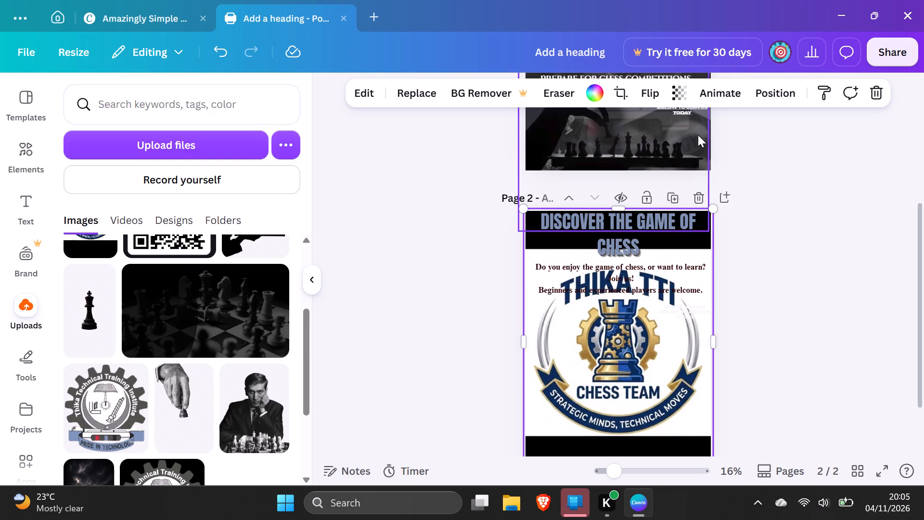
left_click(677, 82)
left_click_drag(711, 148, 679, 171)
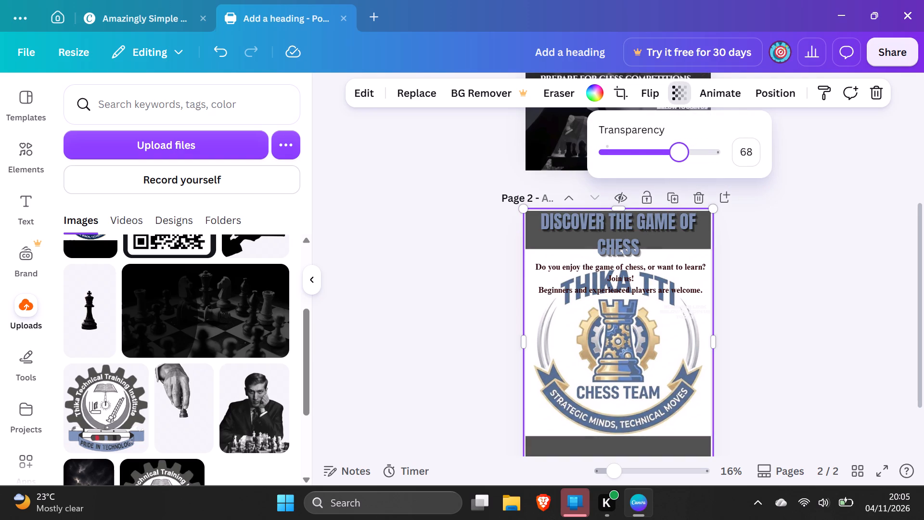
left_click_drag(679, 171, 675, 174)
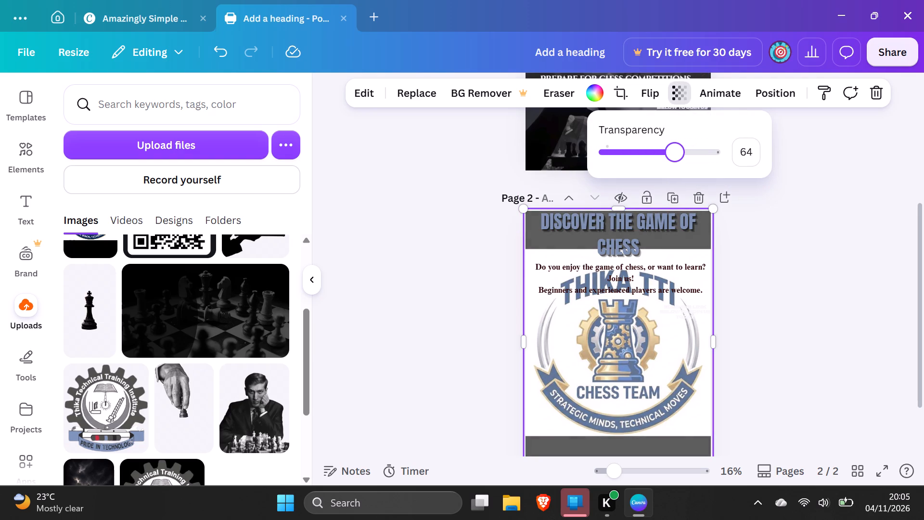
left_click_drag(675, 174, 665, 176)
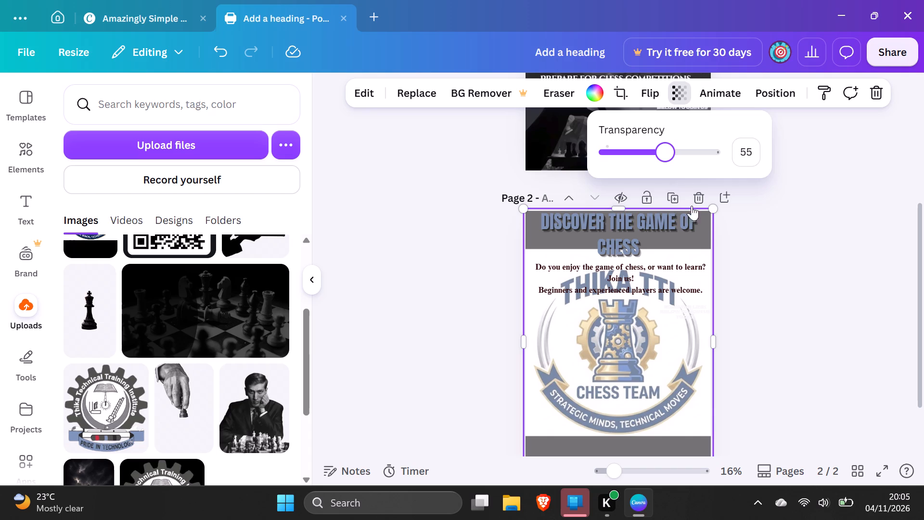
left_click(774, 268)
Shift the "Discover the Game of Chess" heading on page 2 slightly to the left.
left_click(661, 243)
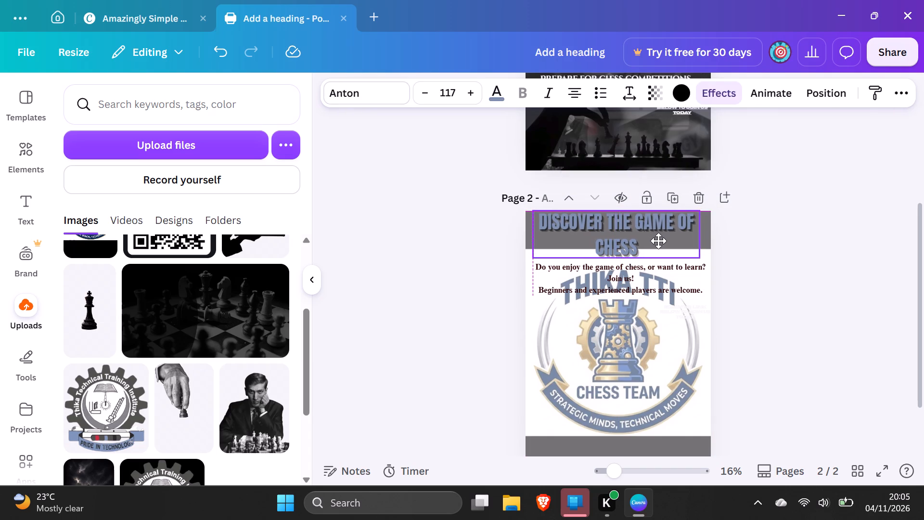
left_click(885, 258)
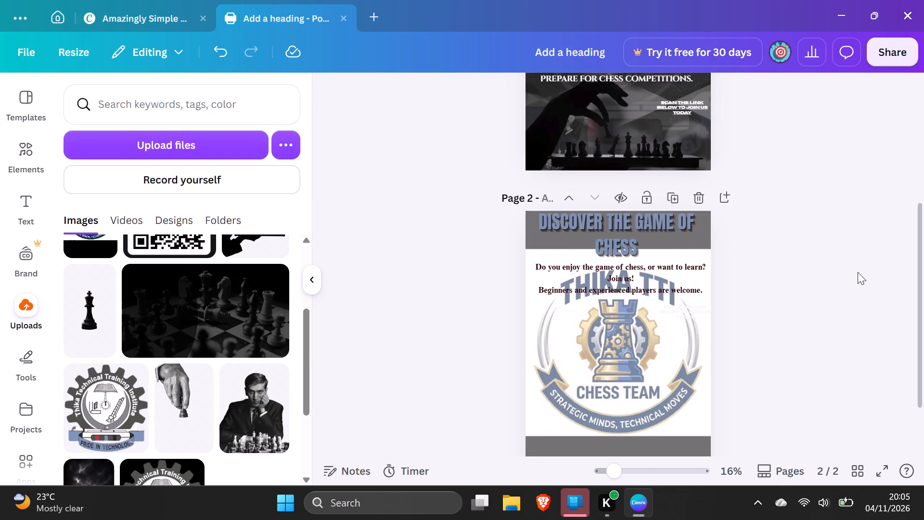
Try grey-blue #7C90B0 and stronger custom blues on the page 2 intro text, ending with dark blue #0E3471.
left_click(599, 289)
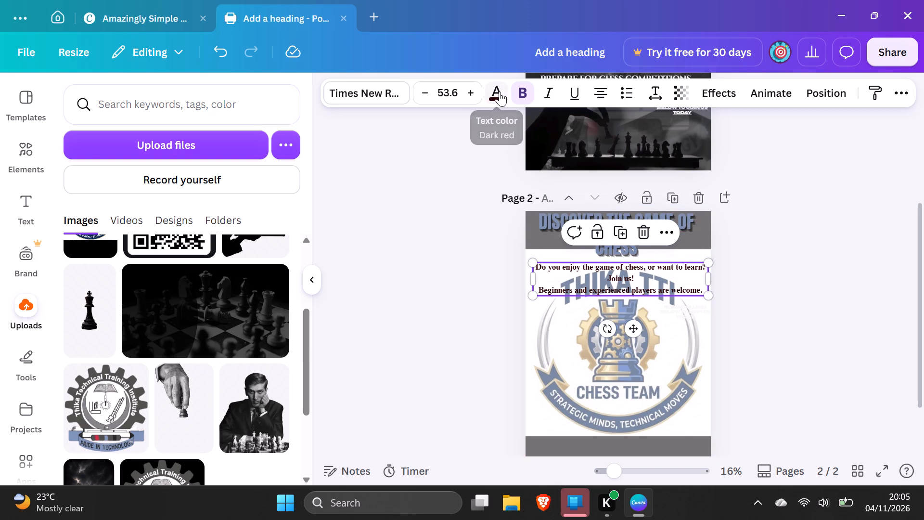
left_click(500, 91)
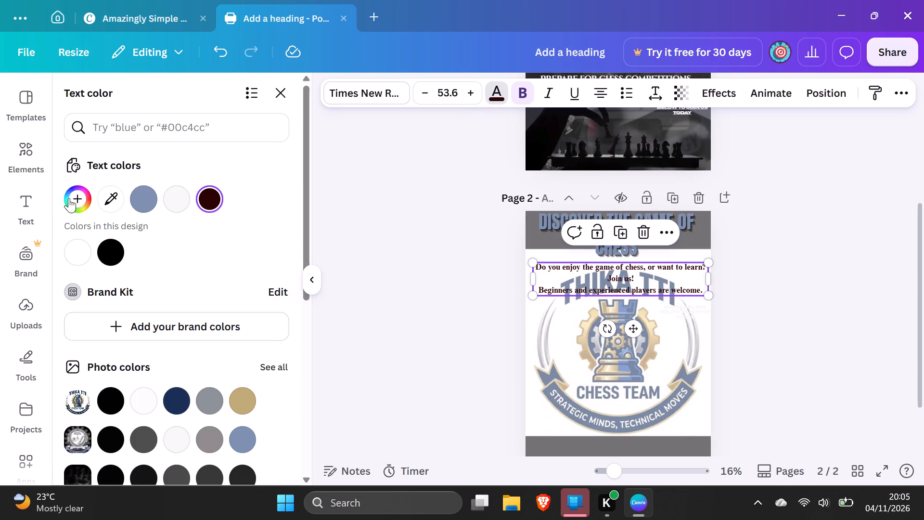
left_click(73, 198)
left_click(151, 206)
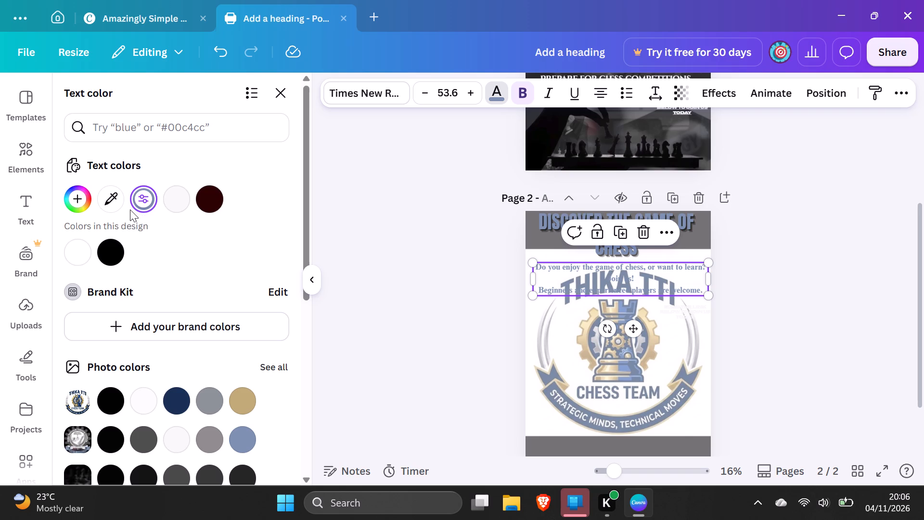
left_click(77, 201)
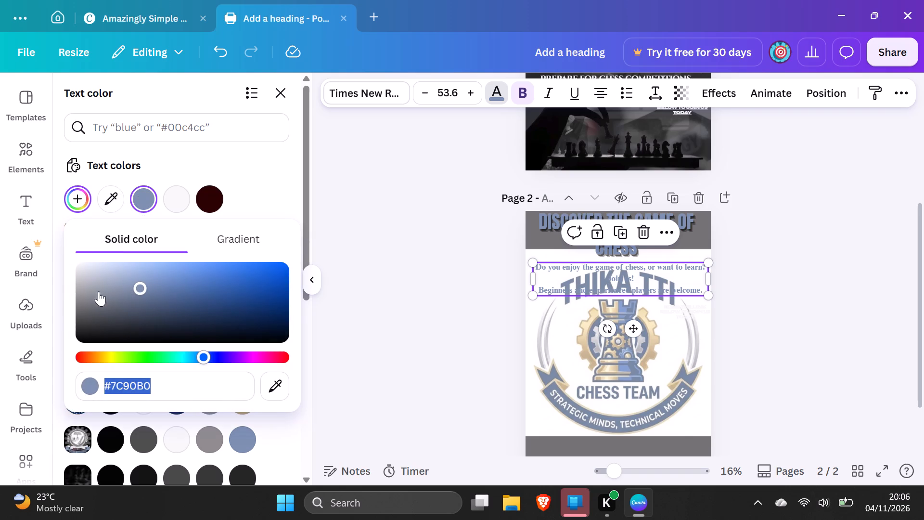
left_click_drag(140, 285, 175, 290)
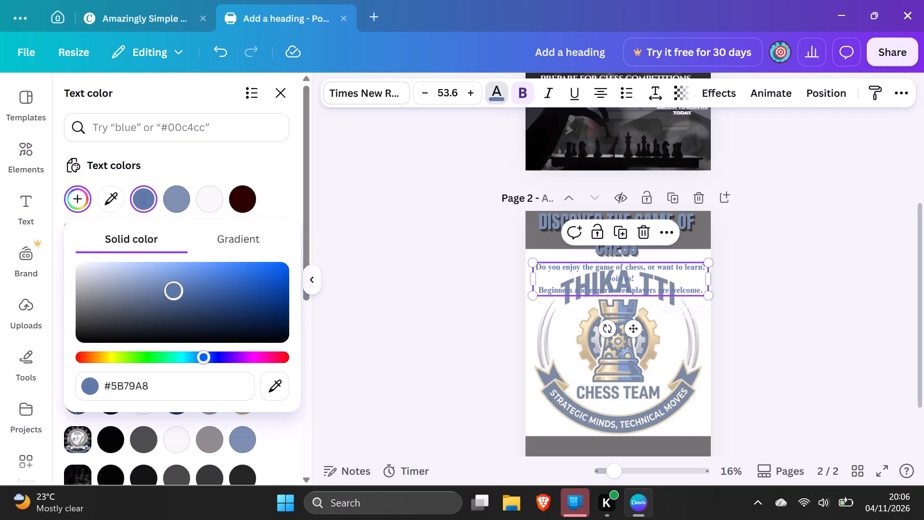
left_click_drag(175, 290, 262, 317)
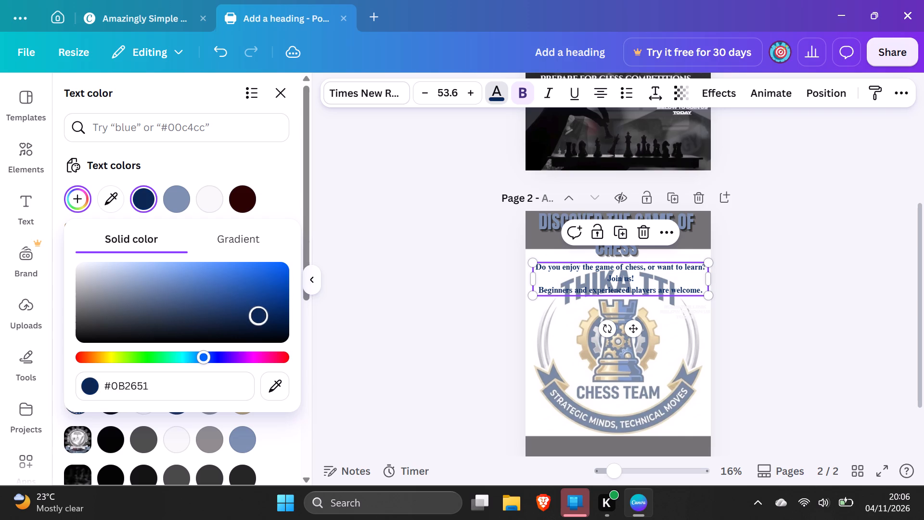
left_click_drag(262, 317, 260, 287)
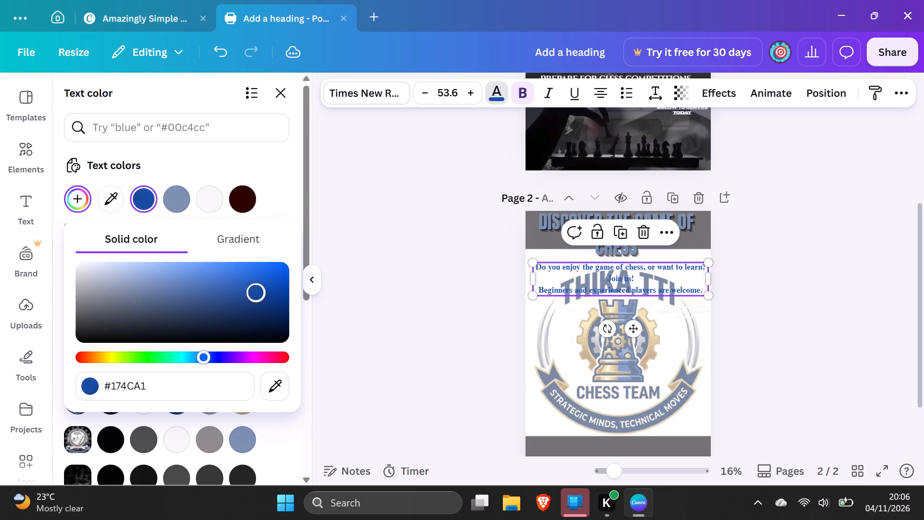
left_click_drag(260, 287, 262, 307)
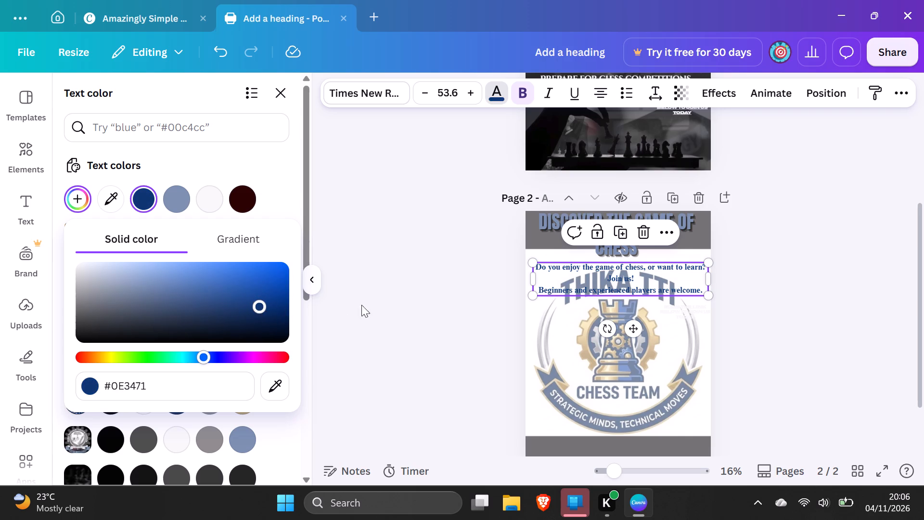
Enlarge the page 2 intro text to size 55.8 and move it up close beneath the heading, against the page's right edge.
left_click_drag(534, 265, 531, 259)
left_click(481, 303)
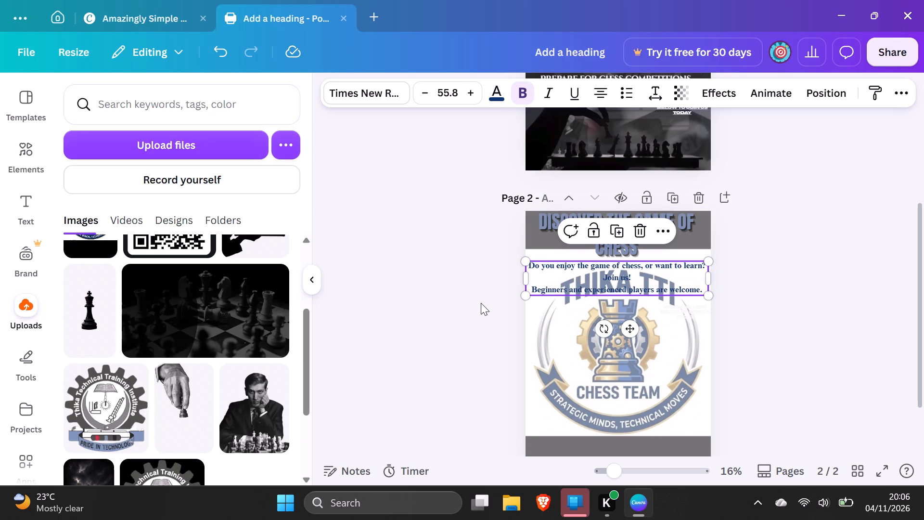
left_click(481, 303)
left_click(593, 280)
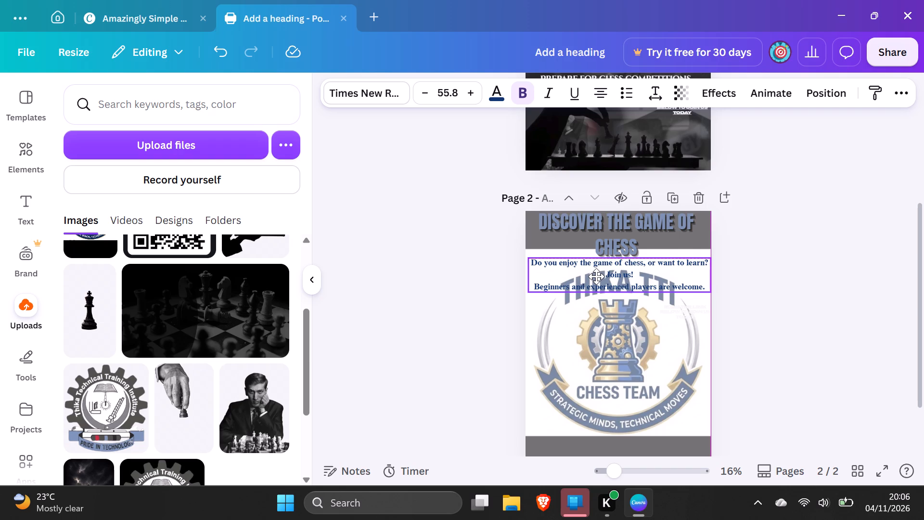
left_click(476, 282)
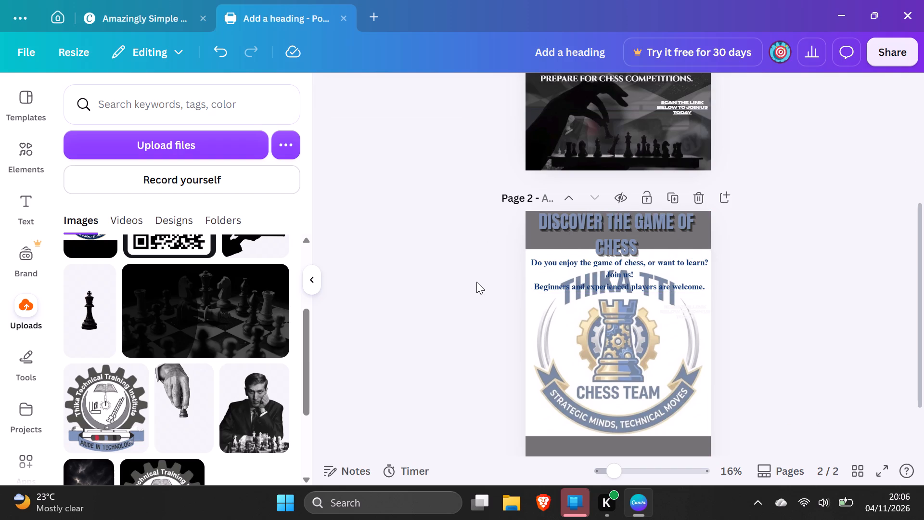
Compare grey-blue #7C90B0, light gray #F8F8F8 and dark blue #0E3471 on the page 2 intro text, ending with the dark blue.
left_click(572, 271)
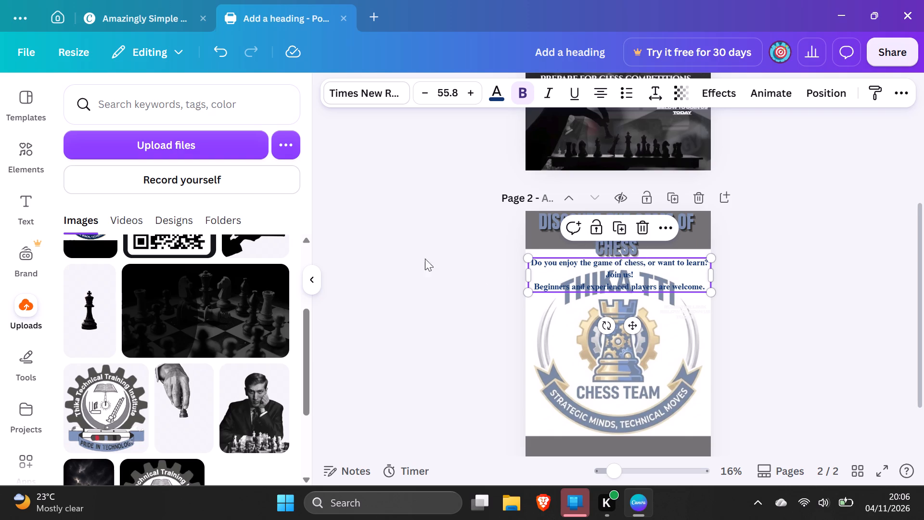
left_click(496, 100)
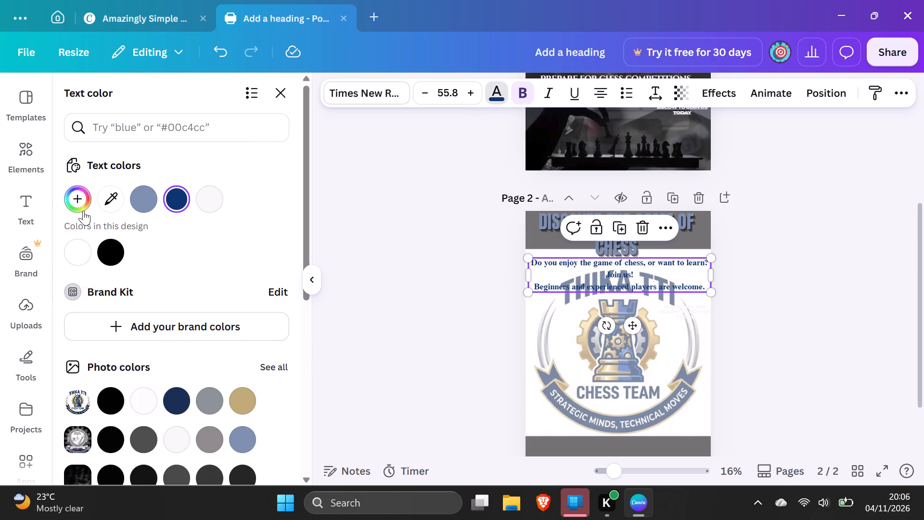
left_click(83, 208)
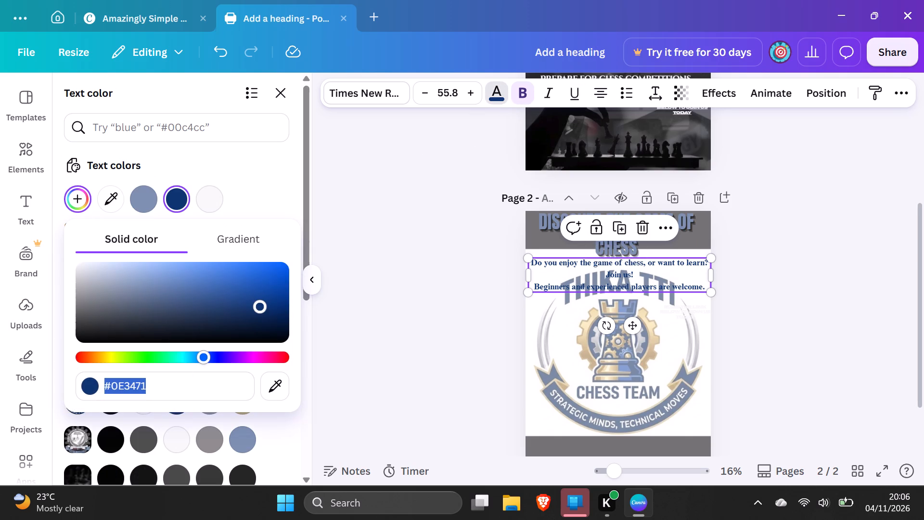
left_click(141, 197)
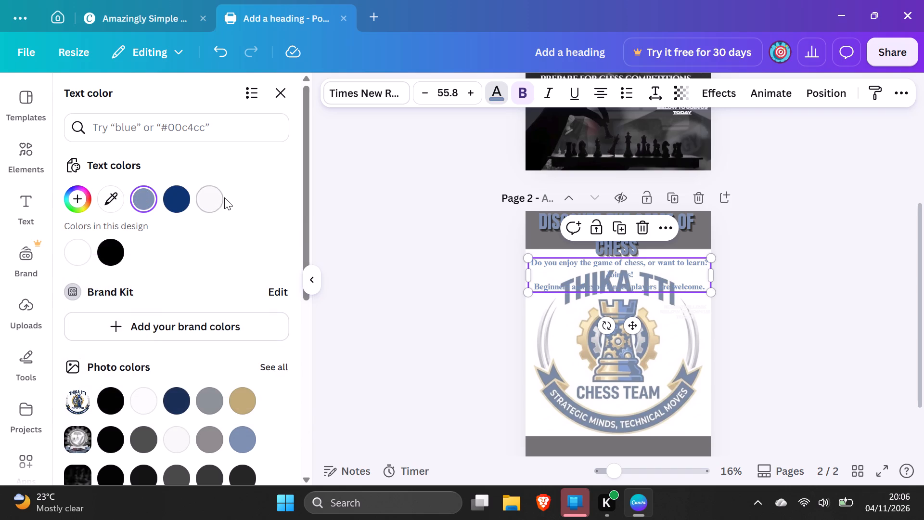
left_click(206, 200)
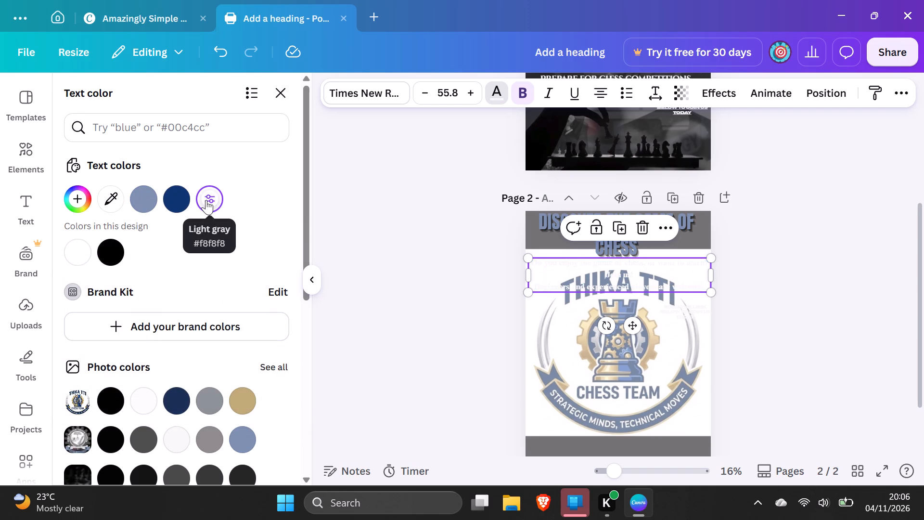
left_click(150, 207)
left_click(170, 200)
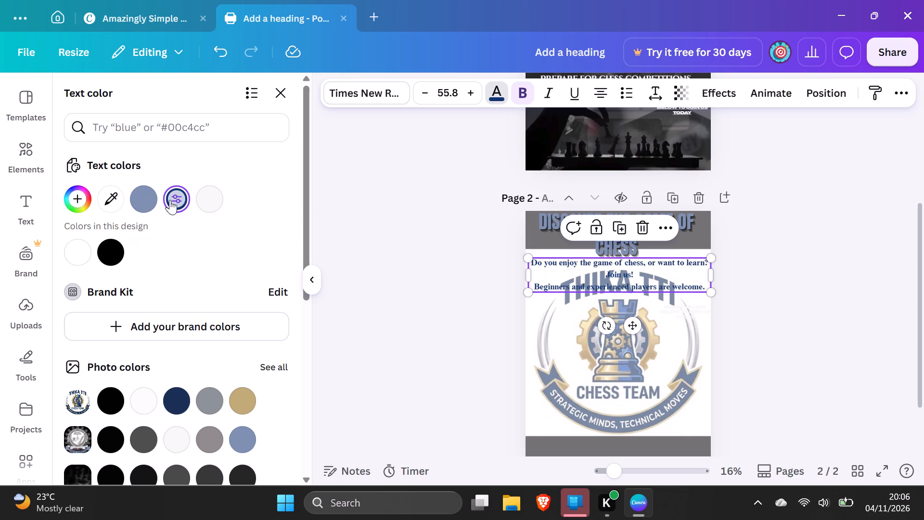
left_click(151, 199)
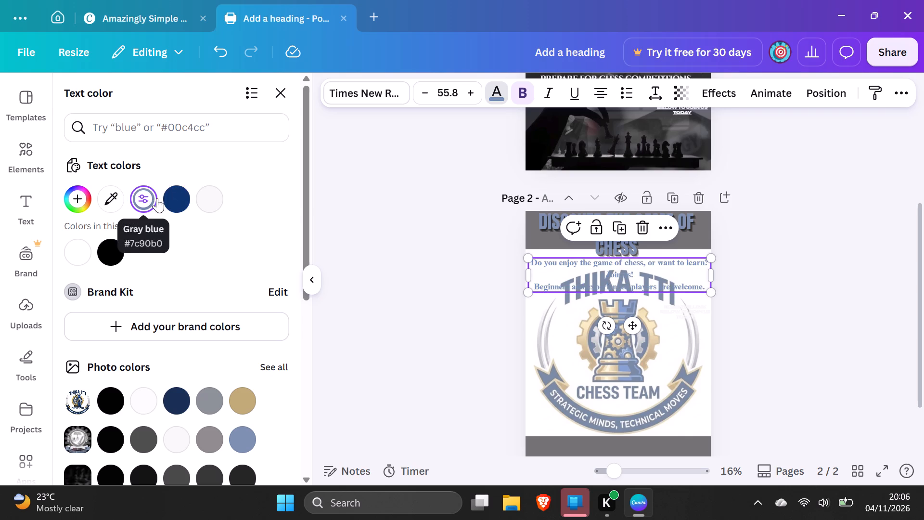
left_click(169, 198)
Recolour the page 2 intro text with the custom solid dark red #680707.
left_click(77, 204)
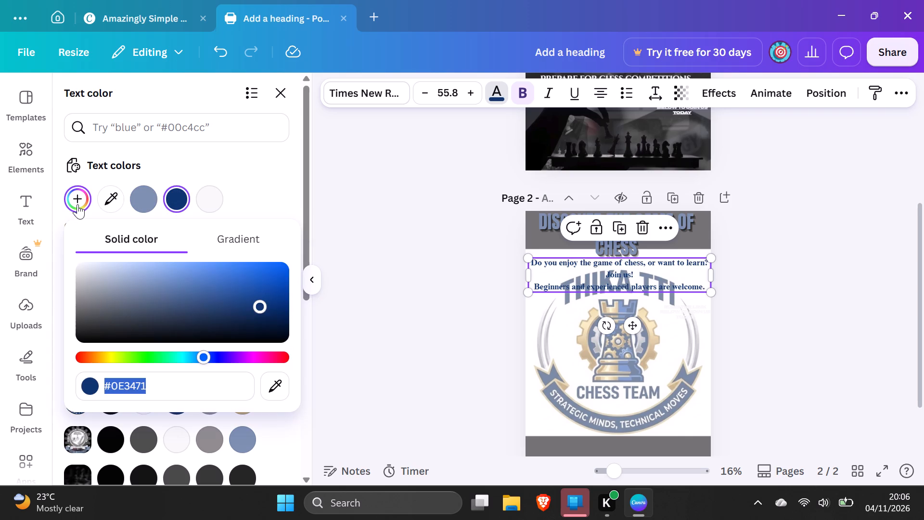
left_click_drag(263, 300, 266, 304)
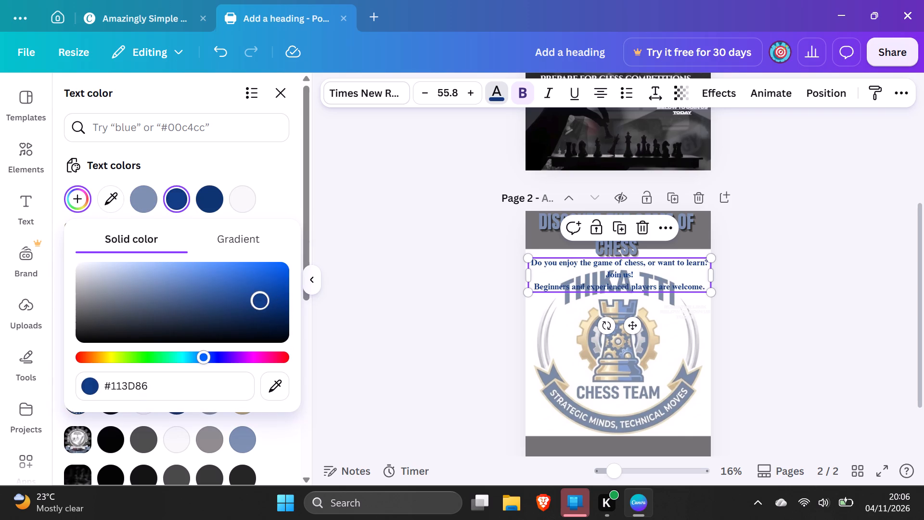
left_click_drag(266, 304, 281, 352)
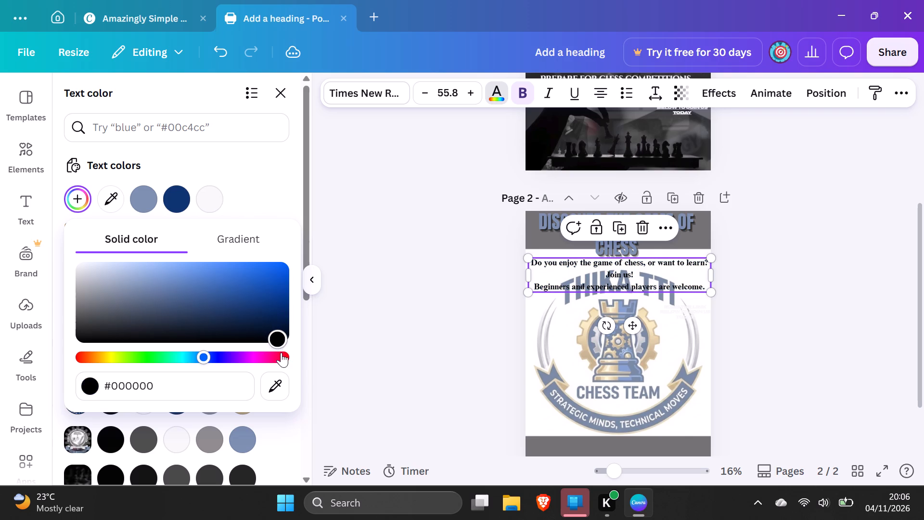
left_click_drag(281, 352, 277, 317)
left_click(205, 348)
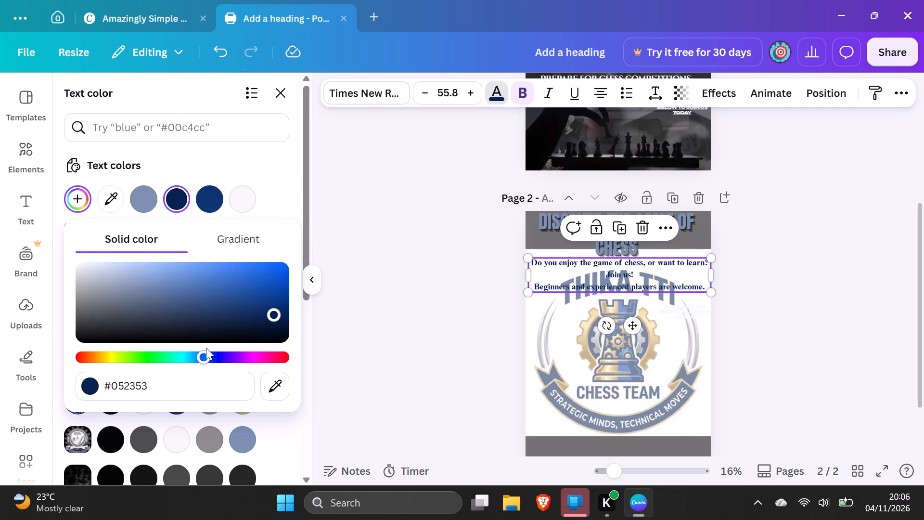
left_click_drag(205, 354, 221, 358)
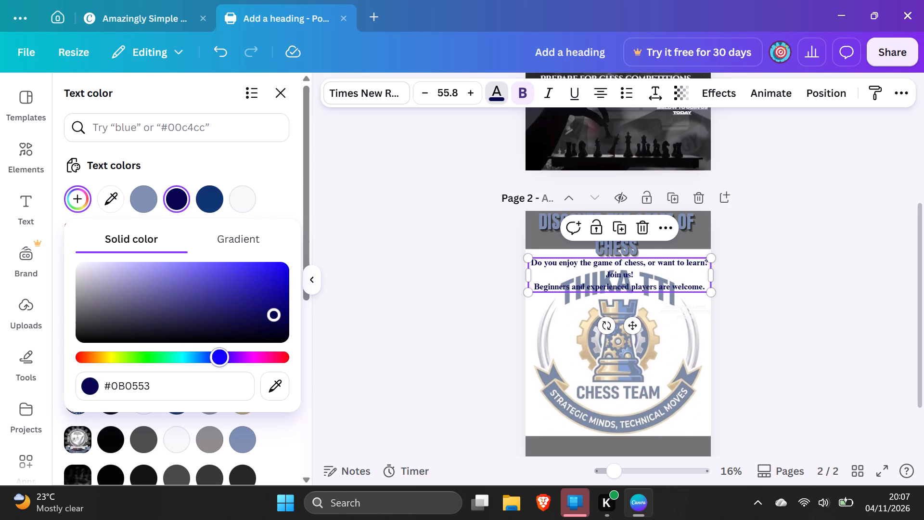
left_click_drag(221, 358, 283, 358)
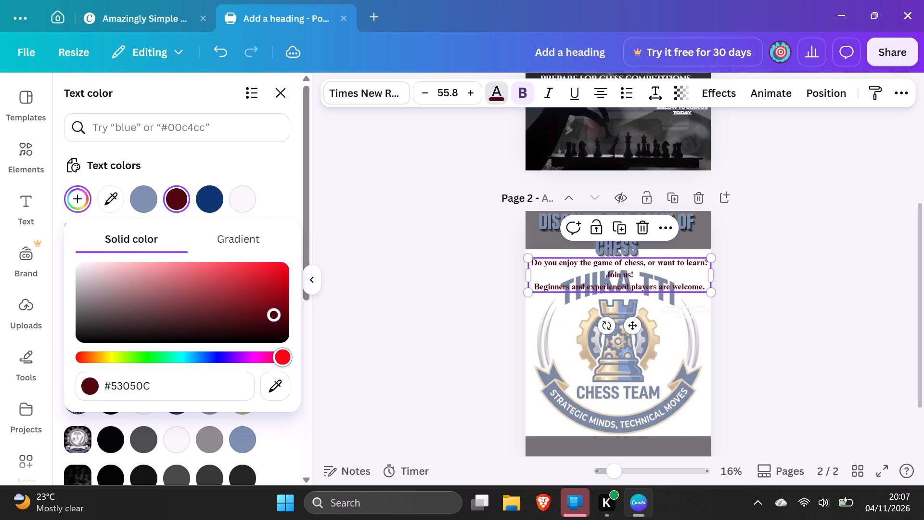
left_click_drag(283, 358, 298, 358)
left_click_drag(271, 312, 302, 275)
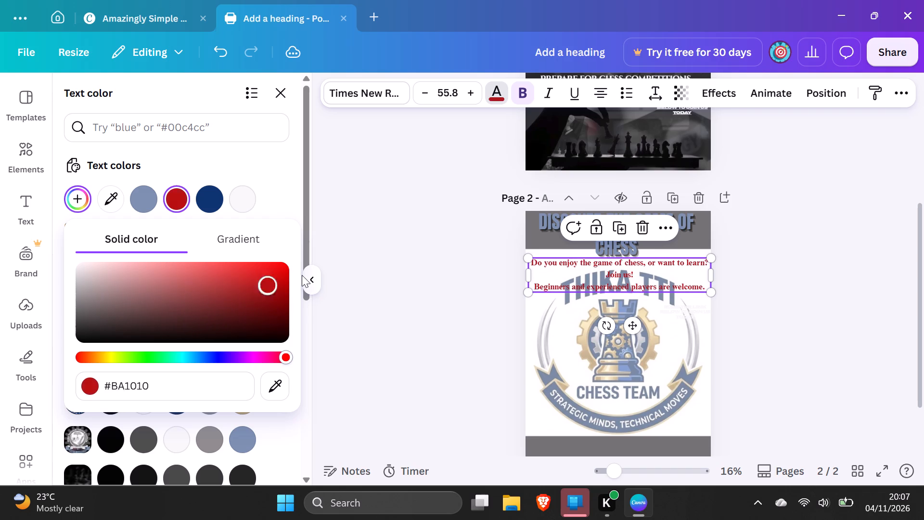
left_click_drag(302, 275, 300, 297)
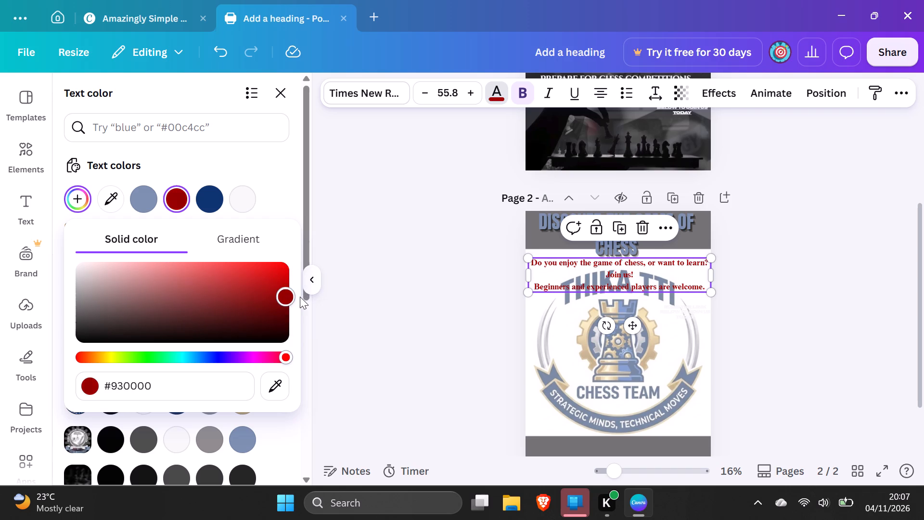
left_click_drag(300, 297, 285, 310)
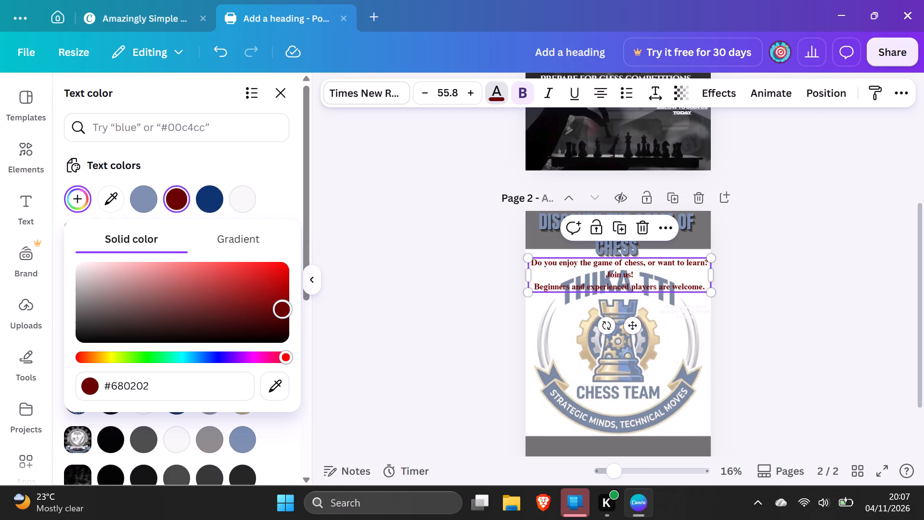
left_click_drag(285, 310, 275, 310)
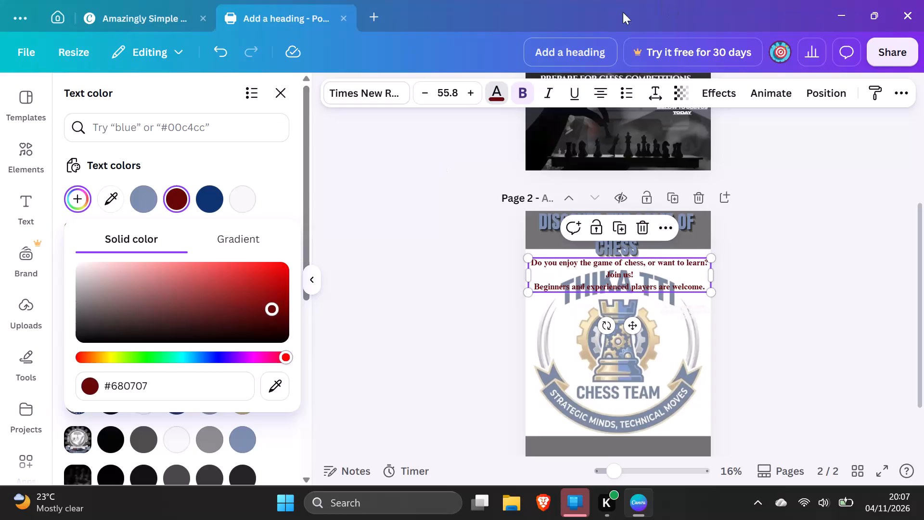
Turn off bold for the page 2 intro text.
left_click(518, 95)
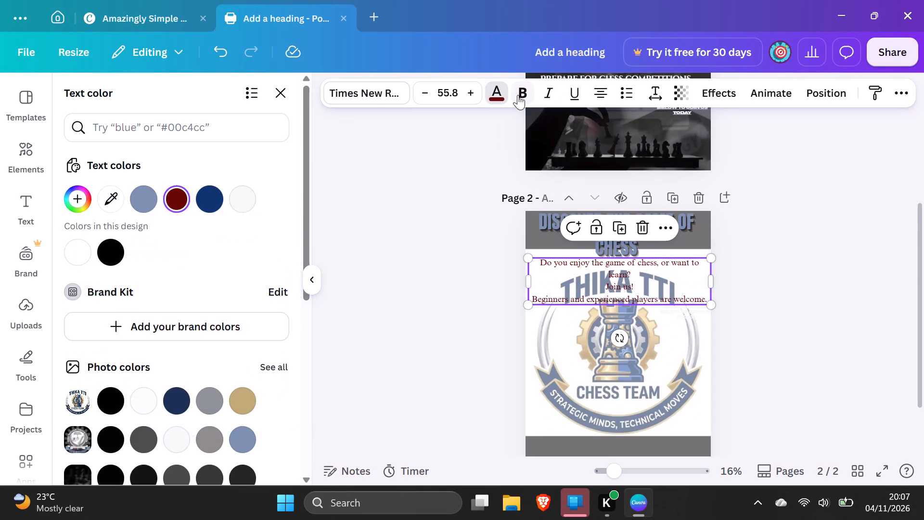
Turn bold back on for the page 2 intro text.
left_click(524, 88)
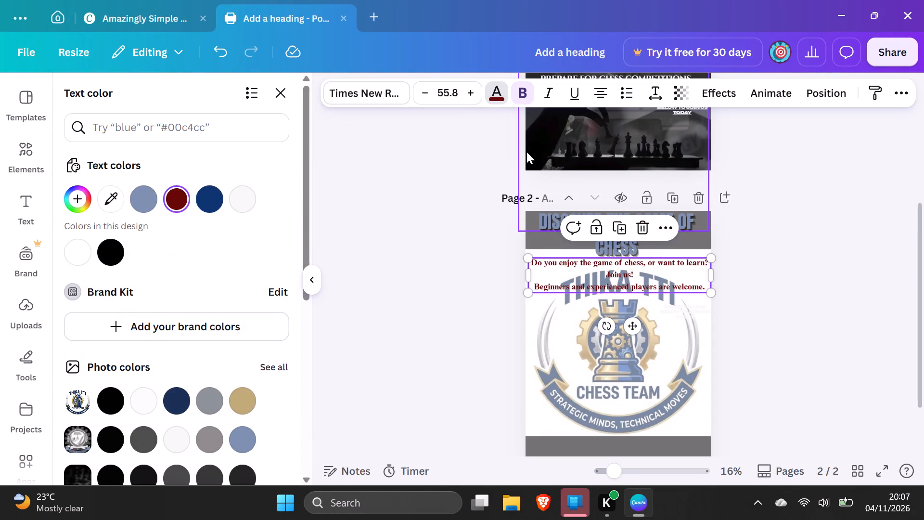
left_click(469, 260)
left_click(478, 251)
Underline the "Discover the Game of Chess" heading on page 2.
left_click(592, 229)
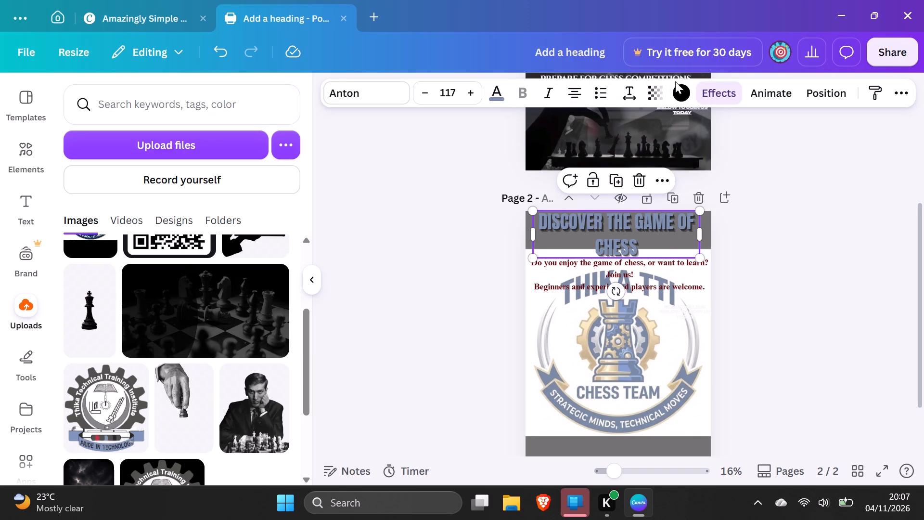
left_click(457, 272)
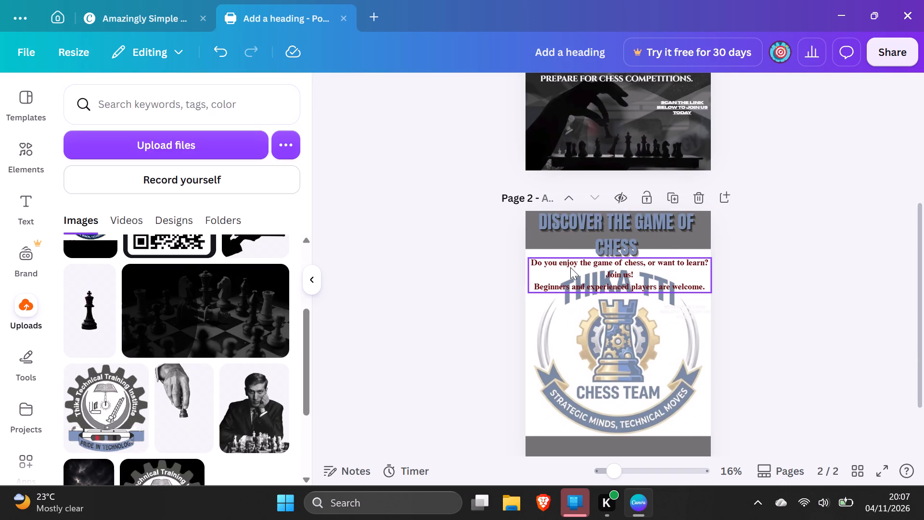
left_click(570, 267)
left_click(437, 271)
left_click(563, 230)
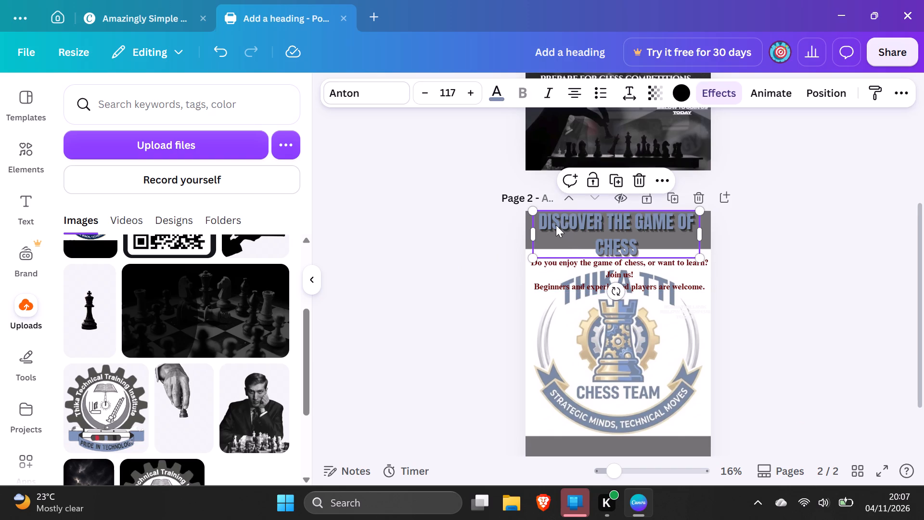
key("alt+u")
key("shift+u")
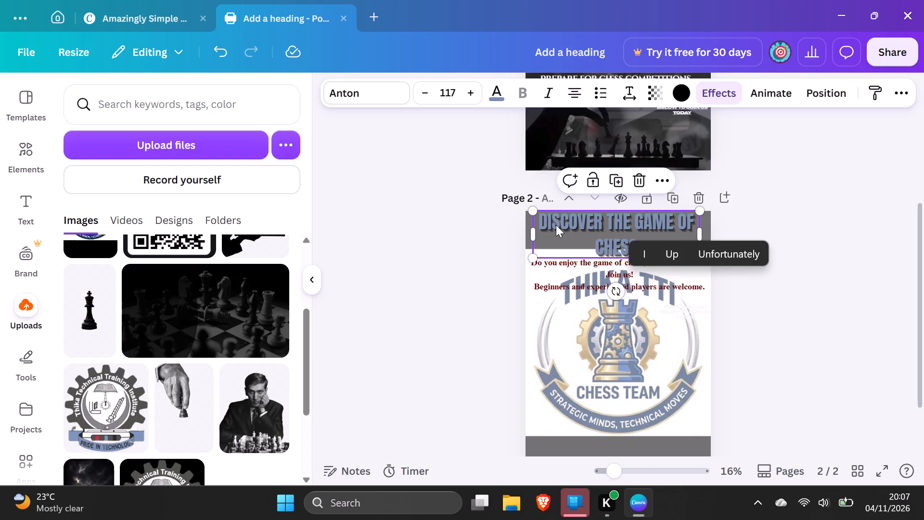
left_click(408, 234)
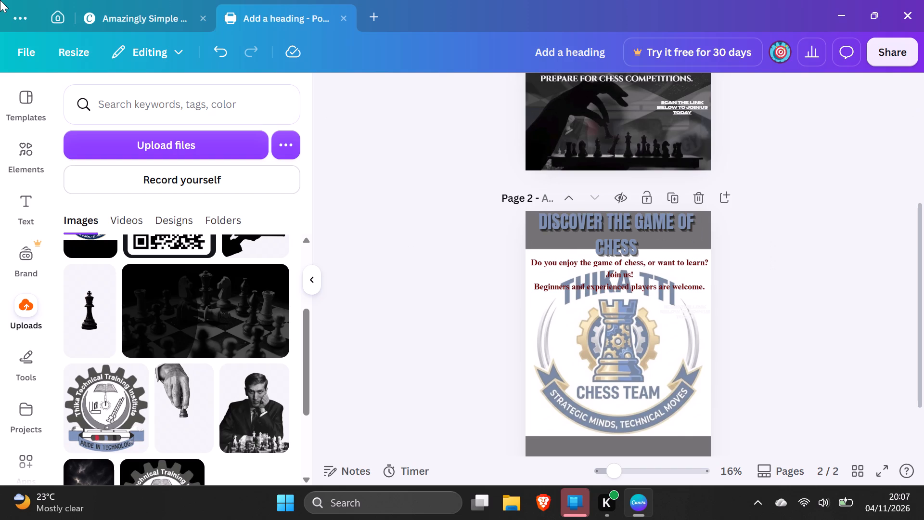
left_click(656, 213)
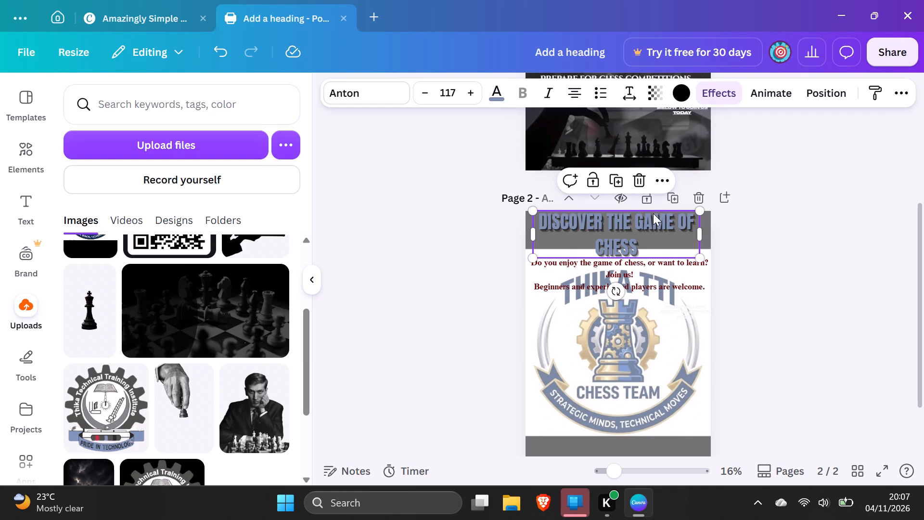
key("ctrl+u")
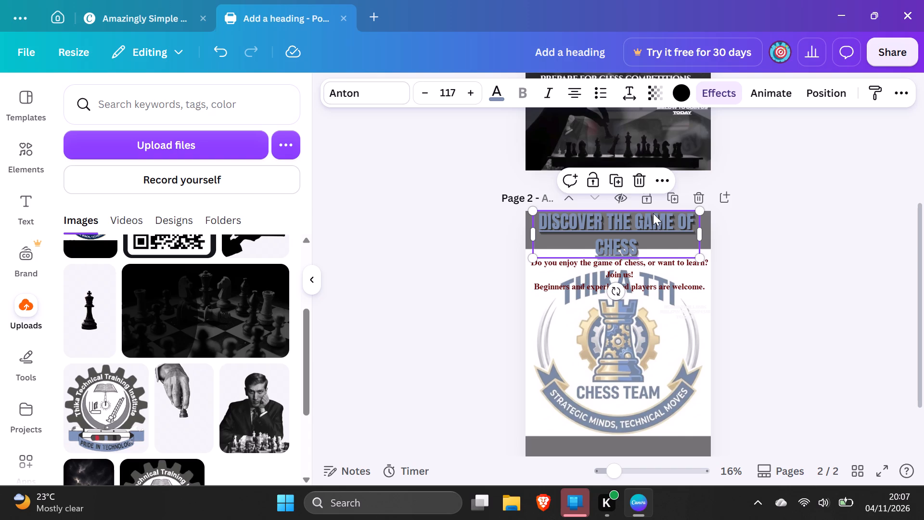
left_click(494, 299)
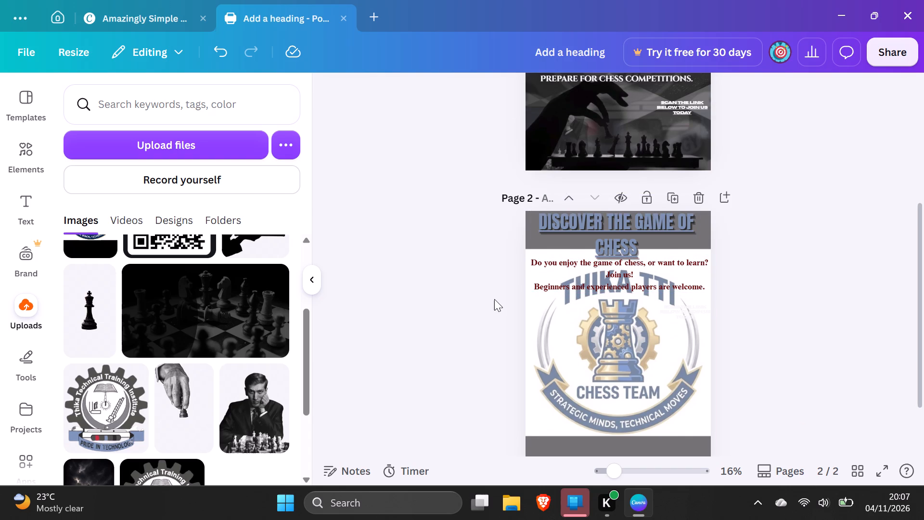
Reduce the page 2 heading's font size to 113.
left_click(618, 218)
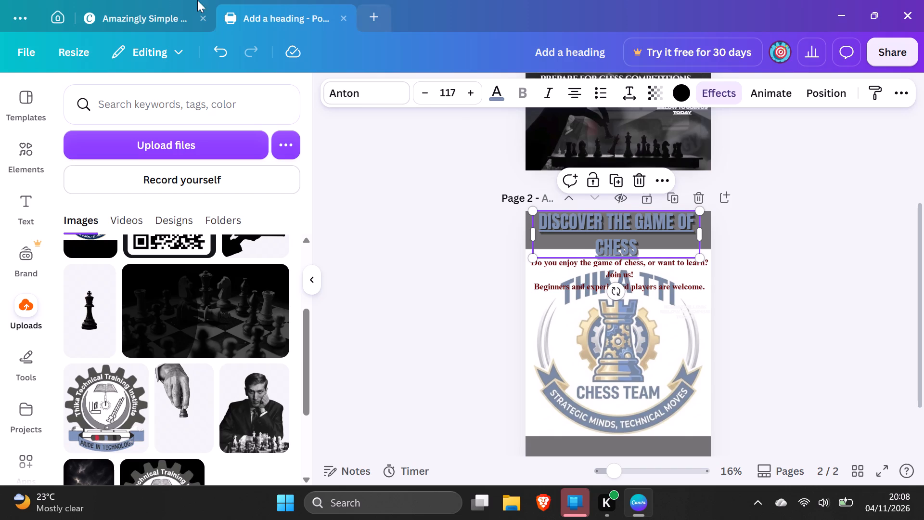
left_click(432, 95)
left_click(432, 95)
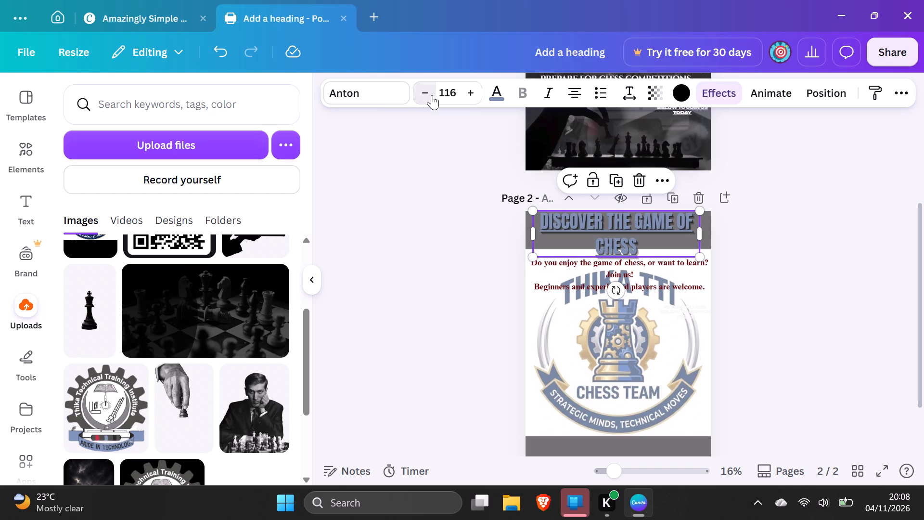
left_click(432, 95)
left_click(431, 95)
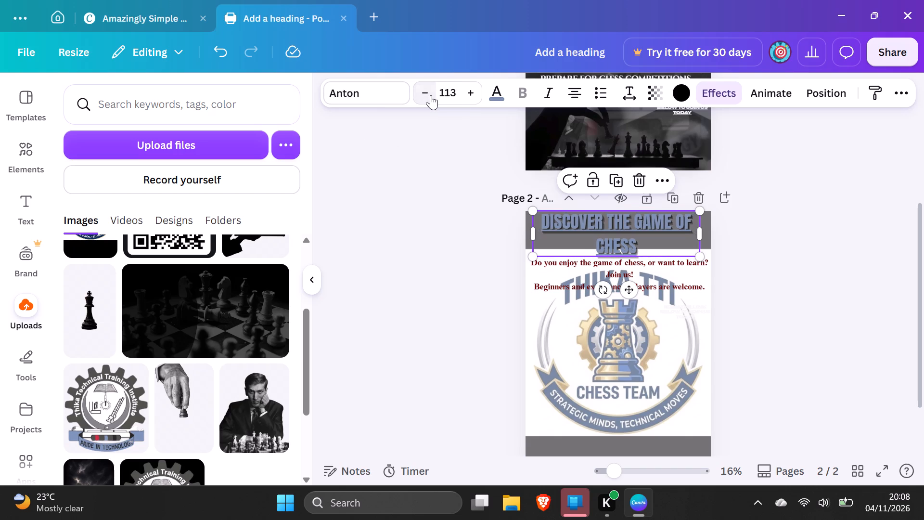
left_click(424, 286)
Centre the page 2 heading horizontally, keeping it at the top of the page.
left_click(535, 254)
left_click(560, 242)
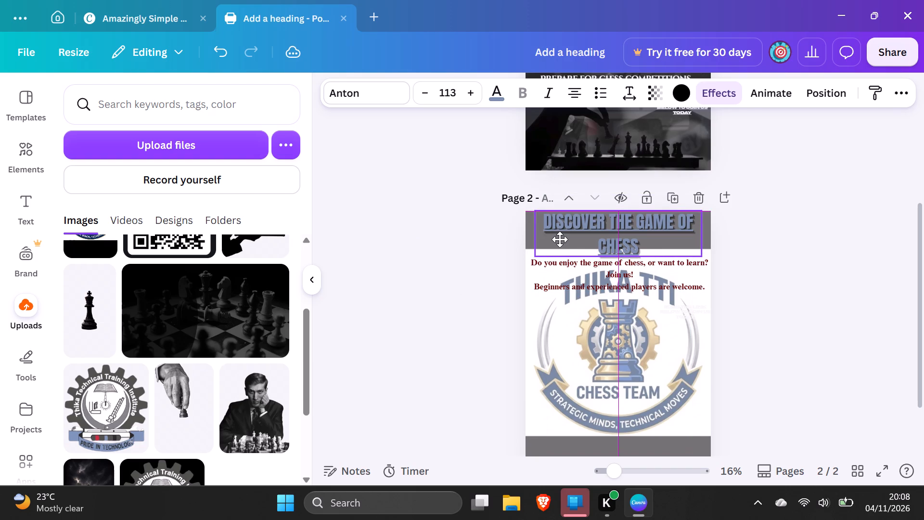
left_click(491, 264)
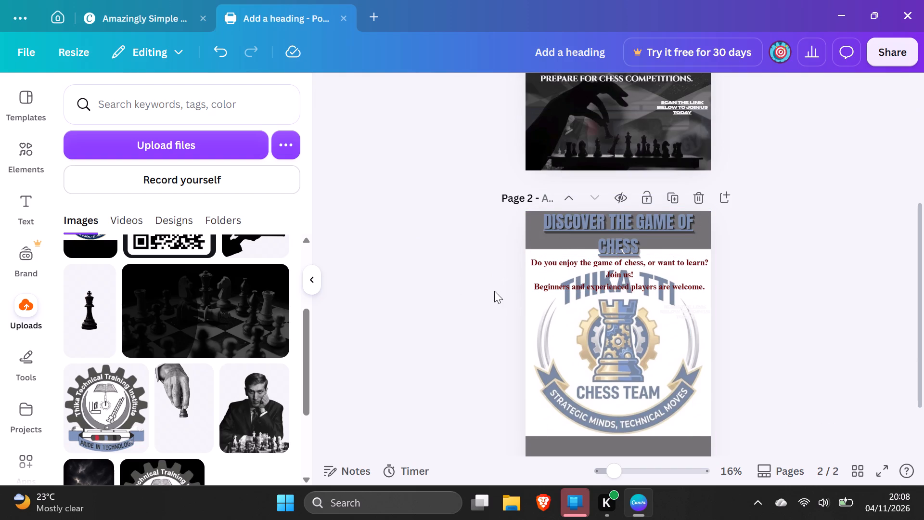
Copy the "Learn. Play. Compete." tagline from page 1 and paste it onto page 2.
scroll(487, 285, "up", 3)
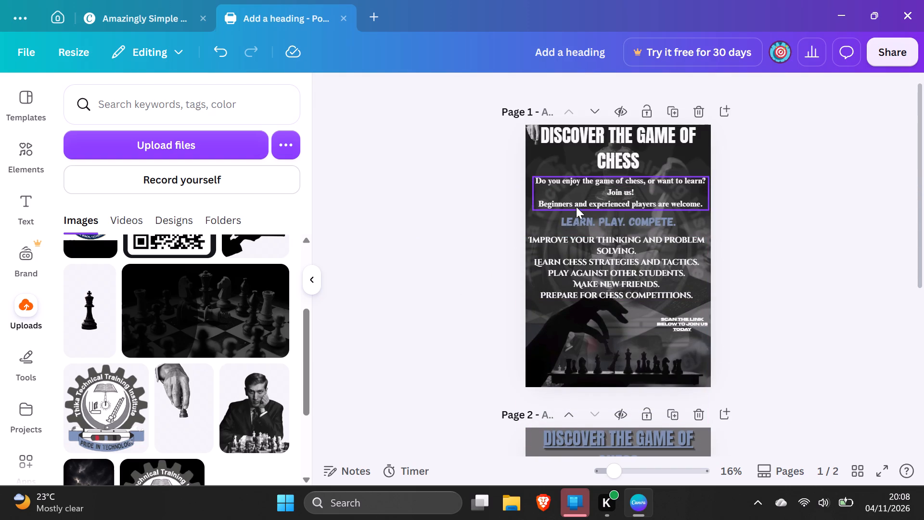
left_click(576, 228)
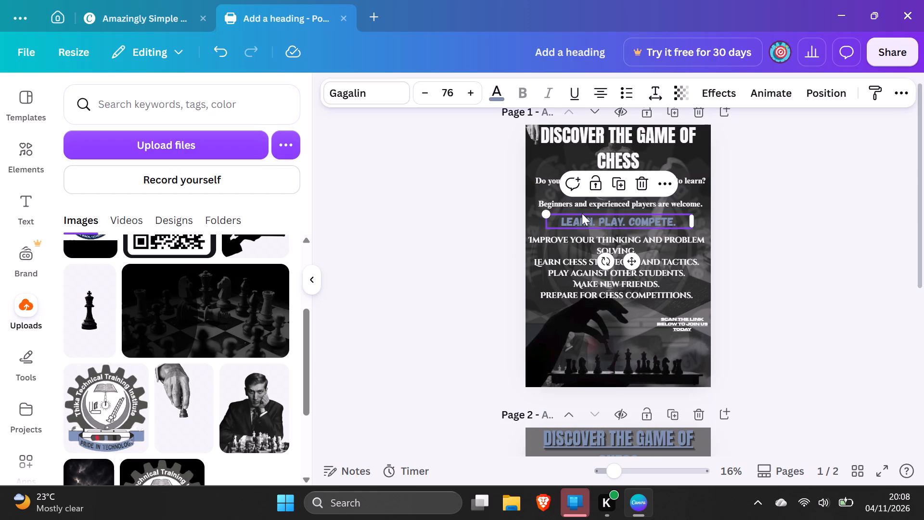
right_click(582, 214)
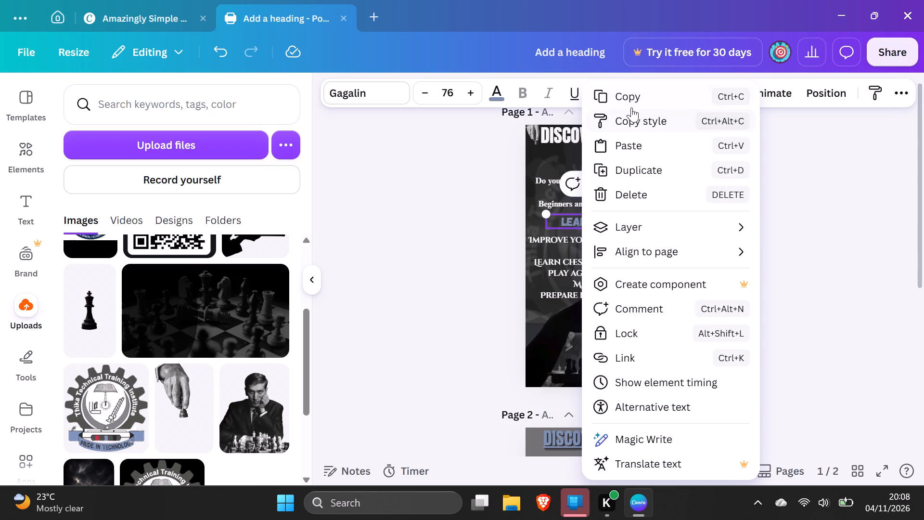
left_click(631, 101)
scroll(521, 364, "down", 2)
scroll(595, 377, "down", 1)
right_click(621, 372)
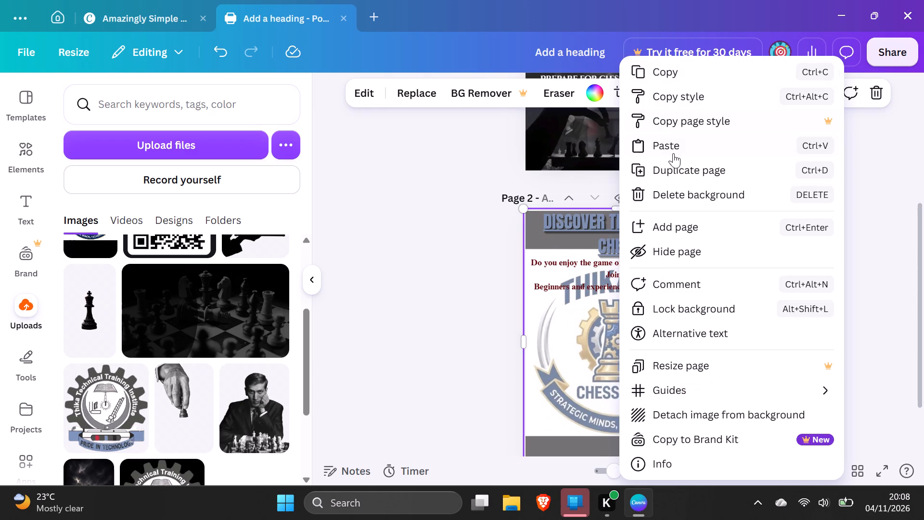
left_click(673, 151)
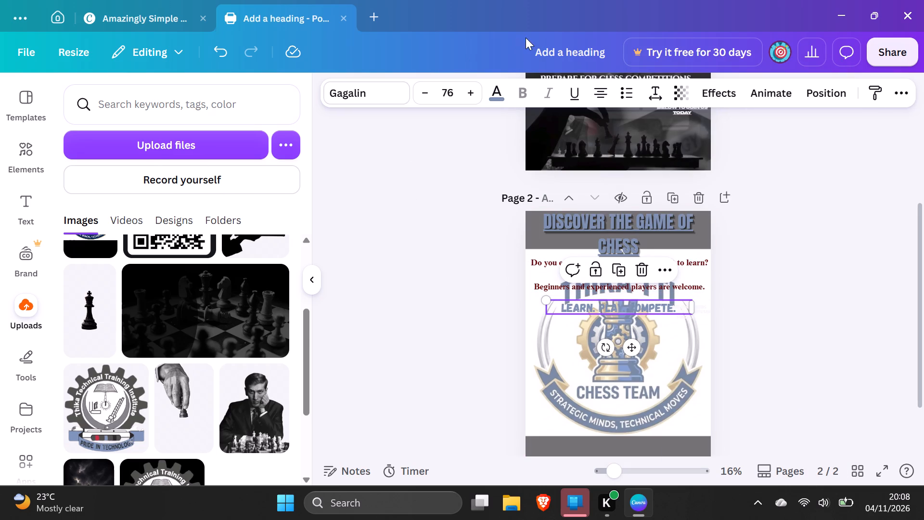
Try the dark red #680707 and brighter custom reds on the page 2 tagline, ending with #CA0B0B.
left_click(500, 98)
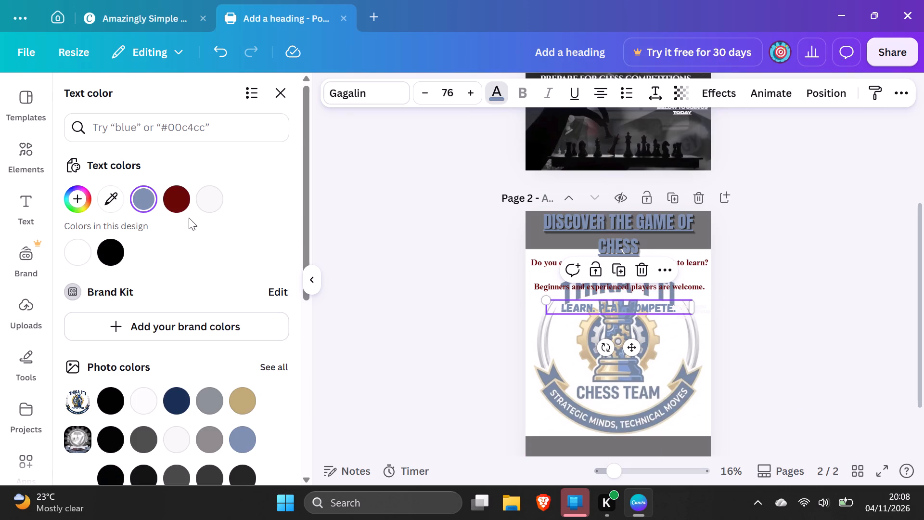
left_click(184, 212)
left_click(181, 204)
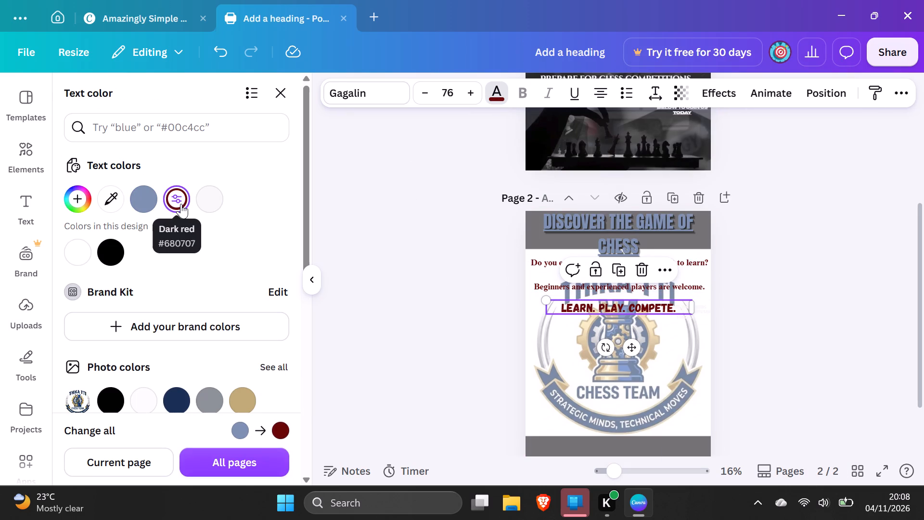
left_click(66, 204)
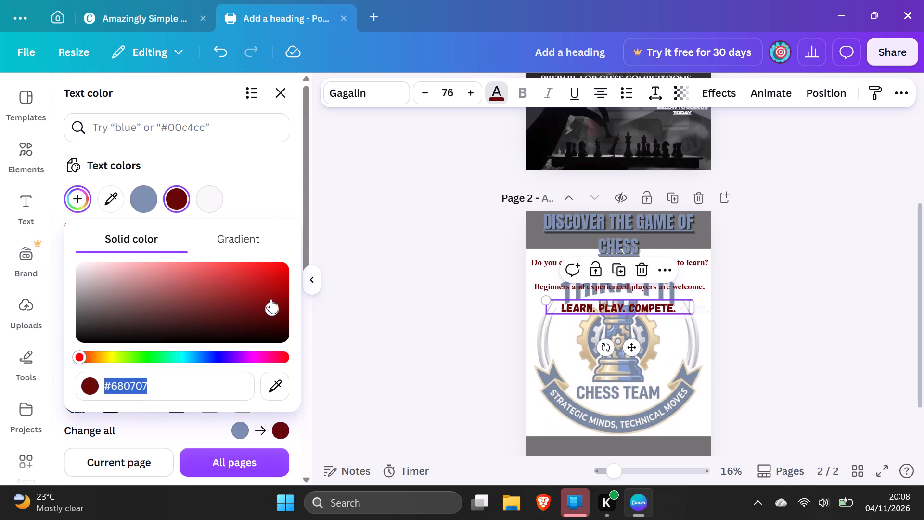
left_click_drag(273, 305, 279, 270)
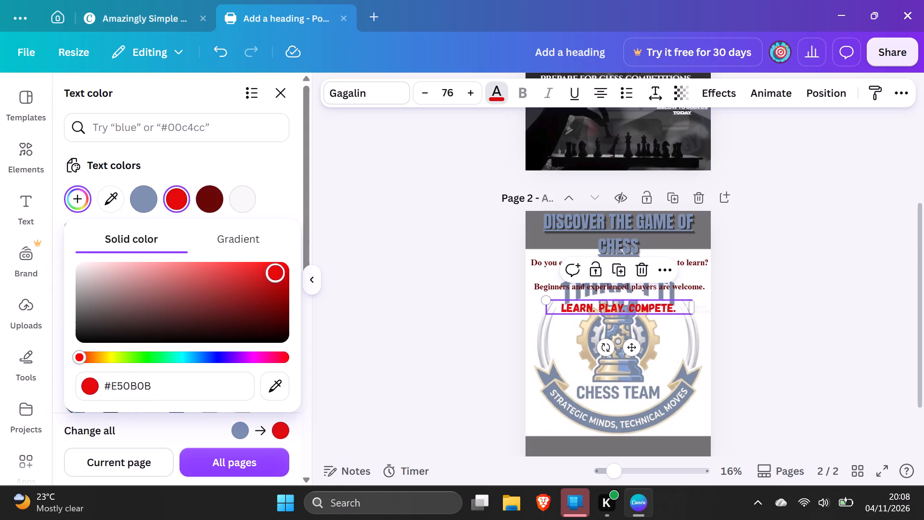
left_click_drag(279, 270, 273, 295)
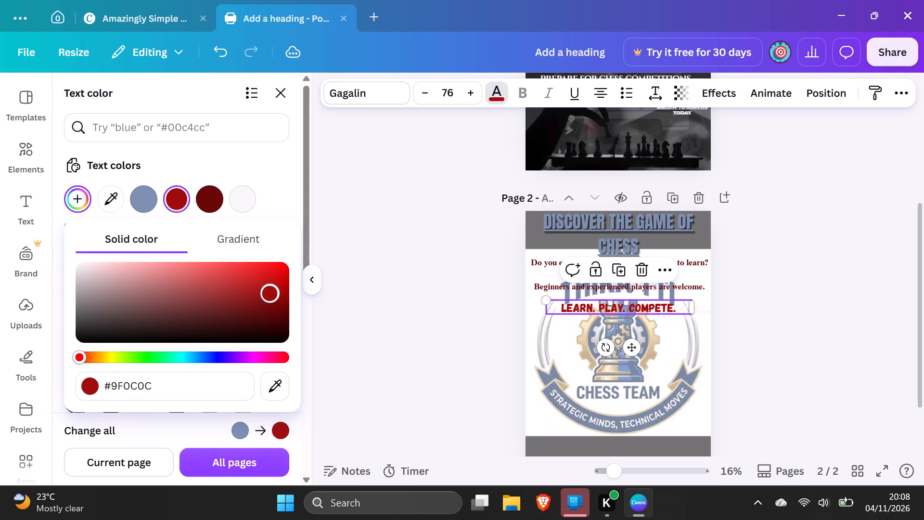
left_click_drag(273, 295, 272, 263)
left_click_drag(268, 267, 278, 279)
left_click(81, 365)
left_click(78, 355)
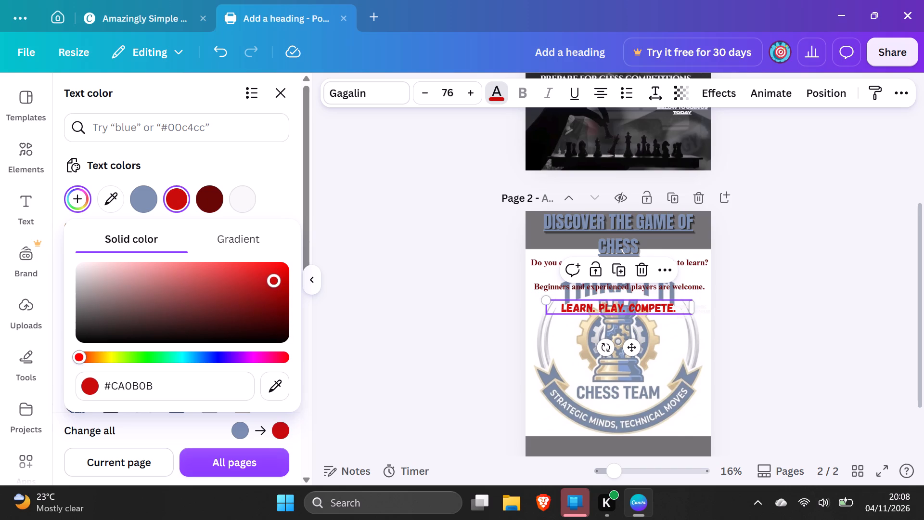
Shift the page 2 tagline's custom solid colour from red through green and blue, settling on blue-violet #3C02CA.
left_click_drag(78, 355, 153, 347)
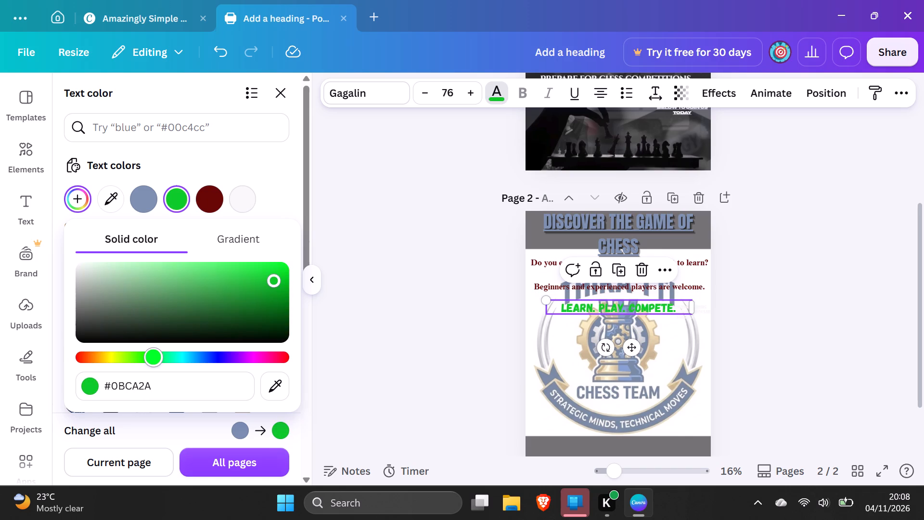
left_click_drag(153, 347, 201, 349)
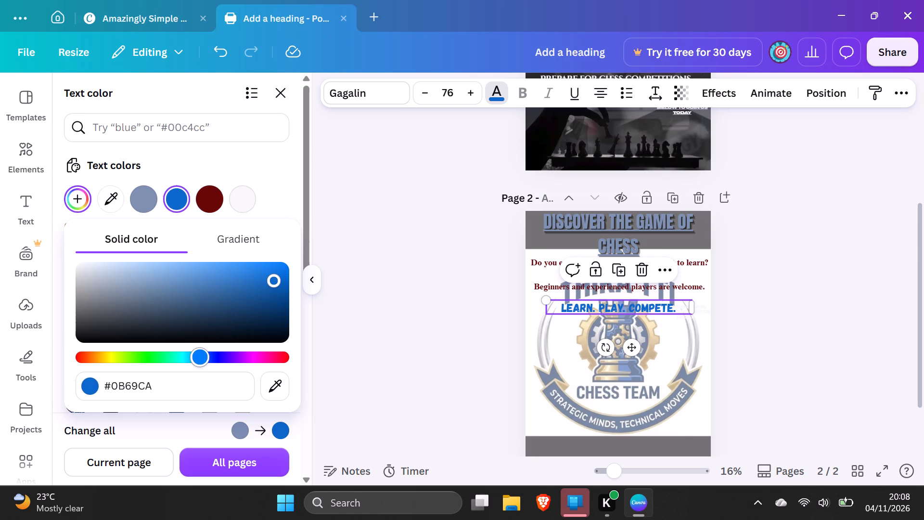
left_click_drag(201, 349, 221, 349)
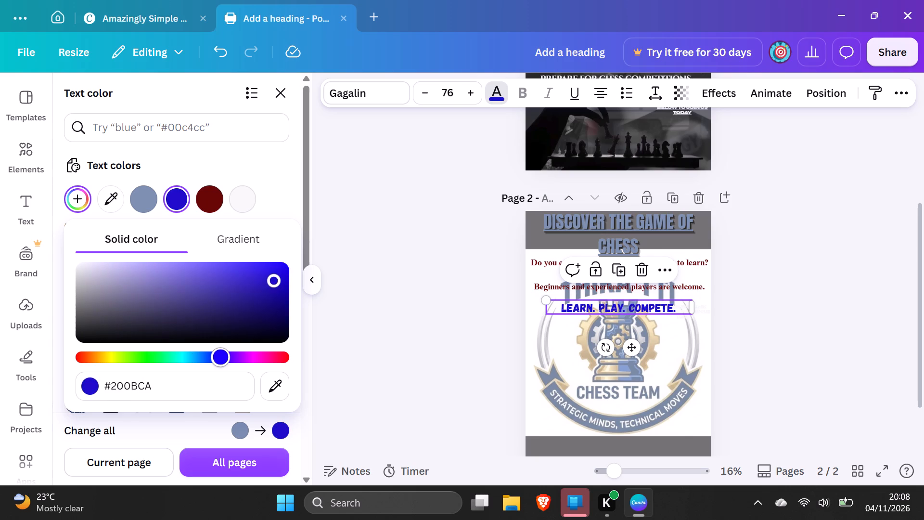
left_click_drag(221, 349, 228, 349)
left_click_drag(271, 274, 273, 306)
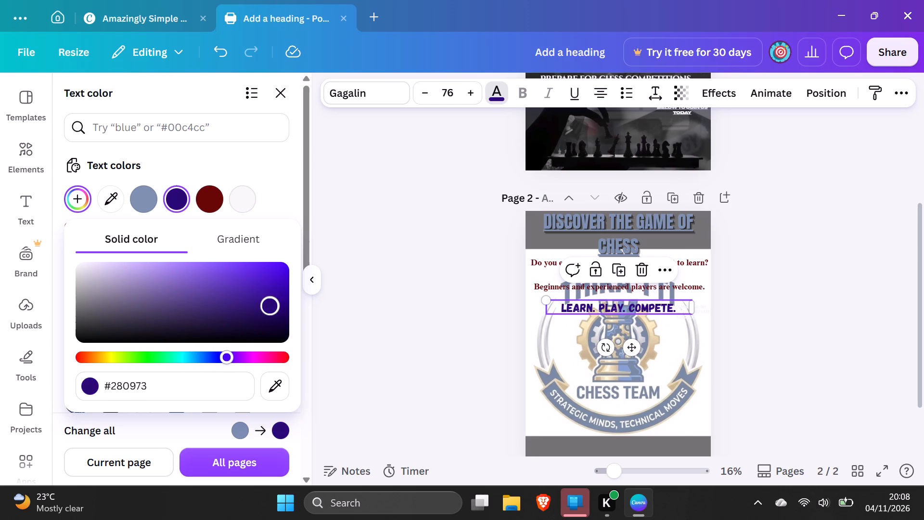
left_click_drag(273, 306, 287, 278)
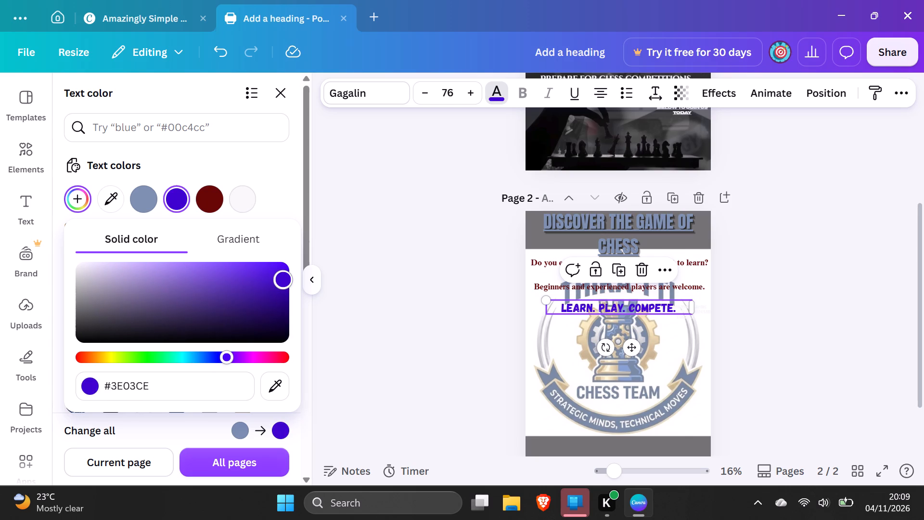
left_click_drag(287, 278, 288, 279)
left_click(418, 304)
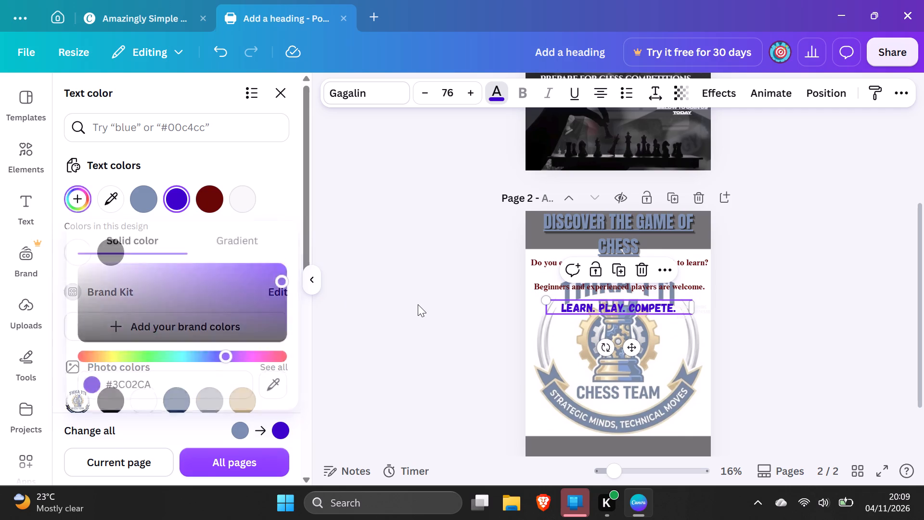
left_click(478, 316)
Move the page 2 tagline up close beneath the intro text, centred horizontally on the page.
left_click(627, 304)
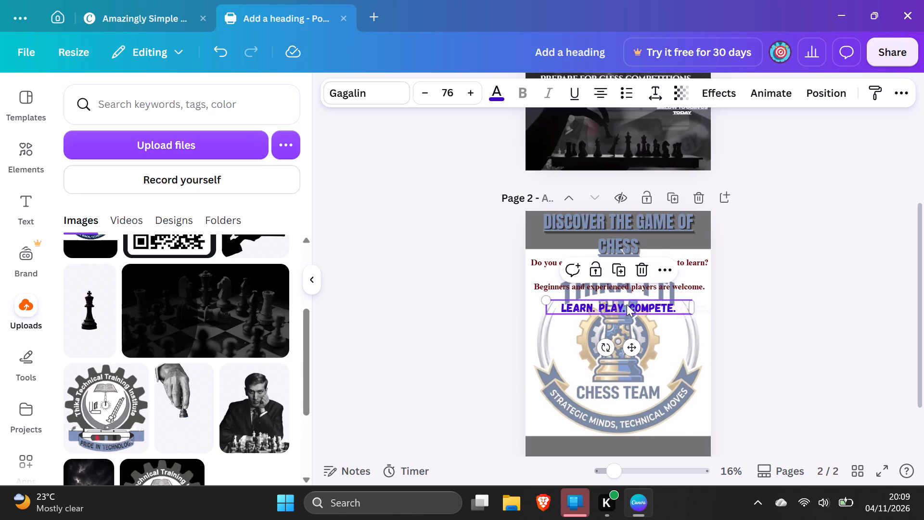
left_click_drag(627, 304, 626, 298)
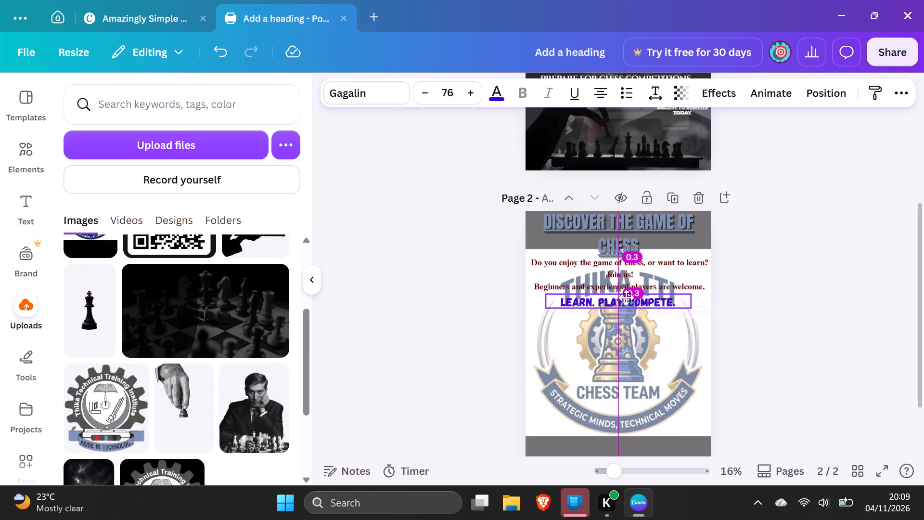
Nudge the page 2 "Learn. Play. Compete." tagline slightly further down beneath the intro text.
left_click_drag(626, 298, 627, 300)
left_click(401, 337)
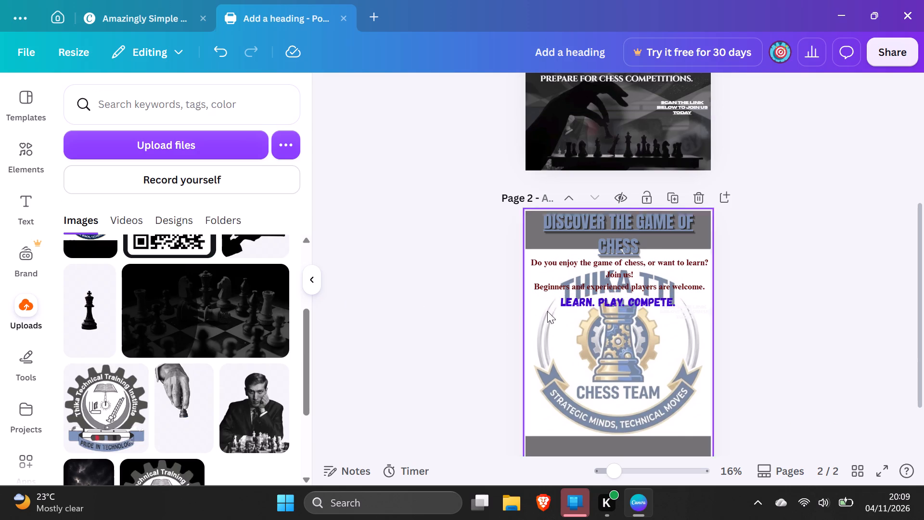
left_click_drag(588, 304, 588, 308)
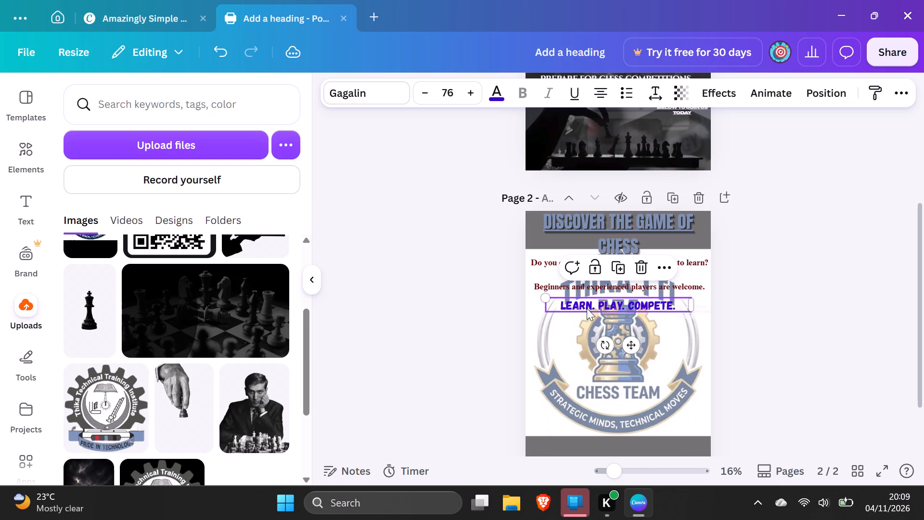
Enlarge the page 2 tagline to font size 85.1 and widen its text box to the page's right edge.
left_click_drag(543, 300, 539, 294)
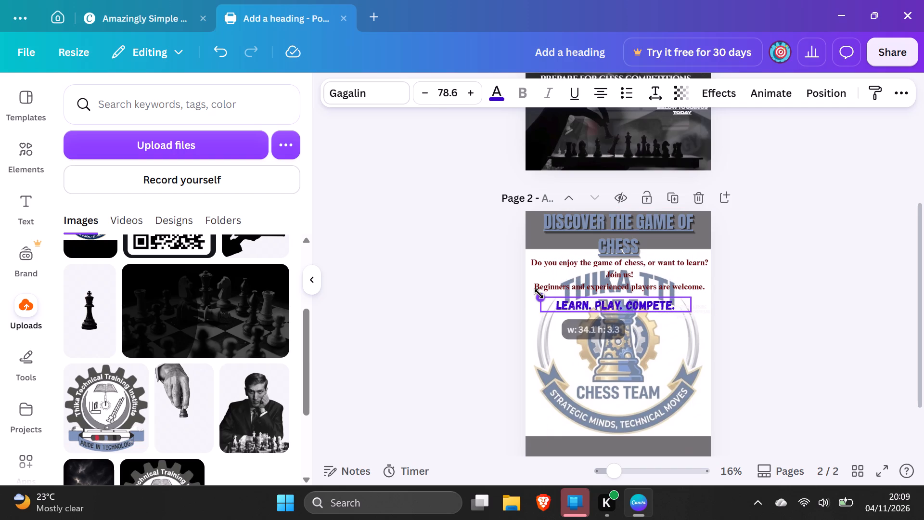
left_click_drag(539, 294, 534, 284)
left_click(534, 295)
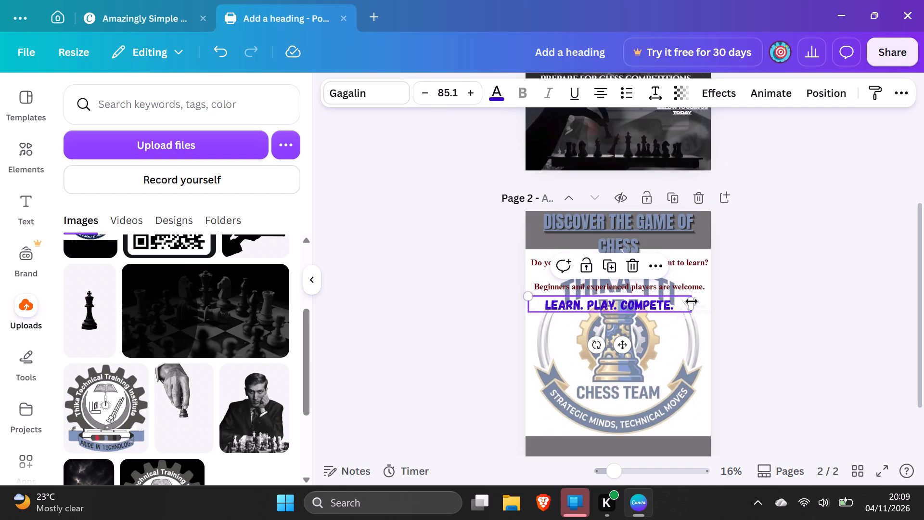
left_click_drag(692, 301, 705, 301)
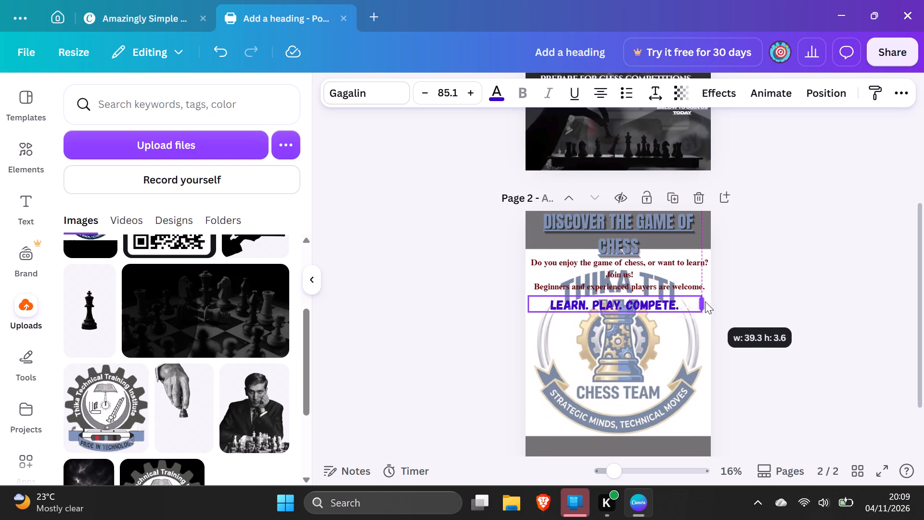
left_click_drag(705, 301, 711, 301)
left_click(842, 302)
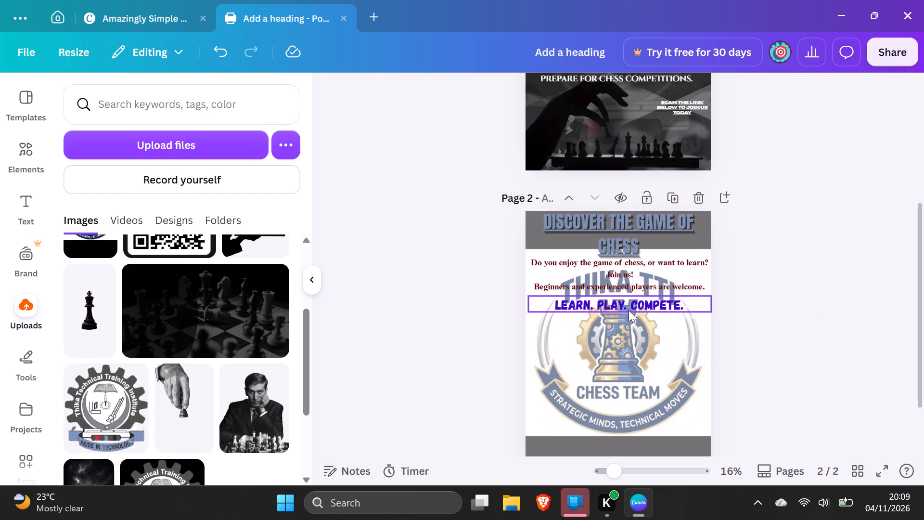
Enlarge the page 2 tagline to font size 95.1 and extend its text box past the page's right edge to recentre the words.
left_click(629, 310)
left_click_drag(529, 296, 529, 296)
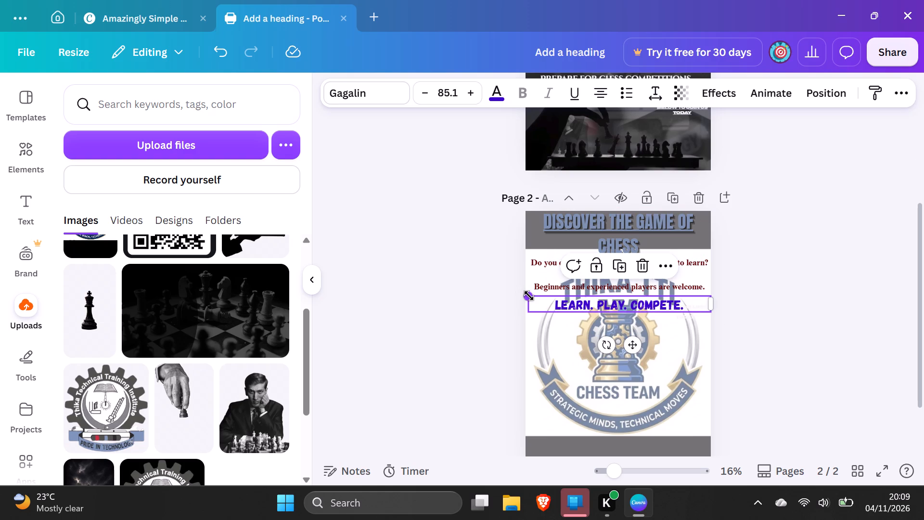
left_click_drag(529, 296, 509, 273)
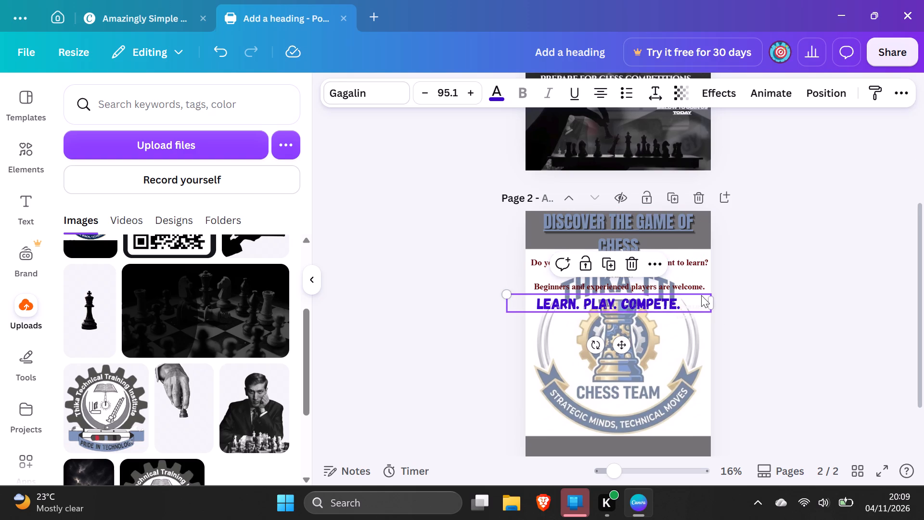
left_click(709, 299)
left_click(757, 324)
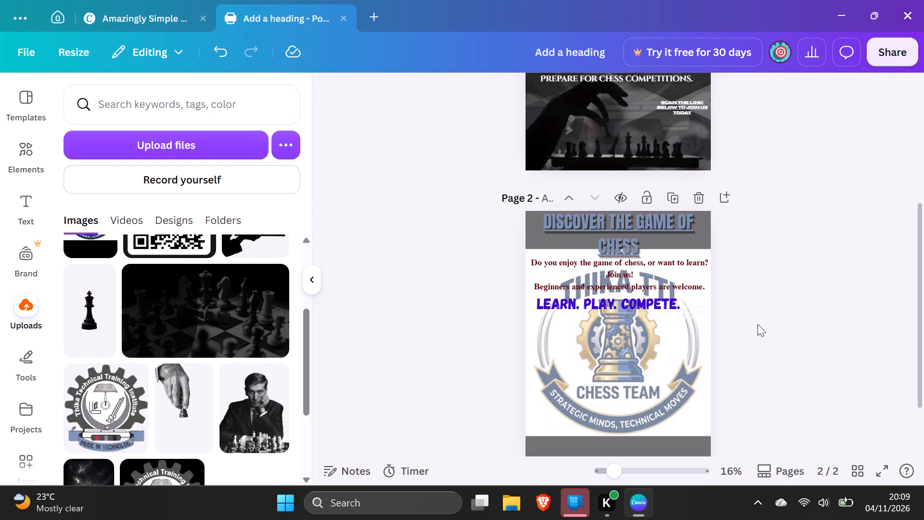
left_click(699, 299)
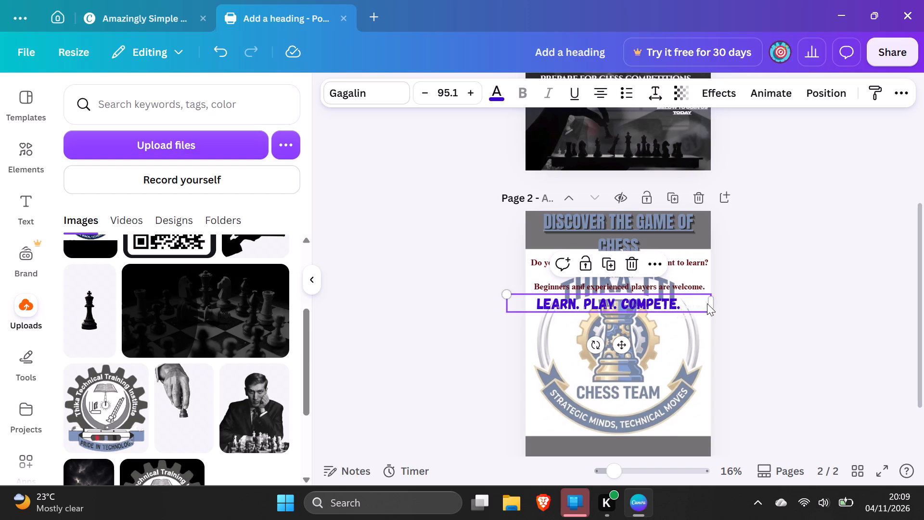
left_click_drag(712, 302, 731, 301)
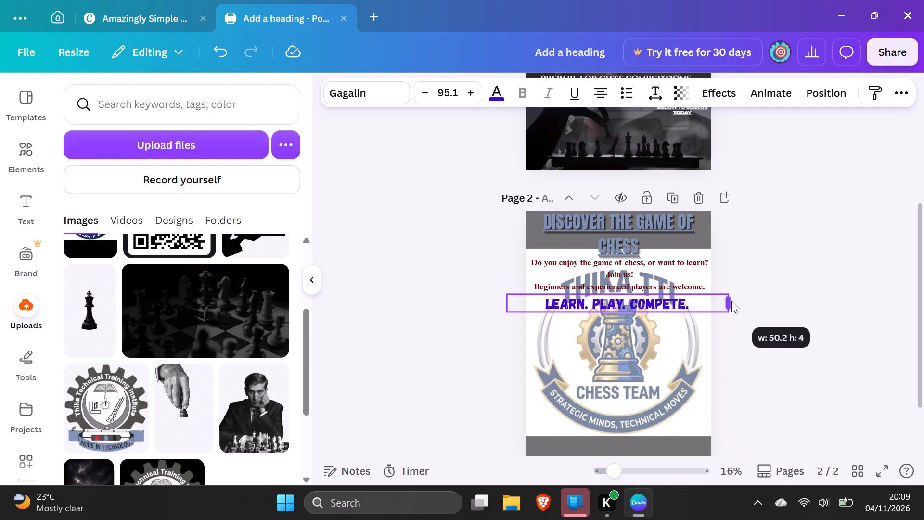
left_click_drag(731, 301, 735, 300)
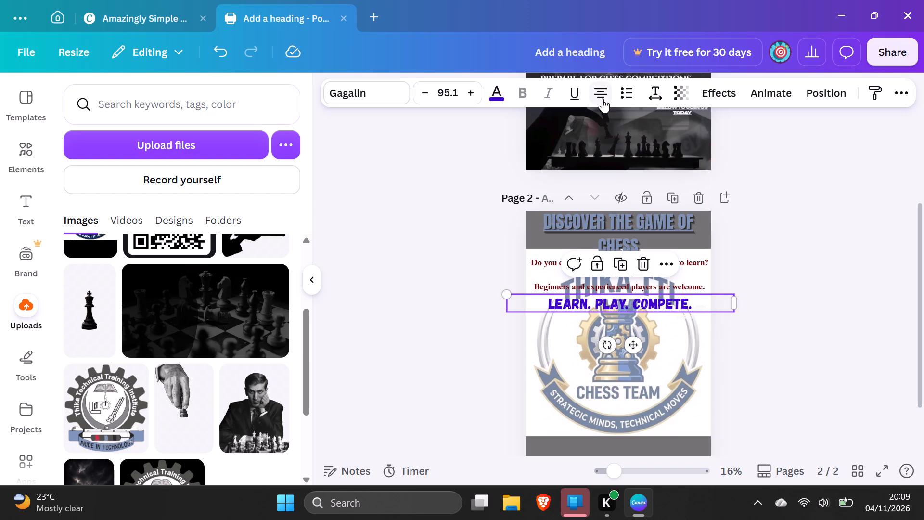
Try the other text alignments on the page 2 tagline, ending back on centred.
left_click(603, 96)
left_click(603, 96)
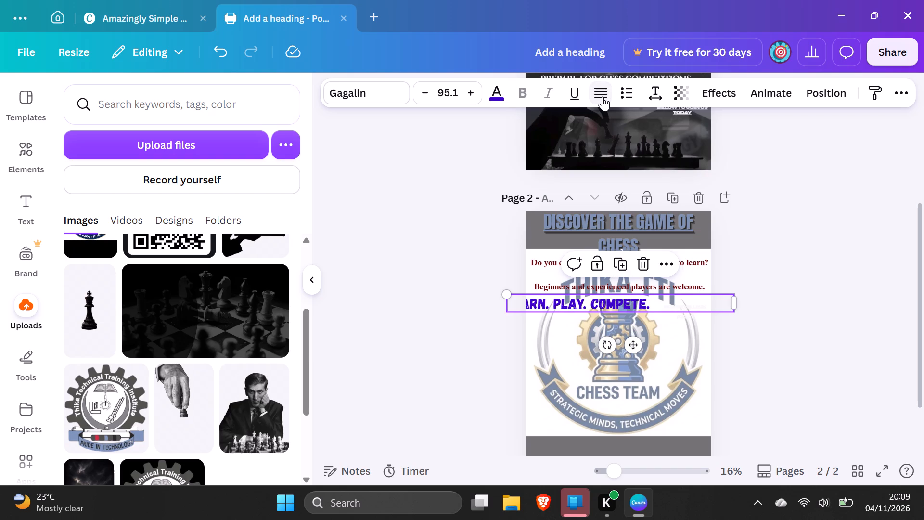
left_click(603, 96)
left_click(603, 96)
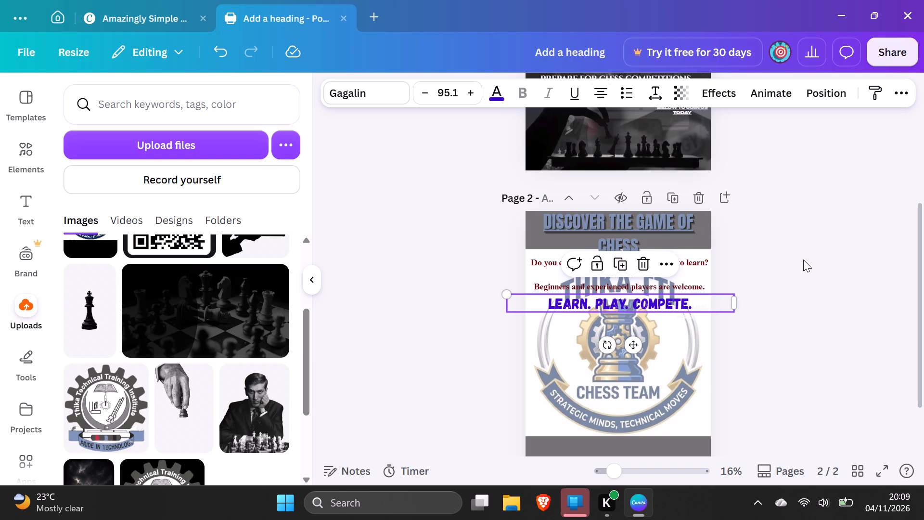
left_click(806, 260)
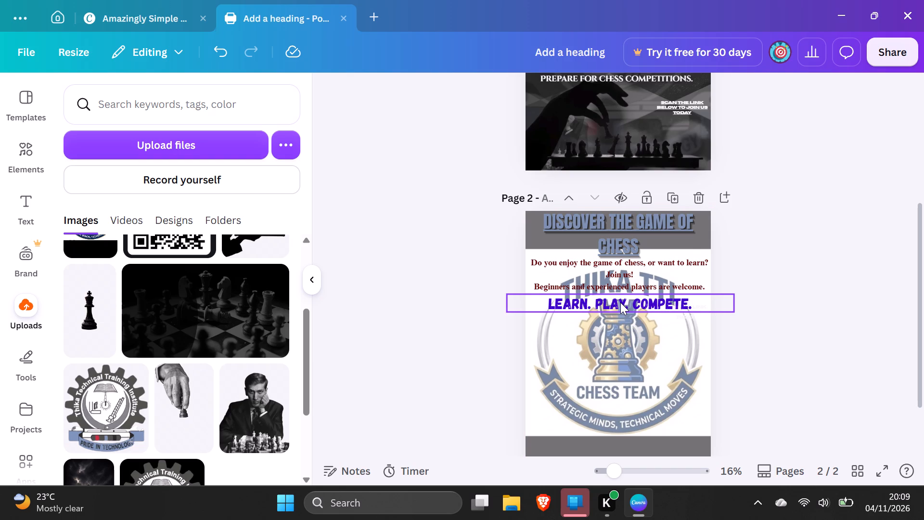
Recolour the page 2 "Discover the Game of Chess" heading with the custom solid vivid blue #0649B3.
left_click(613, 234)
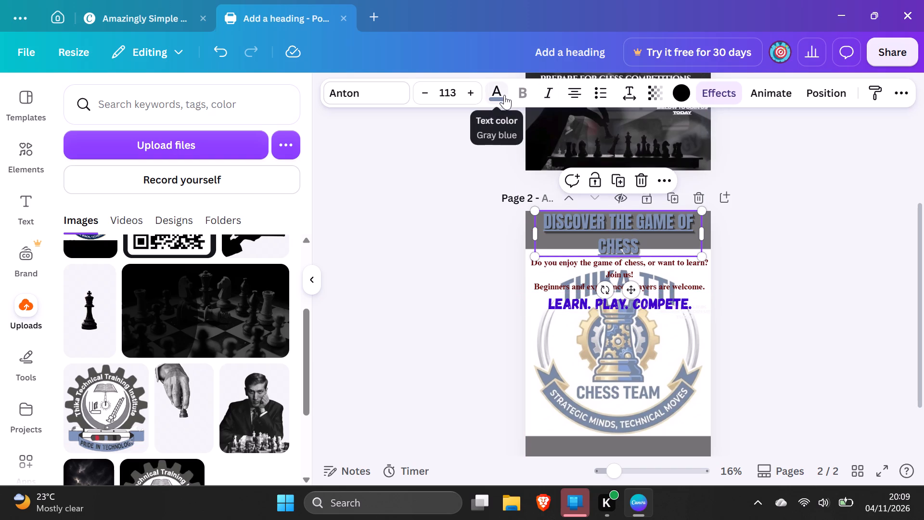
left_click(503, 96)
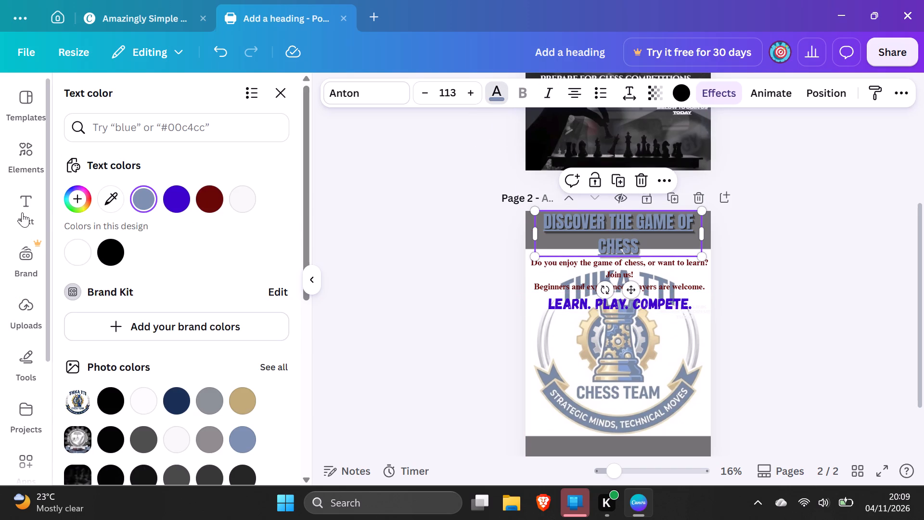
left_click(76, 203)
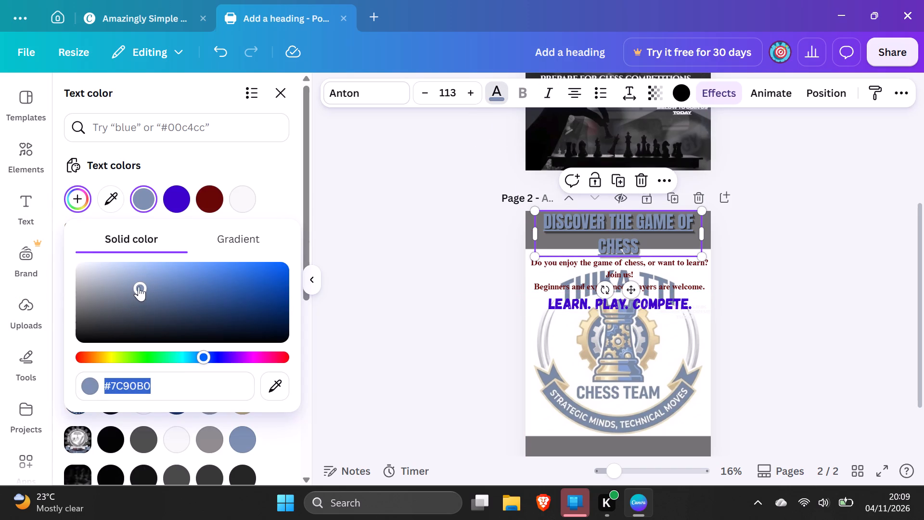
left_click_drag(139, 286, 228, 289)
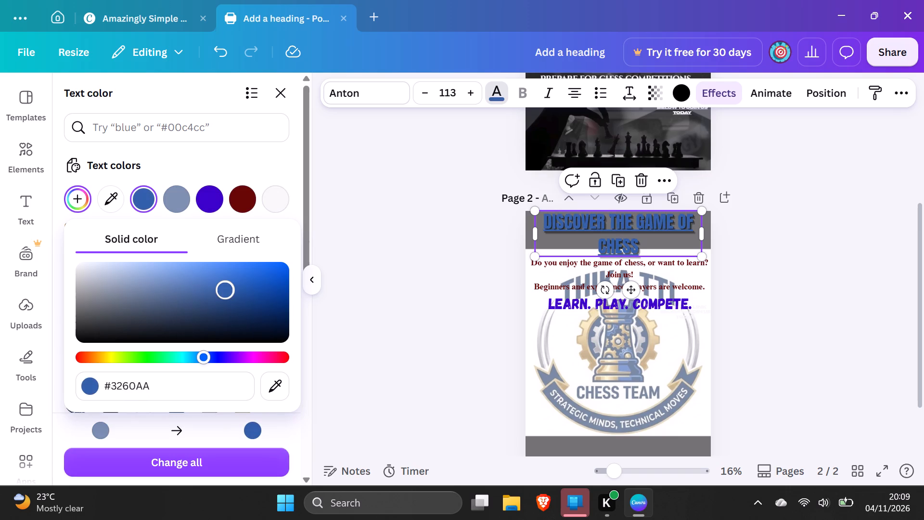
left_click_drag(228, 289, 281, 315)
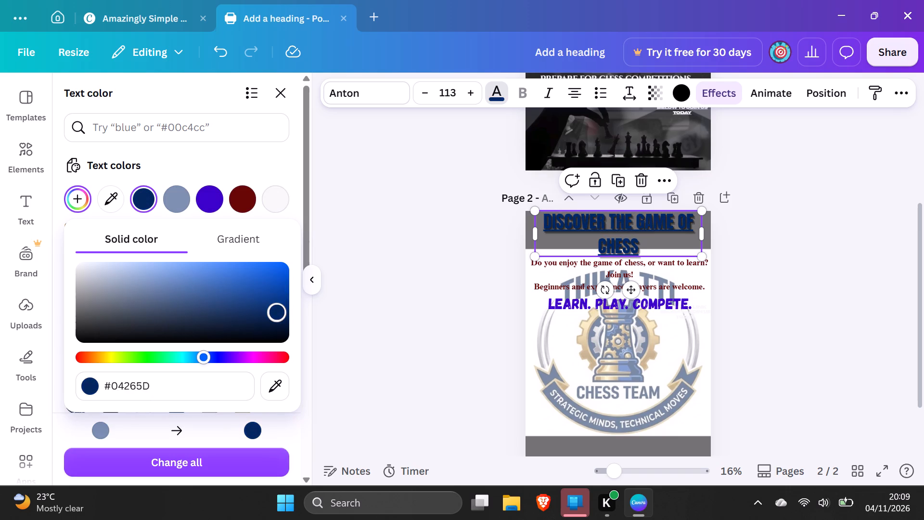
left_click_drag(281, 315, 291, 359)
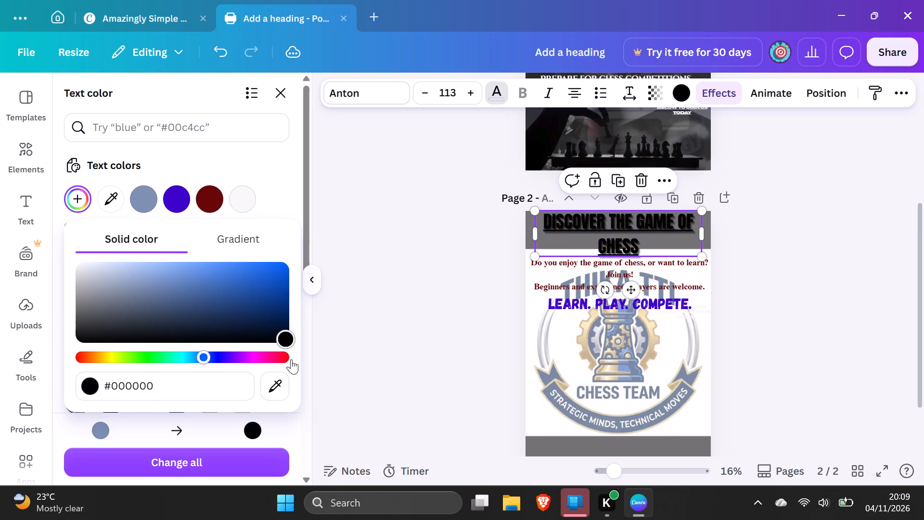
left_click_drag(291, 359, 295, 310)
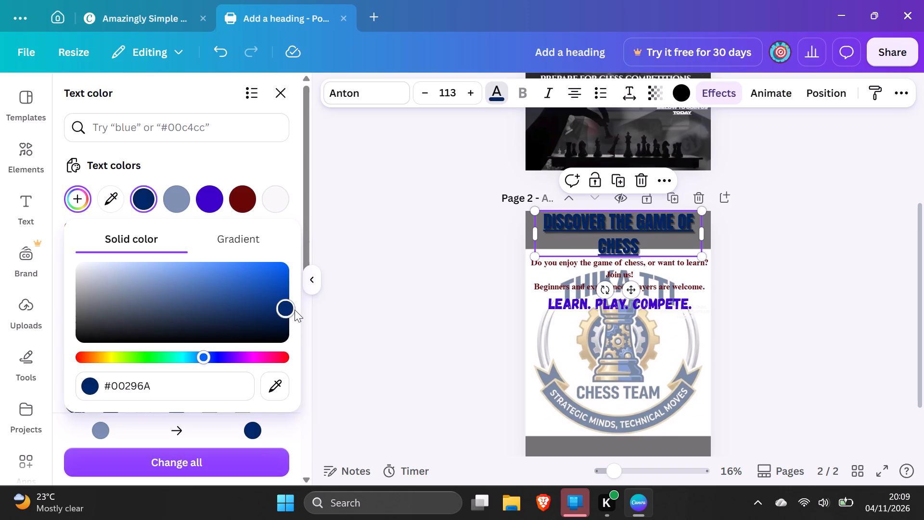
left_click_drag(295, 310, 295, 292)
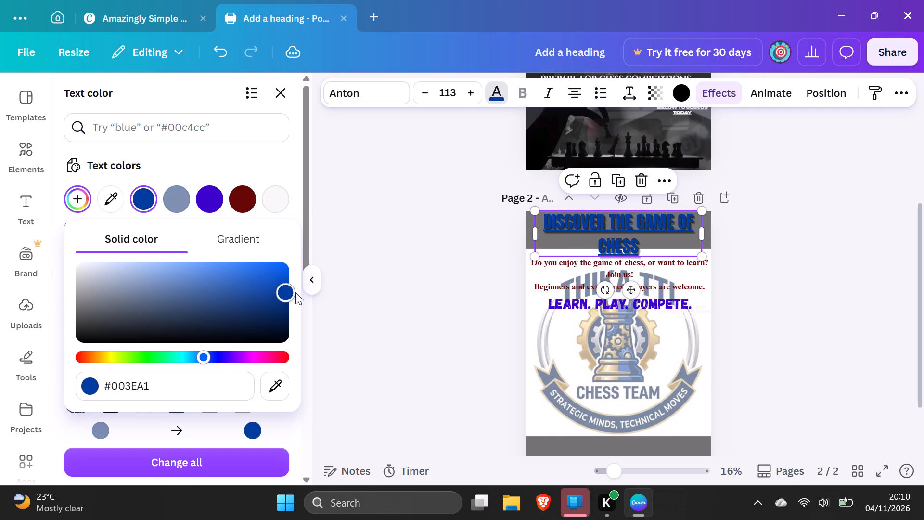
left_click_drag(295, 292, 282, 286)
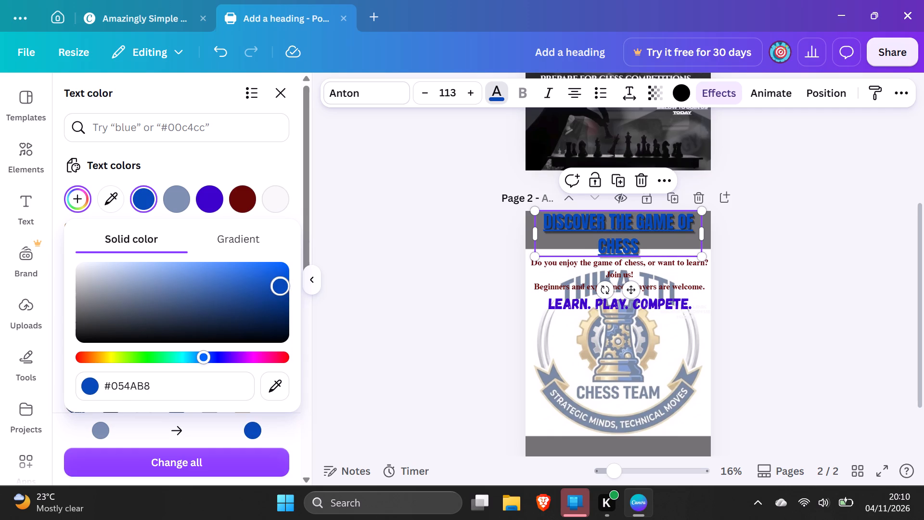
left_click_drag(282, 286, 282, 286)
left_click(378, 295)
left_click(378, 295)
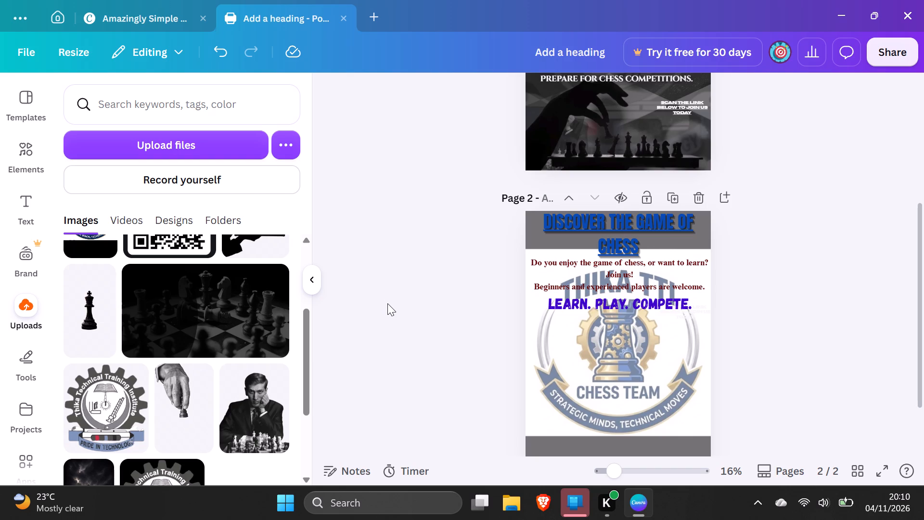
Copy the benefits text starting "Improve your thinking and problem solving" from page 1 and paste it onto page 2.
scroll(389, 304, "up", 2)
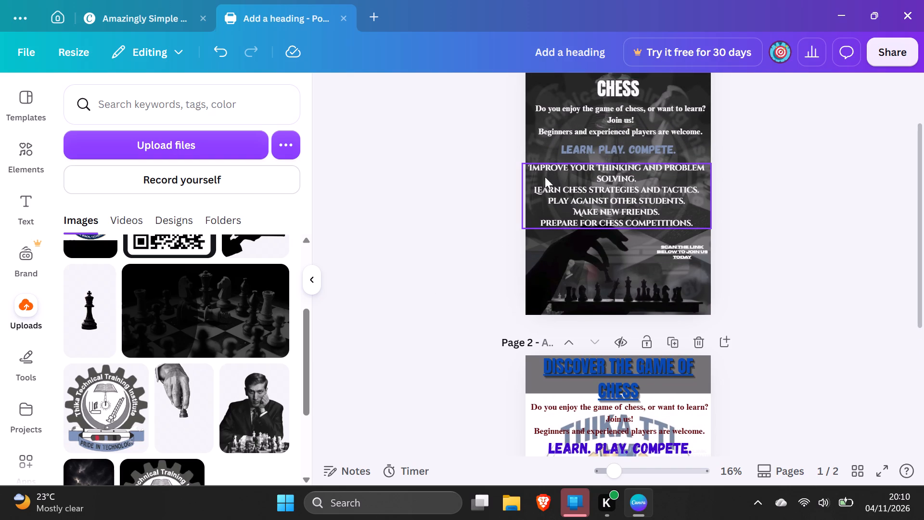
left_click(546, 184)
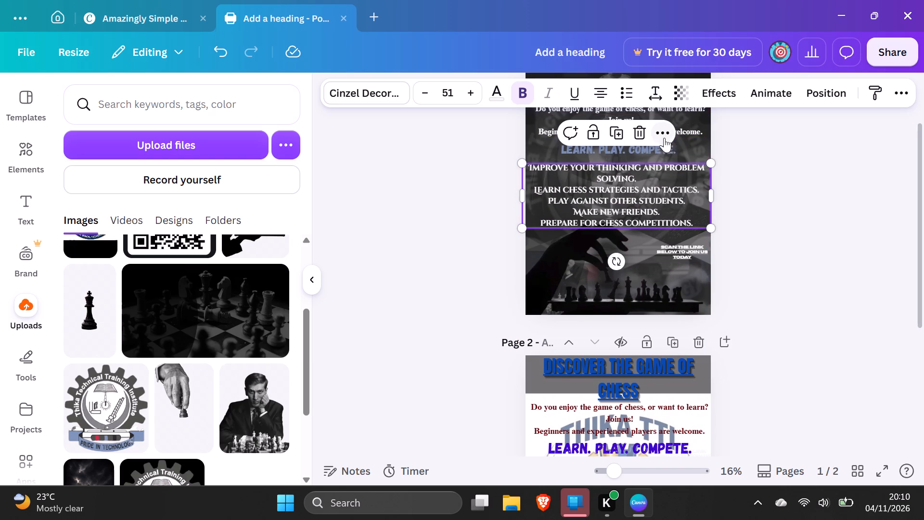
right_click(661, 132)
left_click(661, 132)
left_click(670, 164)
scroll(661, 335, "down", 3)
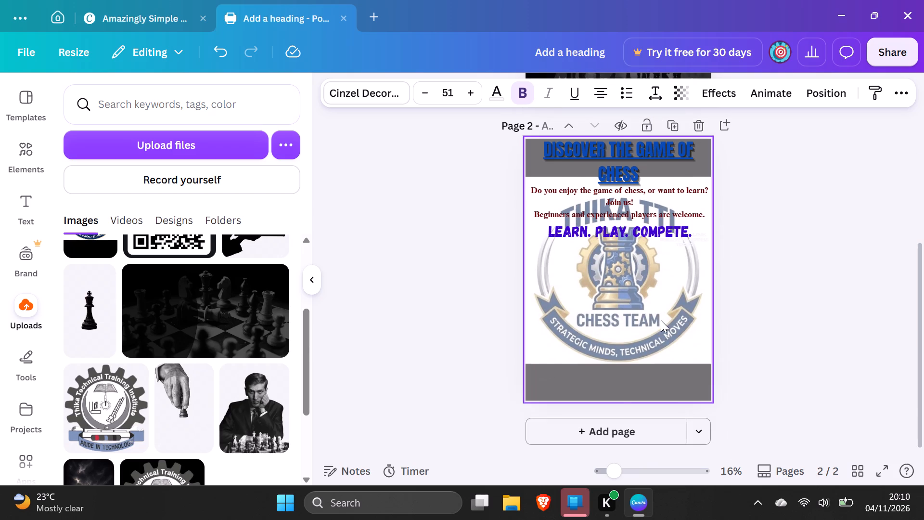
right_click(658, 313)
left_click(686, 150)
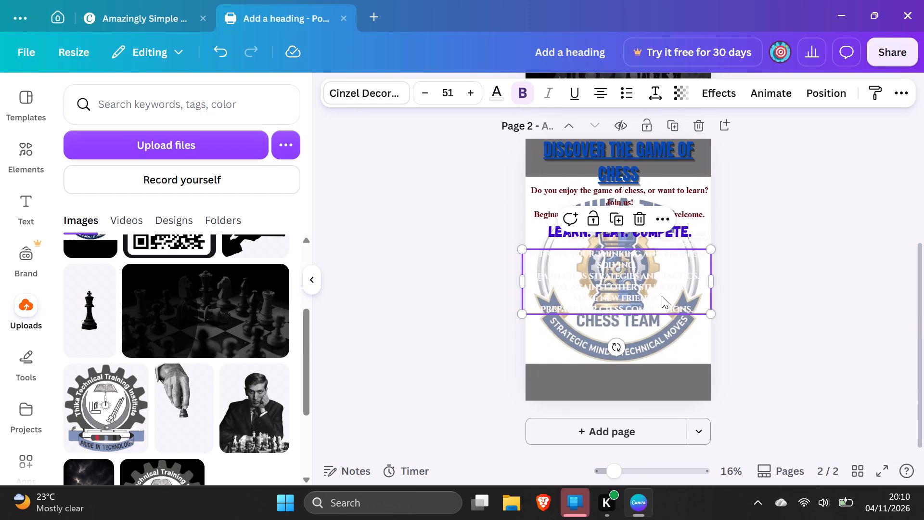
Move the pasted benefits text down over the logo's "Chess Team" lettering, spanning the page width below the tagline.
left_click_drag(662, 296, 659, 346)
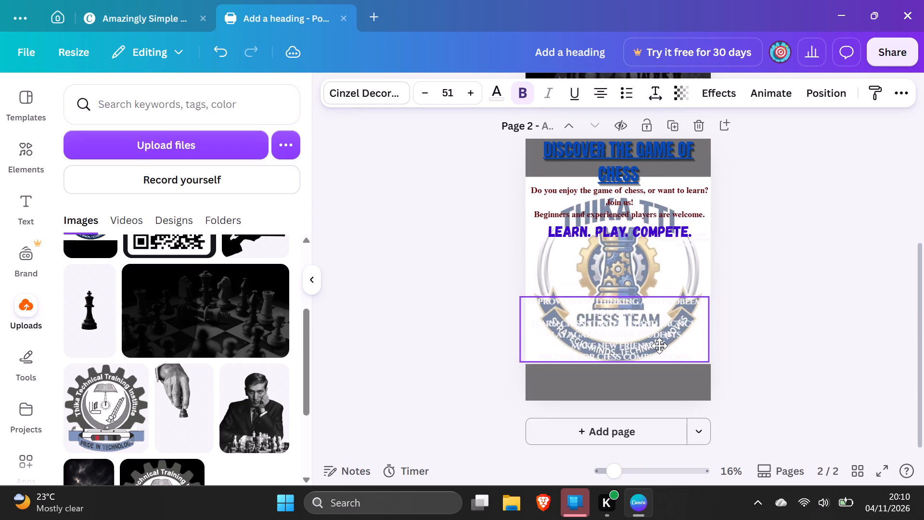
left_click_drag(659, 346, 658, 323)
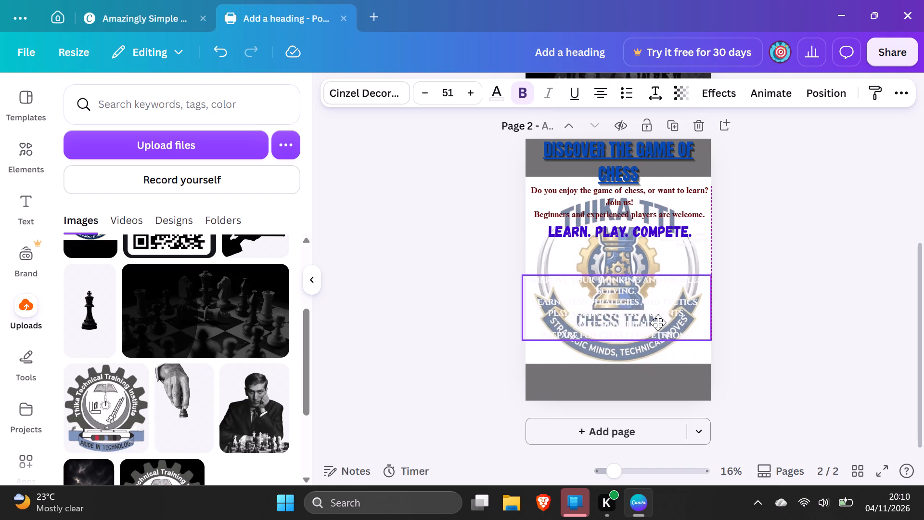
left_click_drag(658, 323, 660, 324)
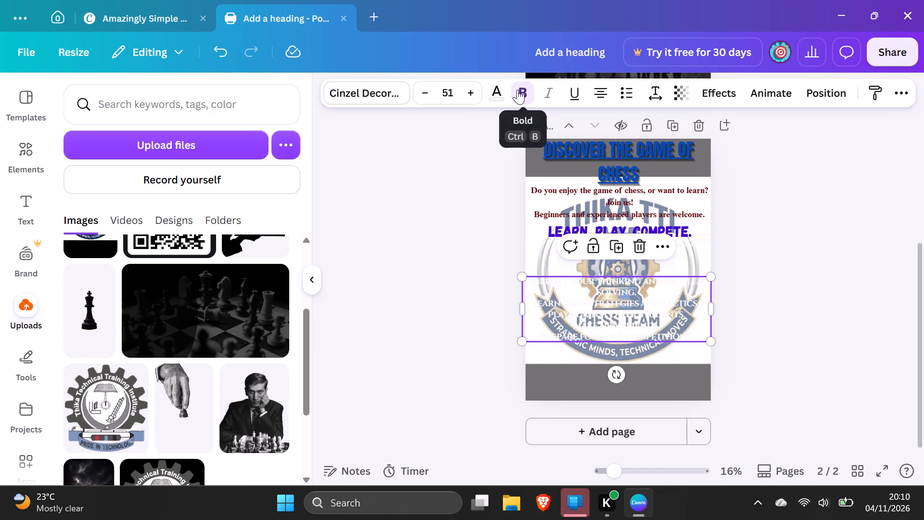
Change the page 2 benefits text colour to the heading's vivid blue #0649B3, keeping it bold.
left_click(517, 90)
left_click(517, 90)
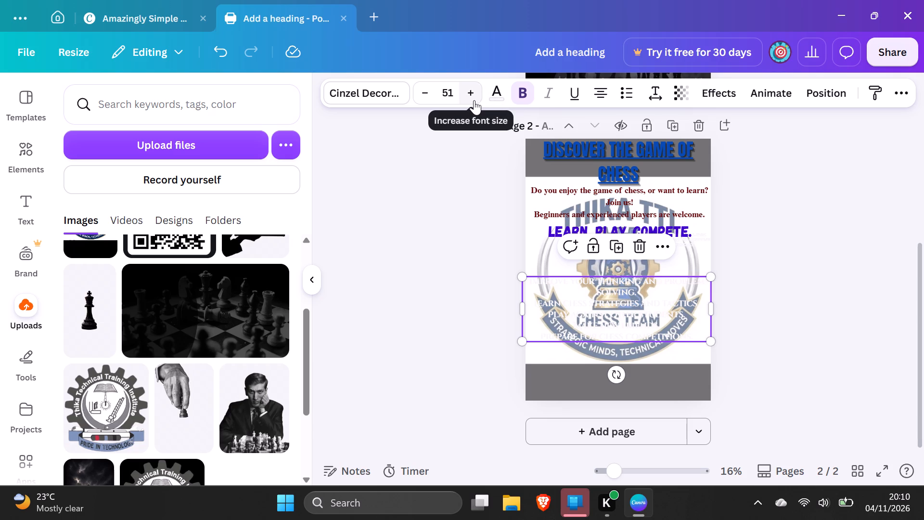
left_click(500, 97)
left_click(142, 199)
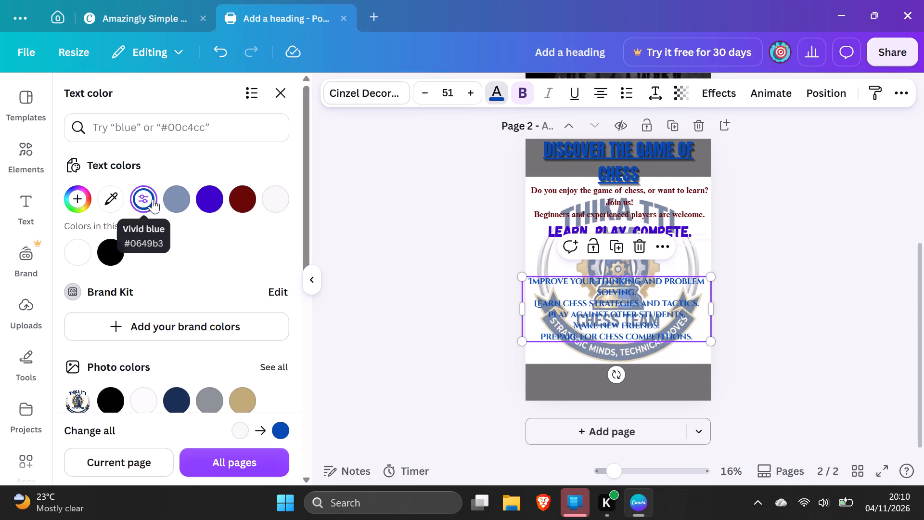
Change the page 2 benefits text colour to the dark red #680707 used in the introductory text.
left_click(242, 197)
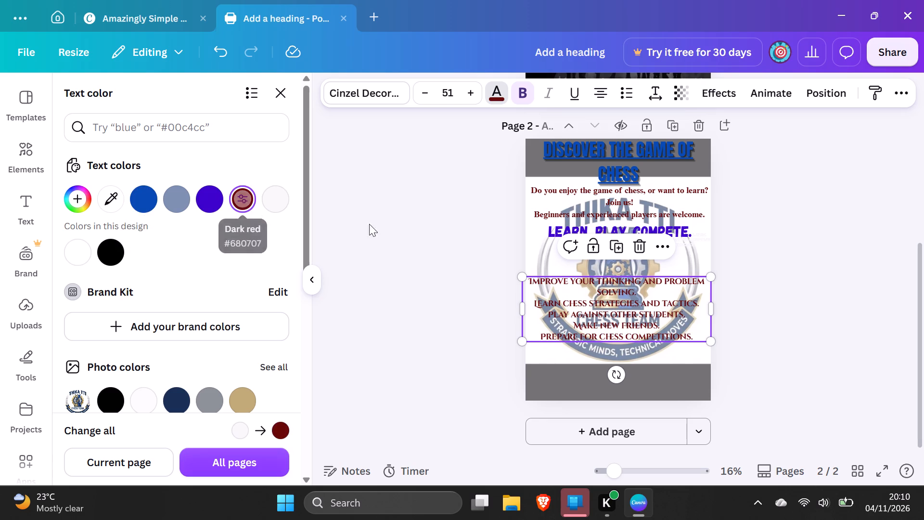
left_click(378, 224)
left_click(398, 252)
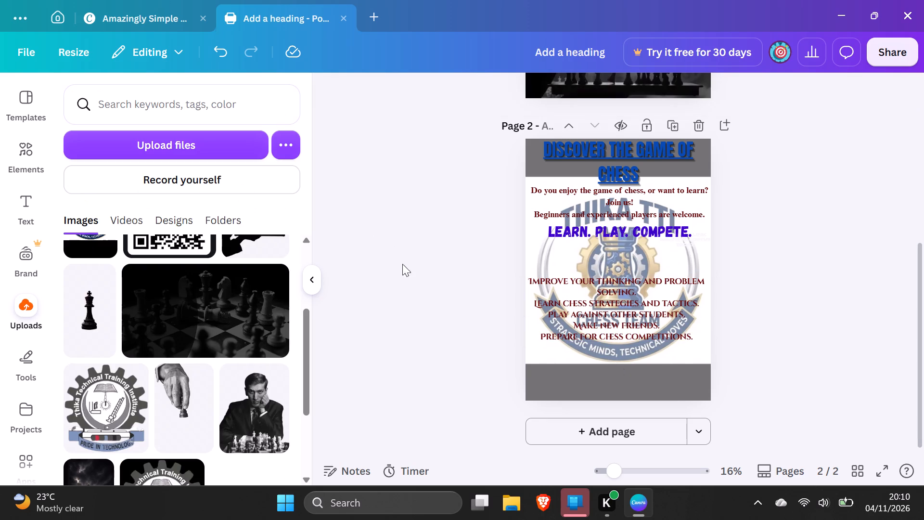
Move the page 2 benefits text up slightly, closer to the "Learn. Play. Compete." tagline.
left_click_drag(613, 299, 613, 287)
left_click(782, 219)
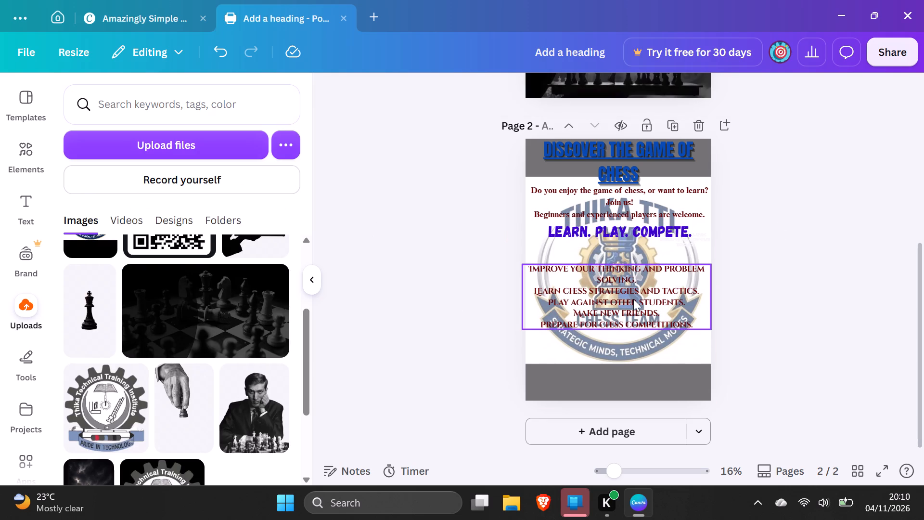
Enlarge the page 2 benefits text to size 52.5 and widen its box slightly past both page edges.
left_click(633, 299)
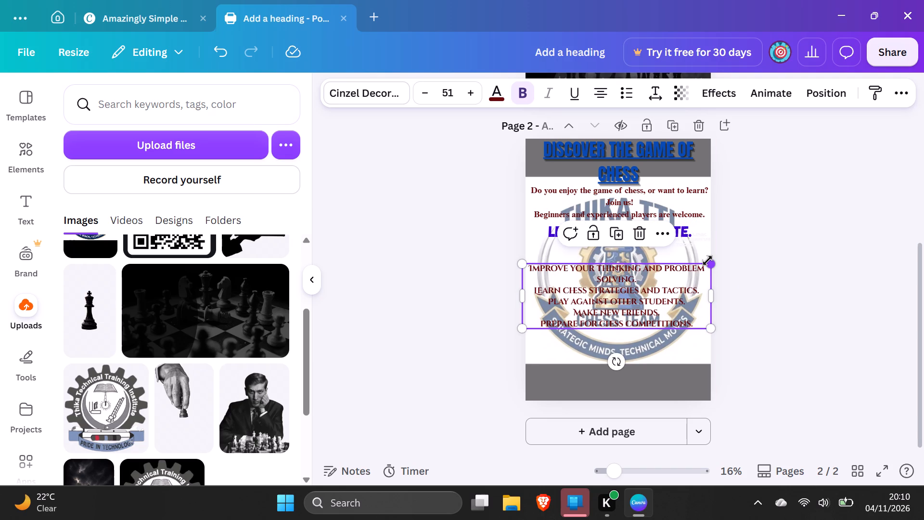
left_click_drag(707, 260, 713, 255)
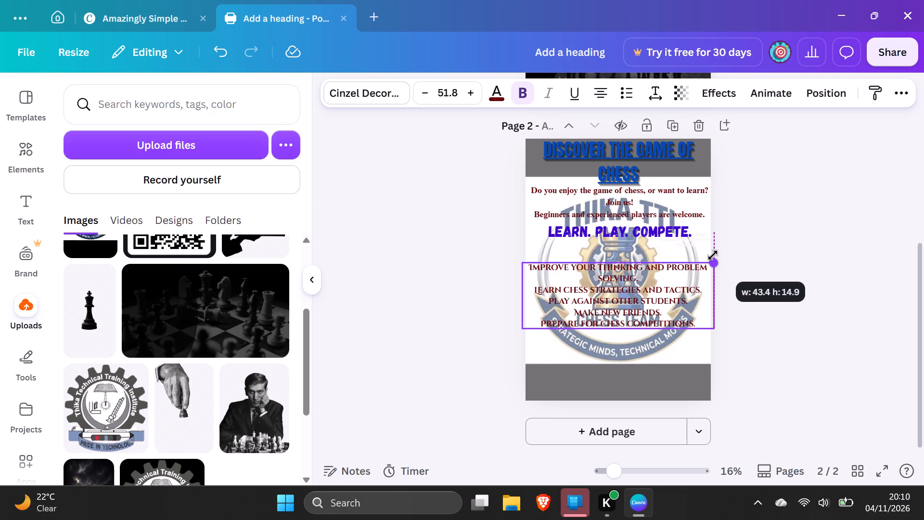
left_click_drag(713, 255, 713, 252)
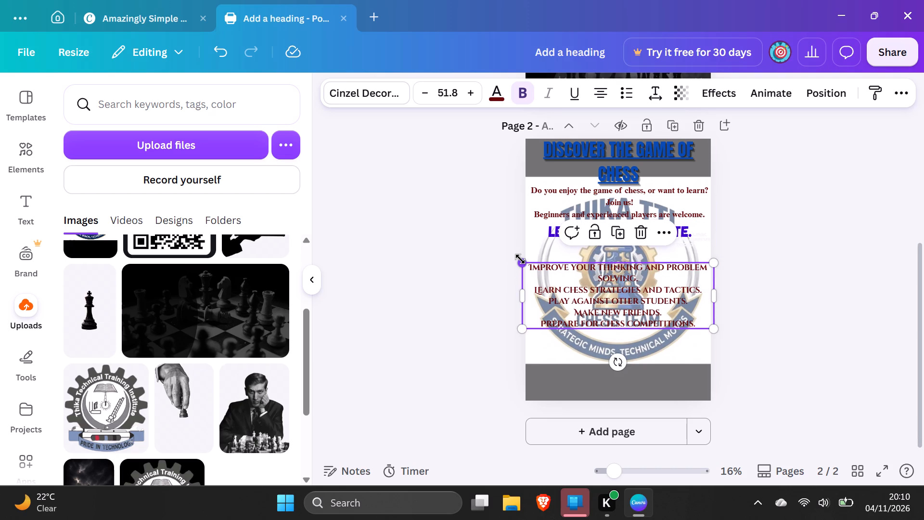
left_click(520, 259)
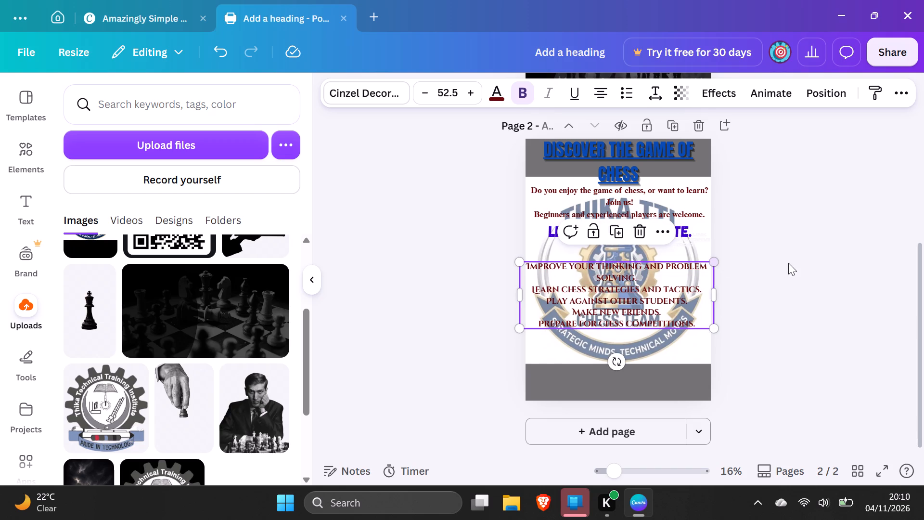
left_click(788, 265)
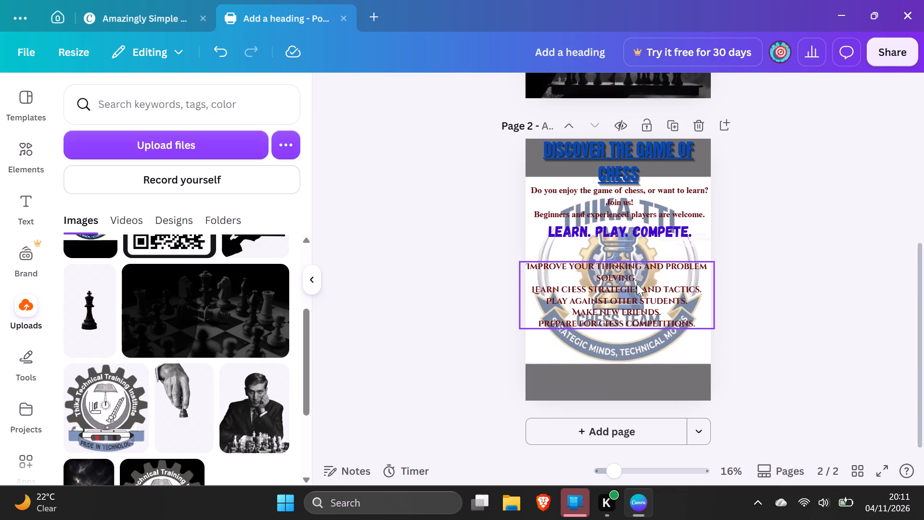
left_click(620, 308)
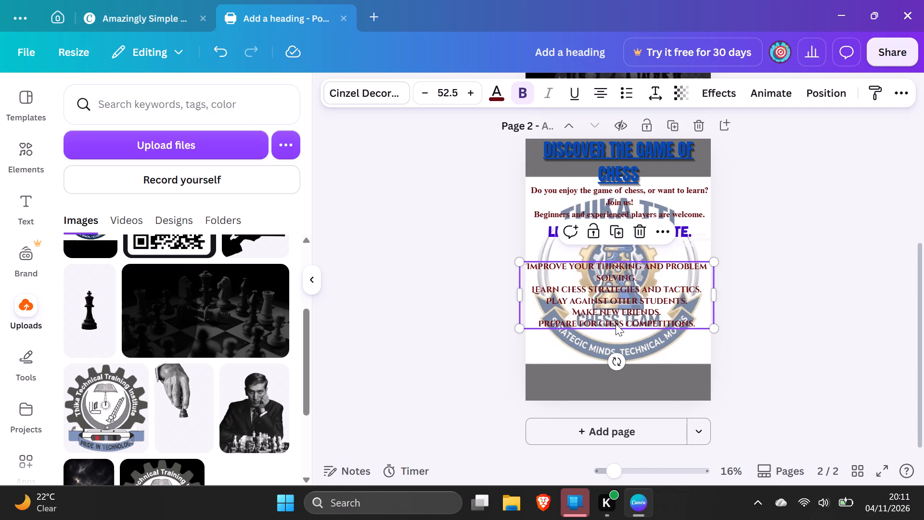
left_click(515, 292)
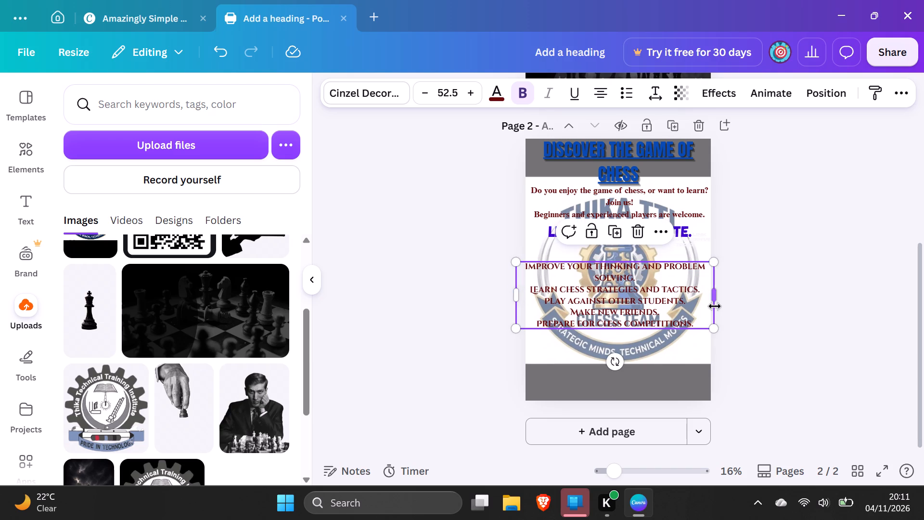
left_click_drag(715, 302, 720, 299)
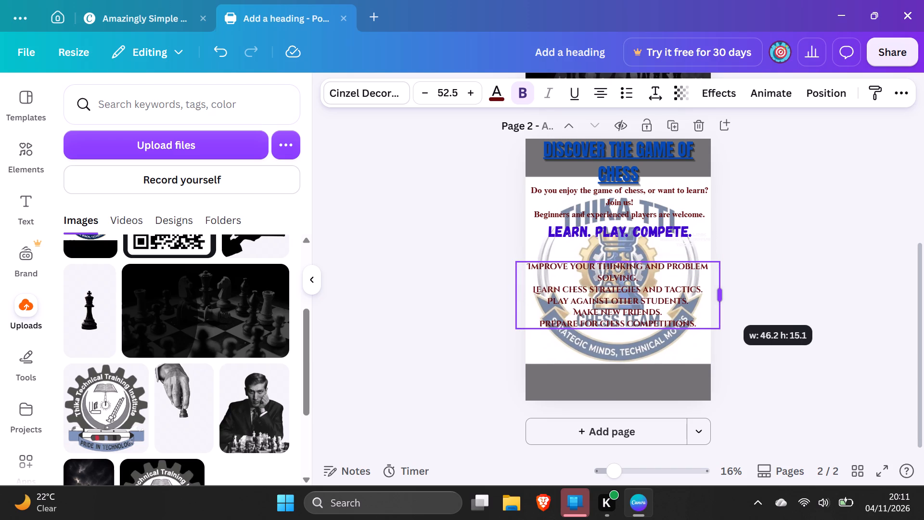
left_click_drag(720, 299, 723, 298)
left_click(770, 284)
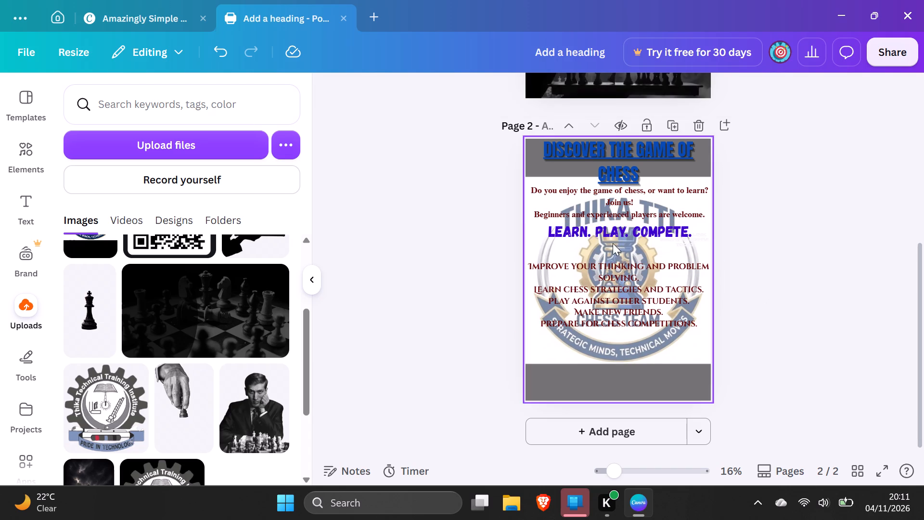
Move the "Learn. Play. Compete." tagline on page 2 down slightly, midway between the introductory and benefits texts.
left_click_drag(612, 237, 616, 246)
left_click(811, 274)
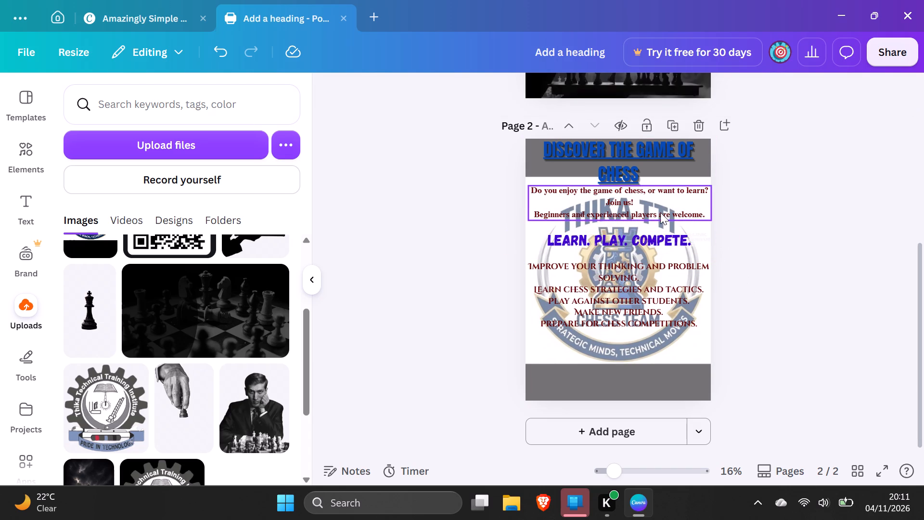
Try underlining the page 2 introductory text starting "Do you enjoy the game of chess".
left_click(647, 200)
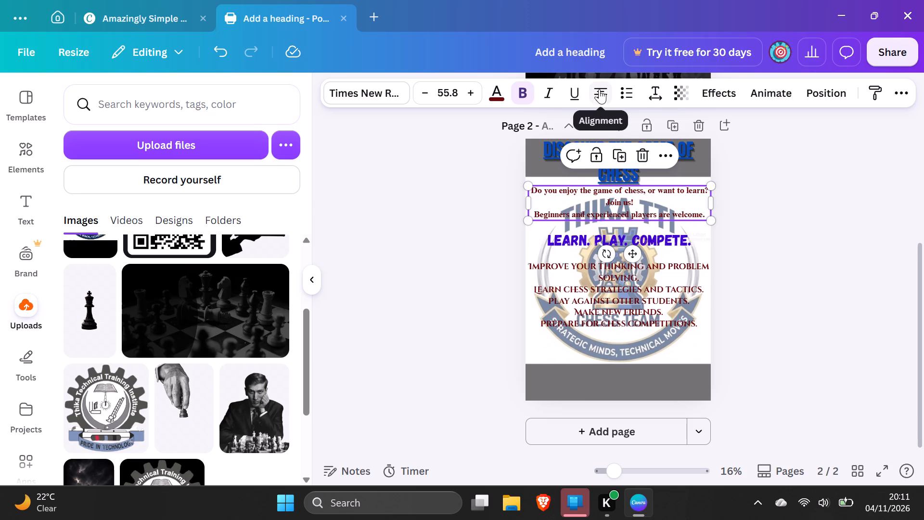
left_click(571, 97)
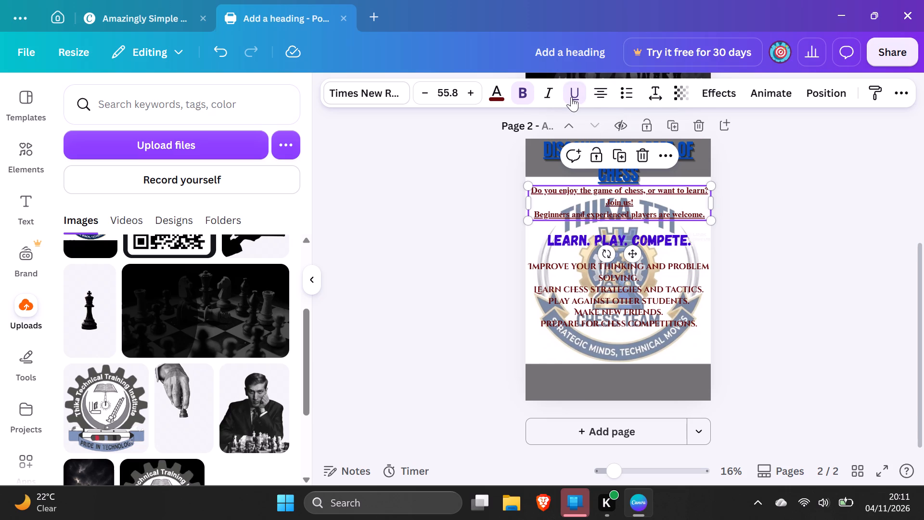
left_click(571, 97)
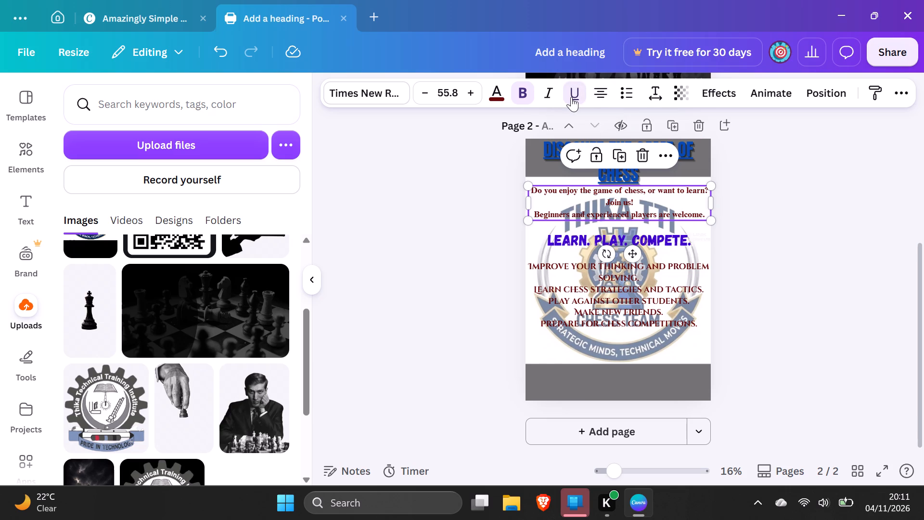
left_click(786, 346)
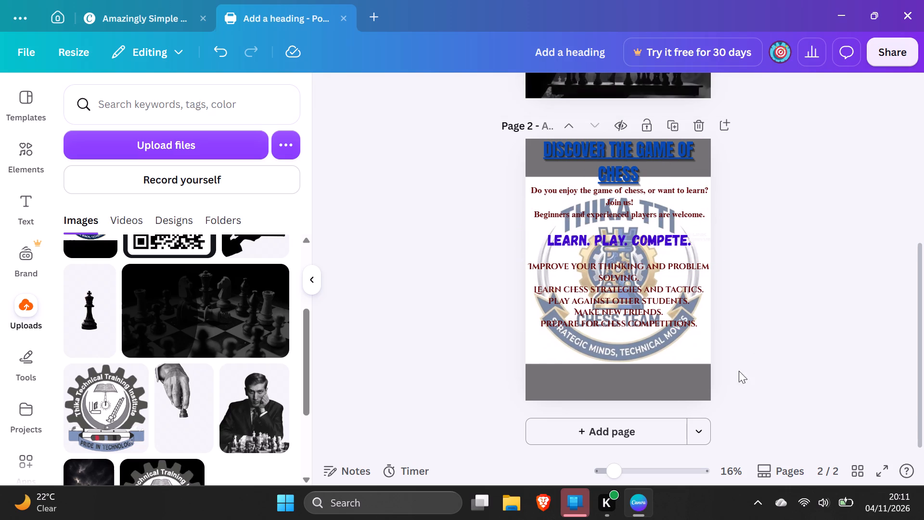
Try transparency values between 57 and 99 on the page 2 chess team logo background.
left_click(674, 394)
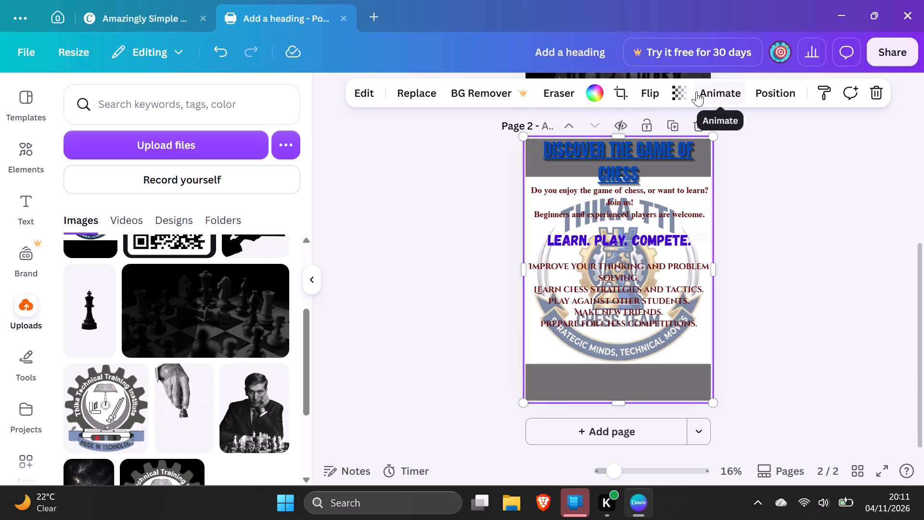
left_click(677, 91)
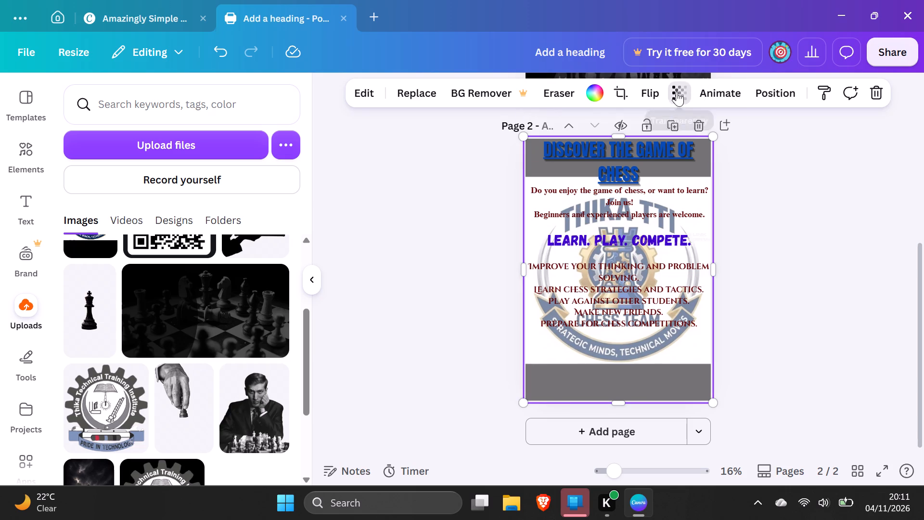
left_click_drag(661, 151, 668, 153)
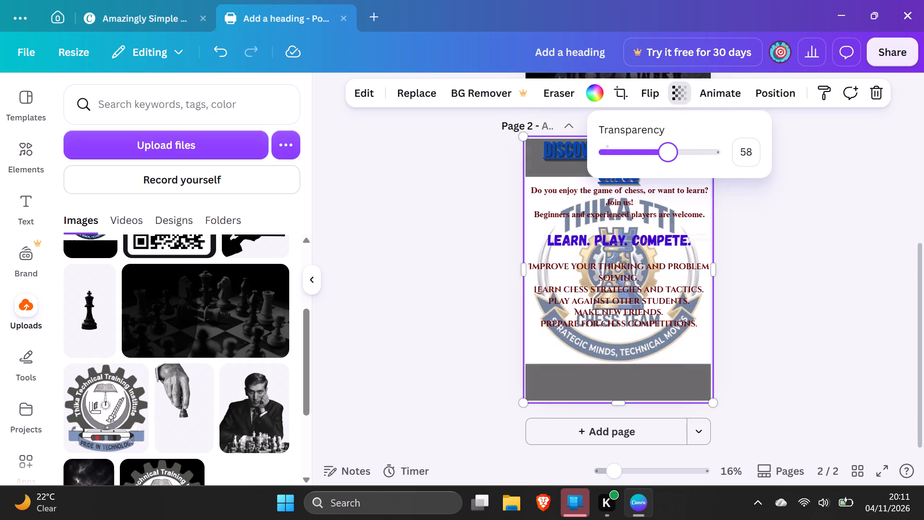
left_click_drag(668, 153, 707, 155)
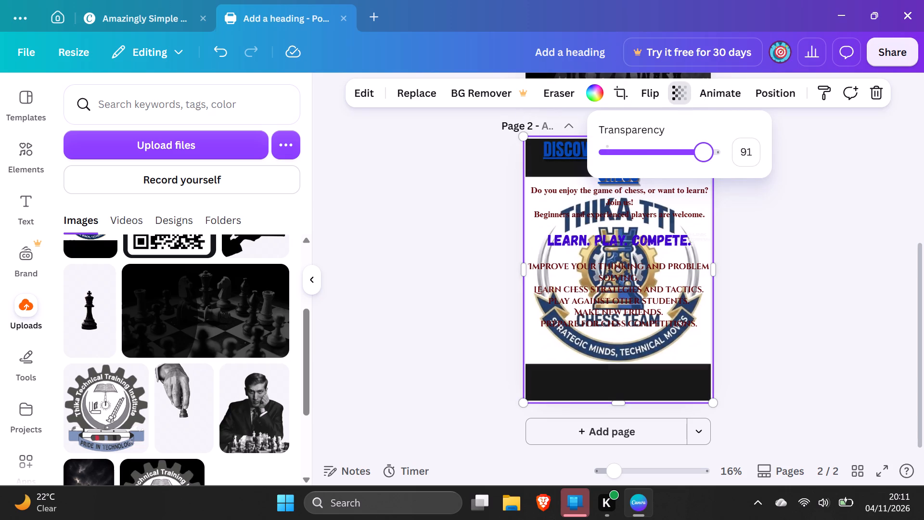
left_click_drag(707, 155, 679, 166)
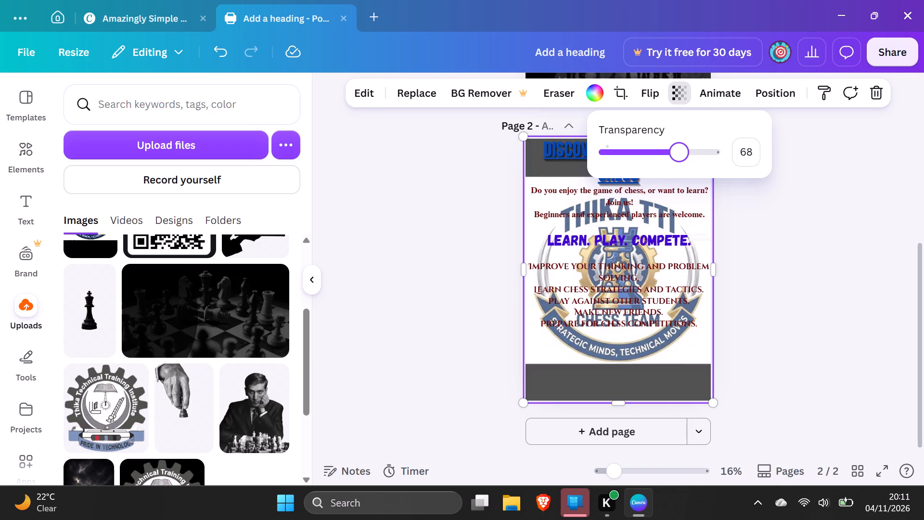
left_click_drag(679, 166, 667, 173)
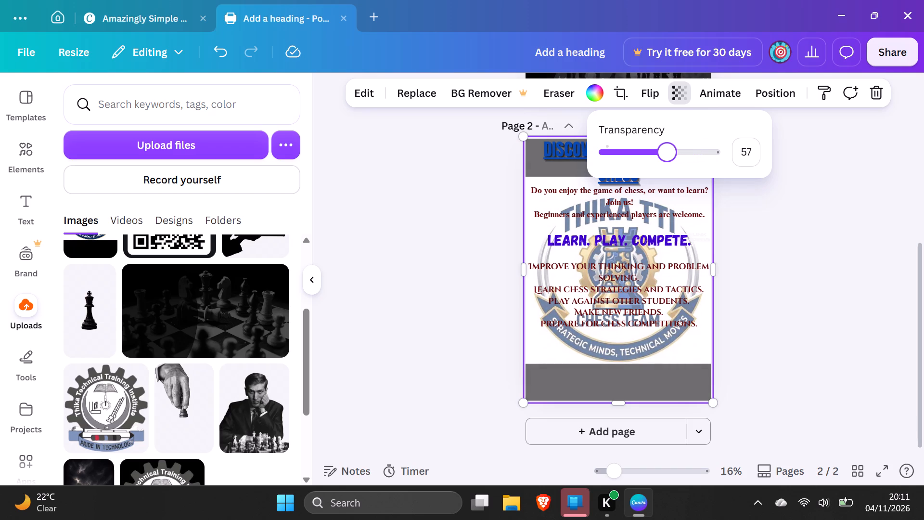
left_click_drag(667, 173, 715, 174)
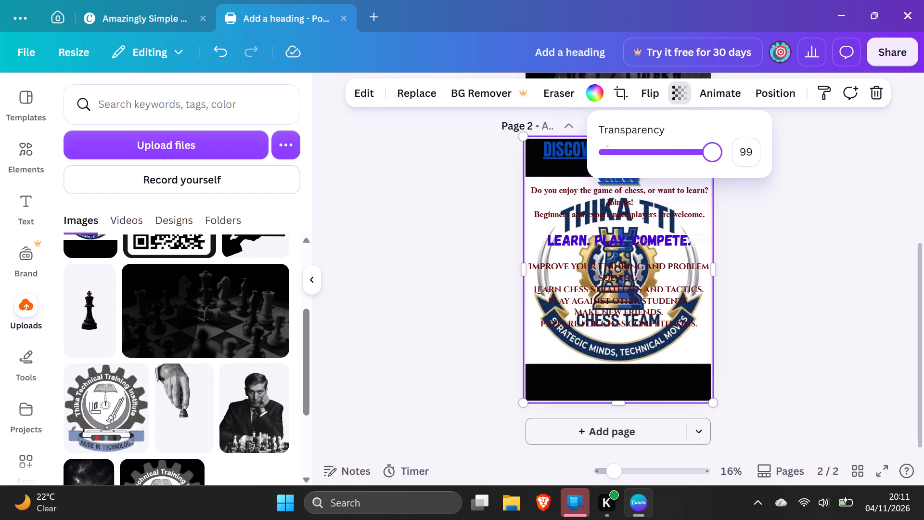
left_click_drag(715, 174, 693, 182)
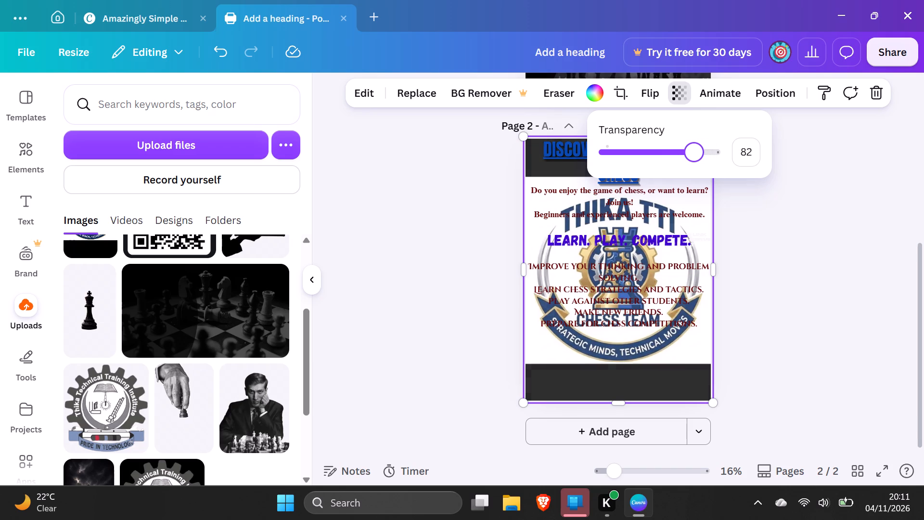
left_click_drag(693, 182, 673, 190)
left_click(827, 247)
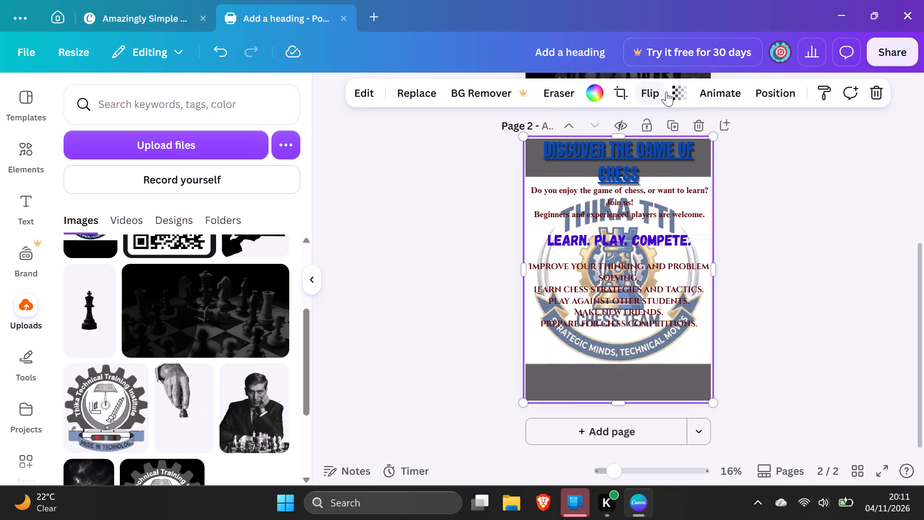
Lower the transparency value of the page 2 logo background to fade it more behind the texts.
left_click(676, 90)
left_click_drag(677, 159, 663, 160)
left_click(866, 246)
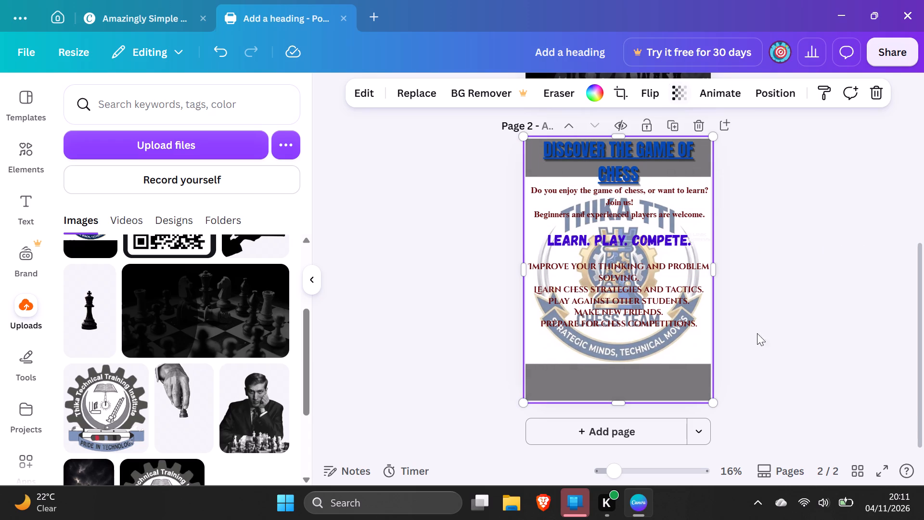
Nudge the page 2 benefits text up a little further towards the tagline.
left_click(622, 310)
left_click_drag(619, 302, 616, 297)
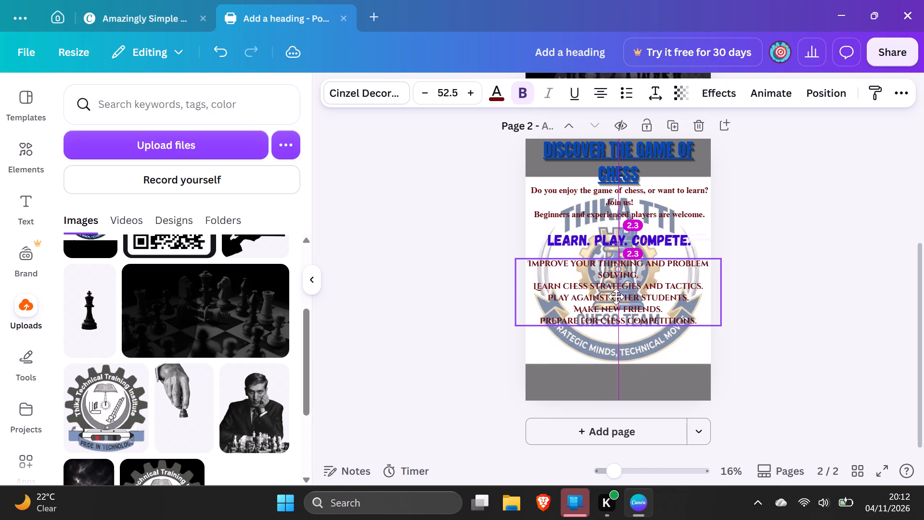
Nudge the page 2 benefits text slightly to the right, keeping it just below the "Learn. Play. Compete." tagline.
left_click_drag(616, 297, 615, 297)
left_click(844, 292)
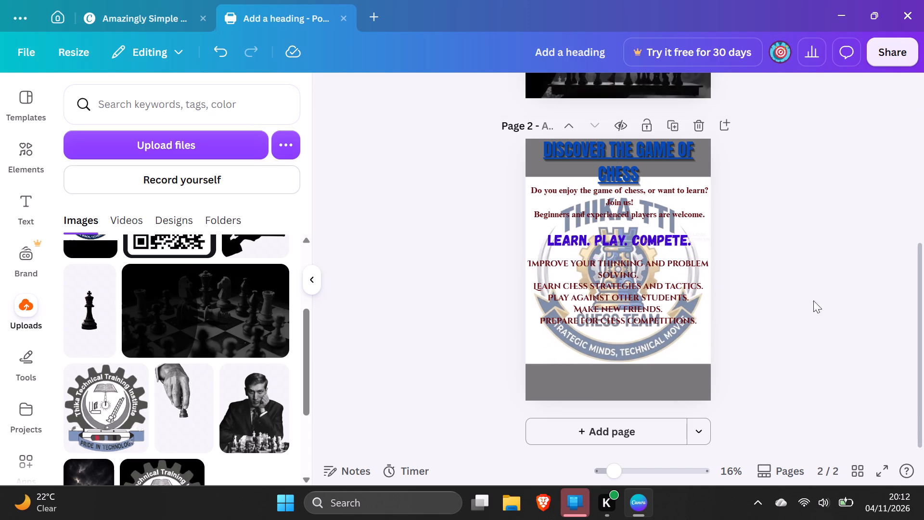
left_click_drag(626, 308, 627, 304)
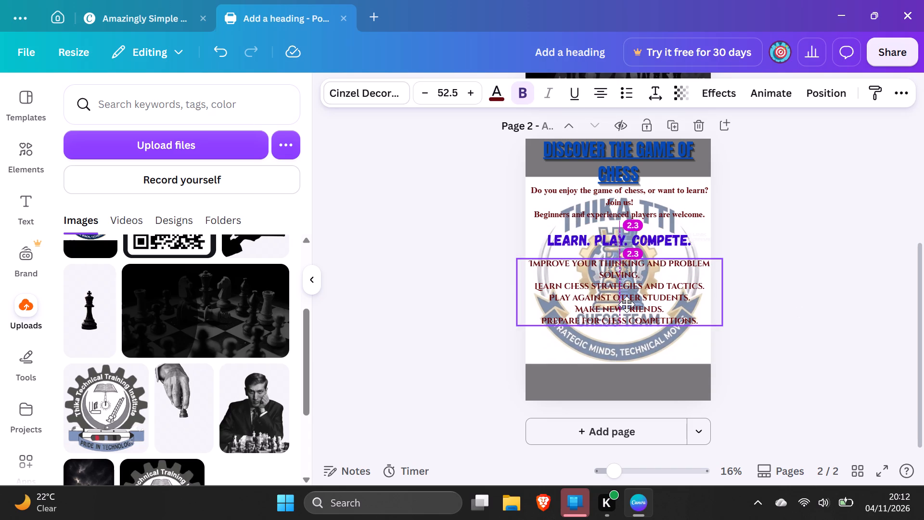
left_click_drag(627, 304, 627, 303)
left_click(848, 301)
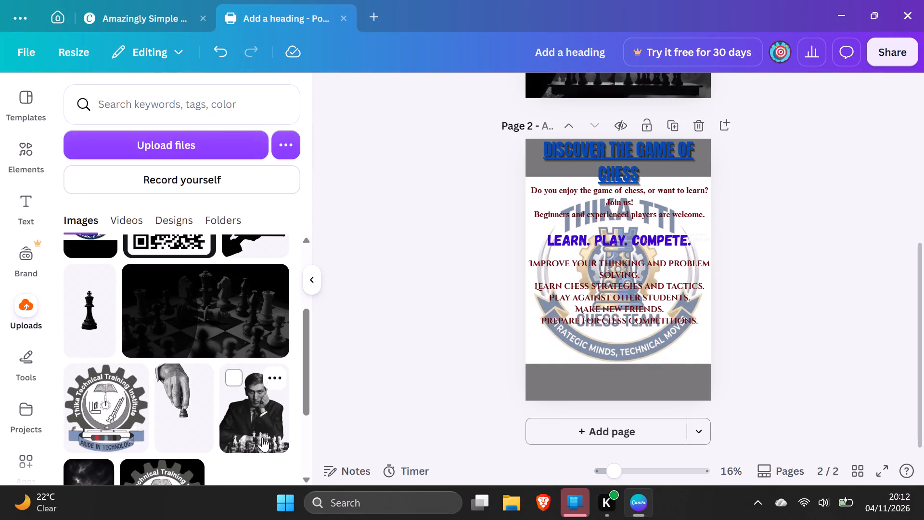
Add the uploaded Thika Technical Training Institute gear logo to page 2 and move it to the page's lower-left corner.
left_click(121, 422)
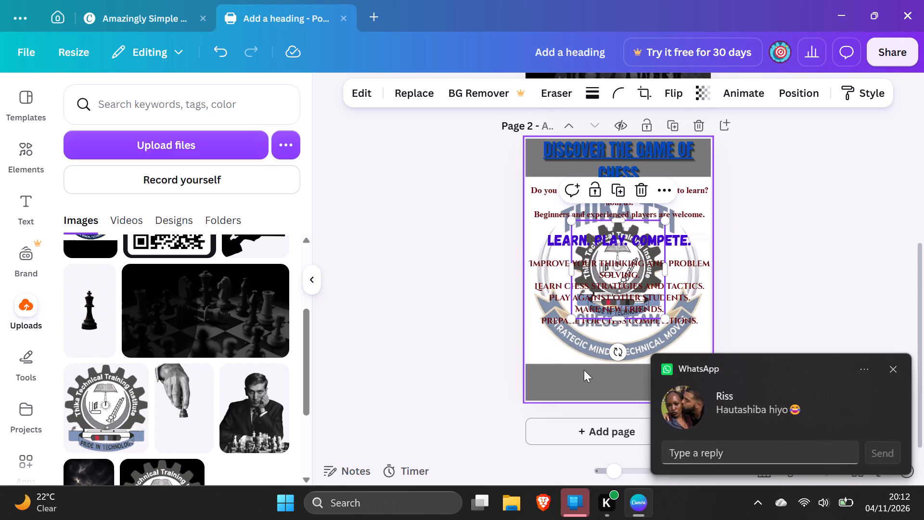
left_click_drag(573, 354, 570, 369)
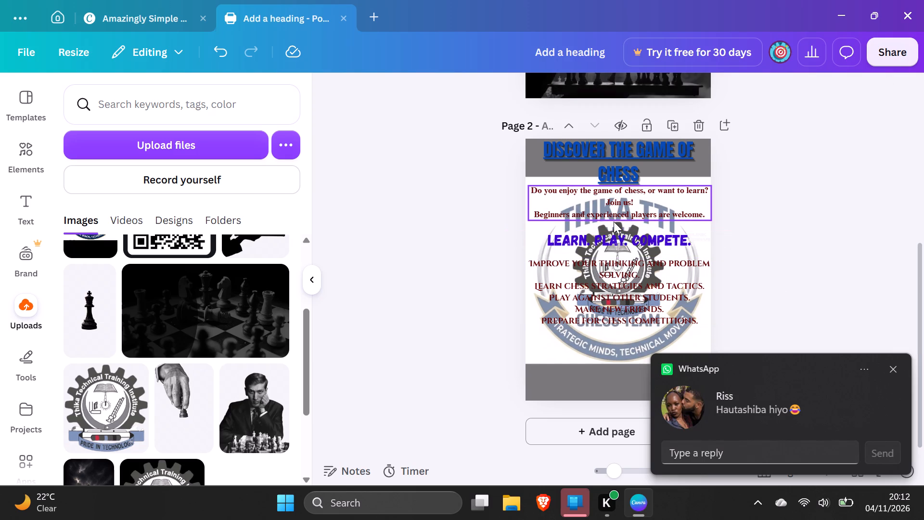
left_click_drag(614, 228, 606, 266)
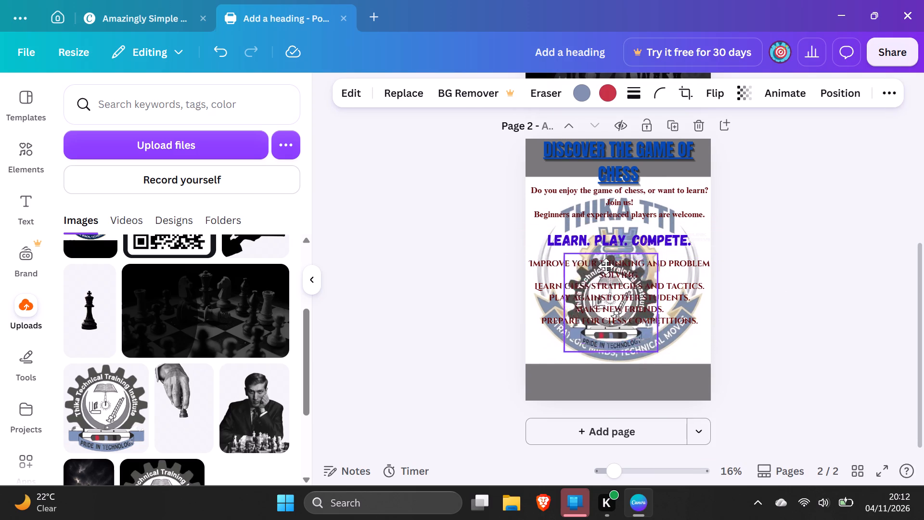
left_click_drag(606, 266, 568, 334)
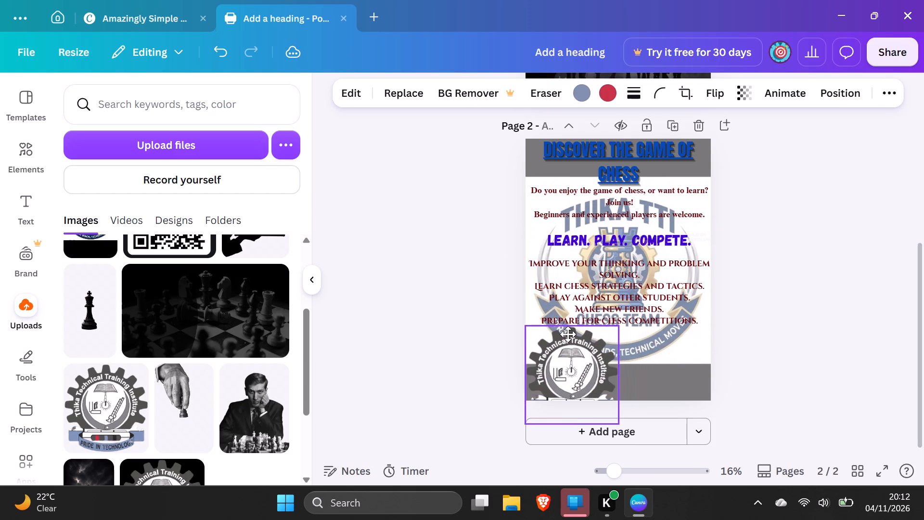
left_click_drag(568, 334, 563, 341)
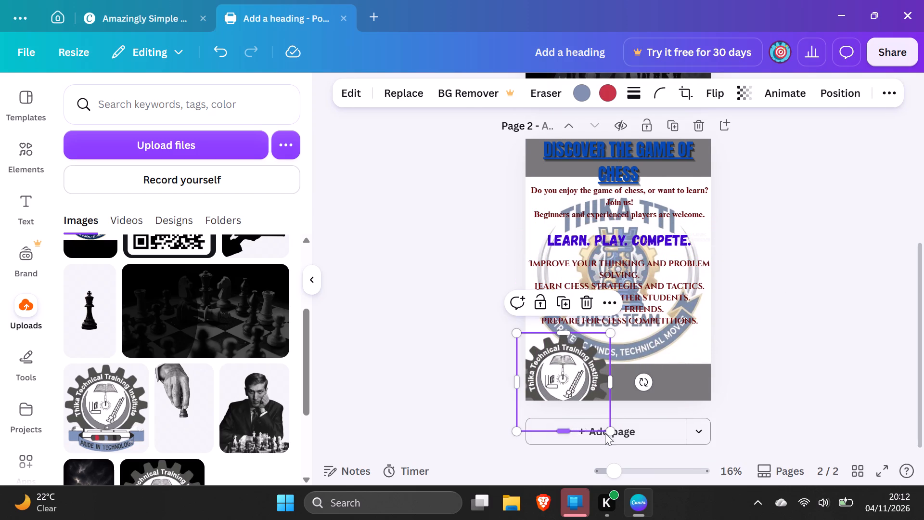
Shrink the Thika Technical Training Institute logo on page 2 and place it in the page's top-left corner beside the heading.
left_click_drag(606, 432, 579, 382)
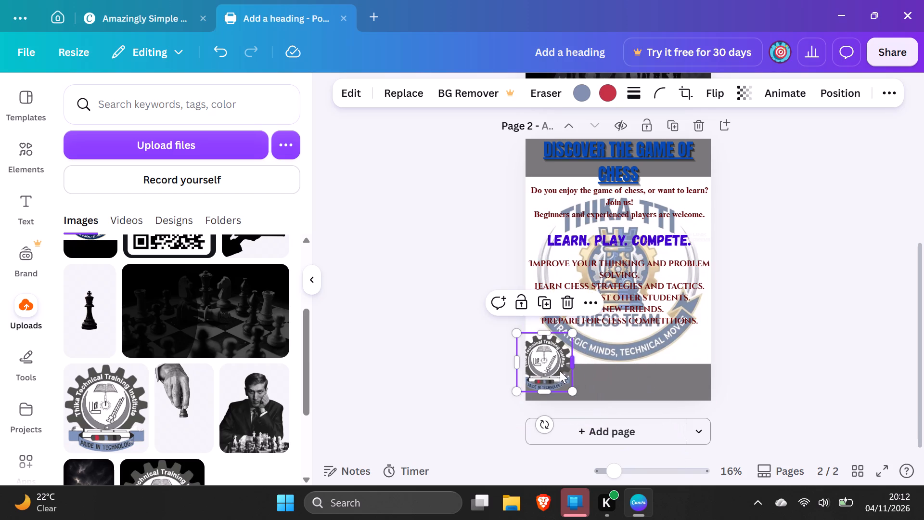
left_click_drag(547, 367, 557, 374)
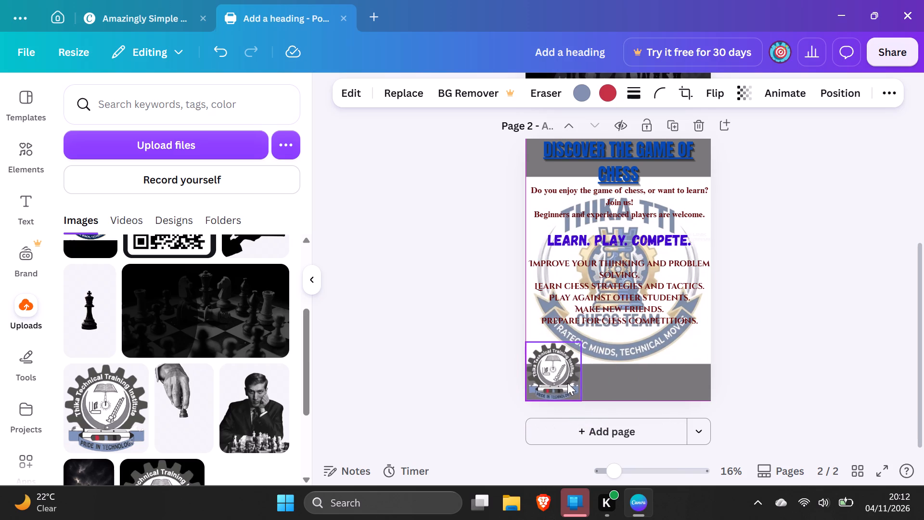
left_click_drag(577, 395, 556, 371)
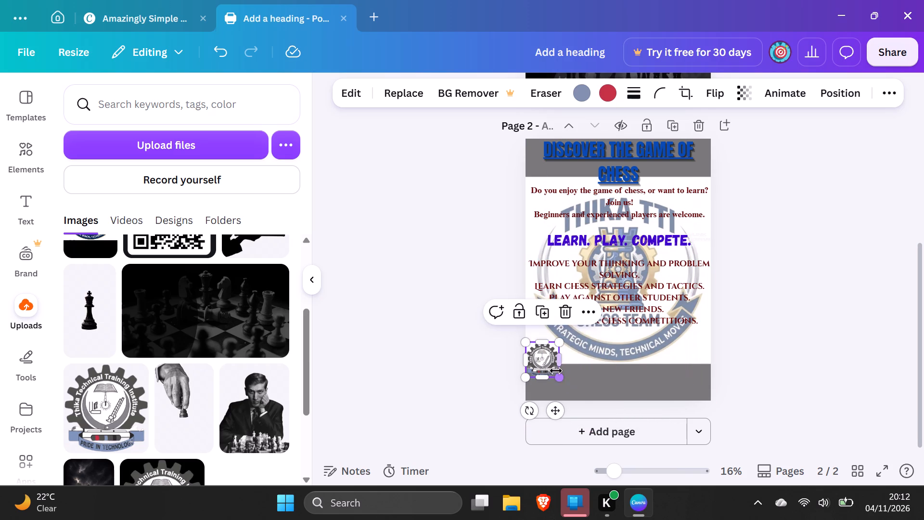
left_click_drag(562, 379, 553, 375)
left_click_drag(540, 352, 534, 144)
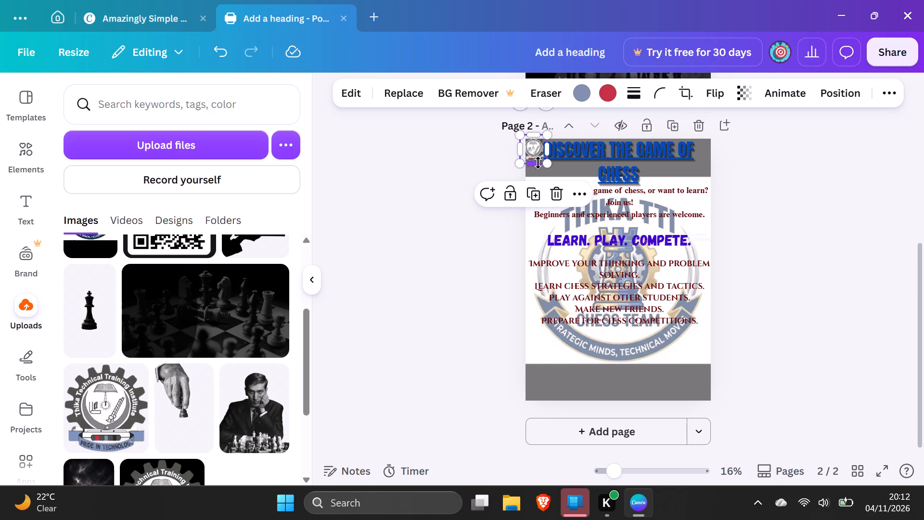
left_click_drag(546, 162, 539, 156)
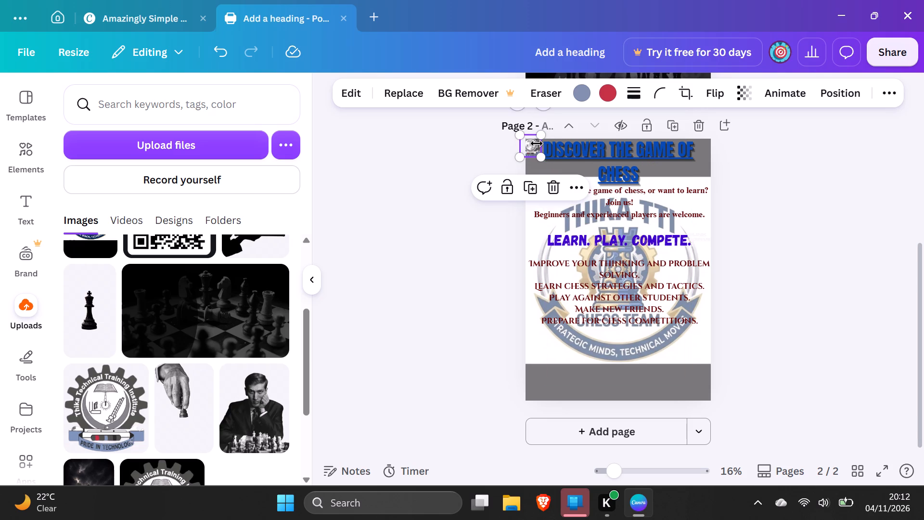
left_click_drag(528, 143, 534, 149)
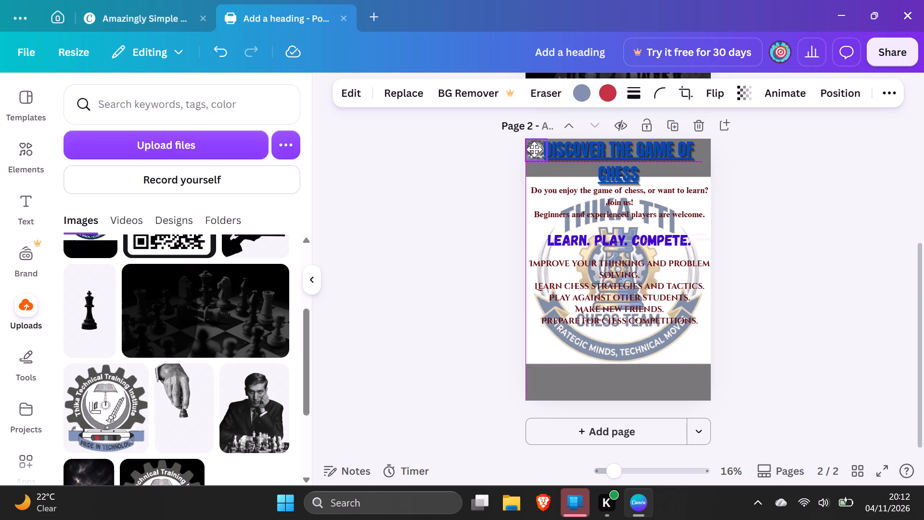
left_click_drag(534, 149, 533, 149)
left_click(439, 289)
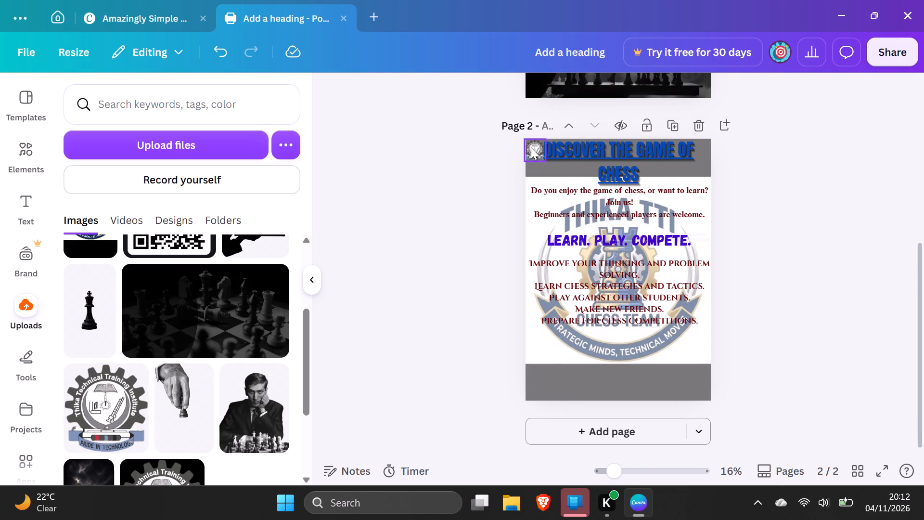
Move the Thika Technical Training Institute logo on page 2 to just below the benefits text, centred on the page.
left_click_drag(531, 147, 606, 376)
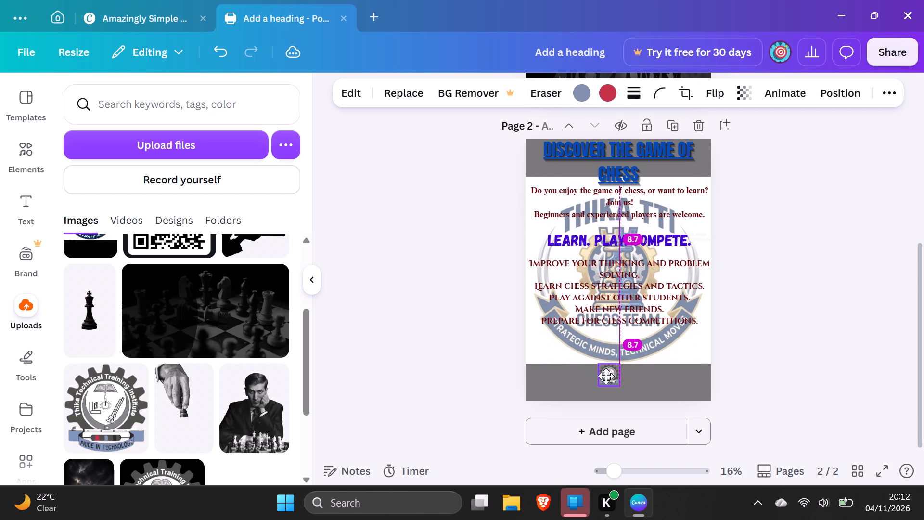
left_click_drag(606, 376, 613, 368)
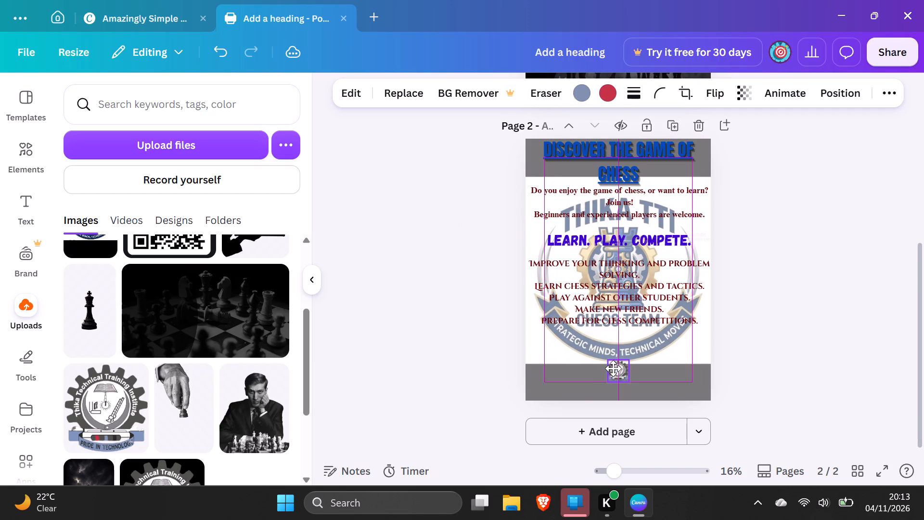
left_click_drag(613, 368, 616, 331)
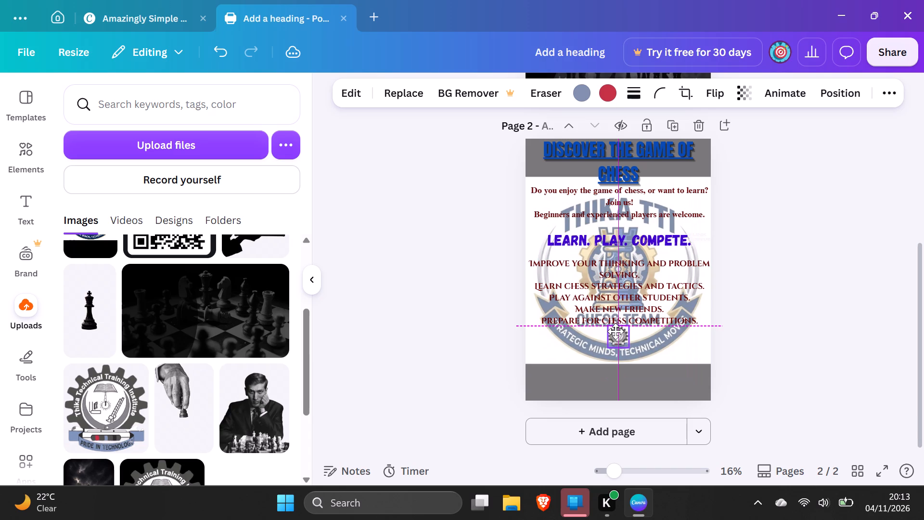
left_click_drag(616, 331, 621, 331)
left_click_drag(621, 331, 617, 331)
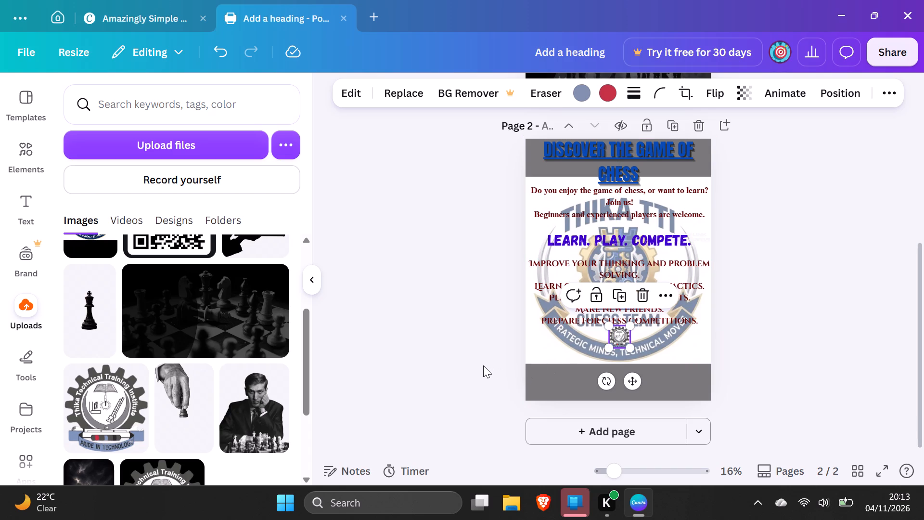
left_click(483, 365)
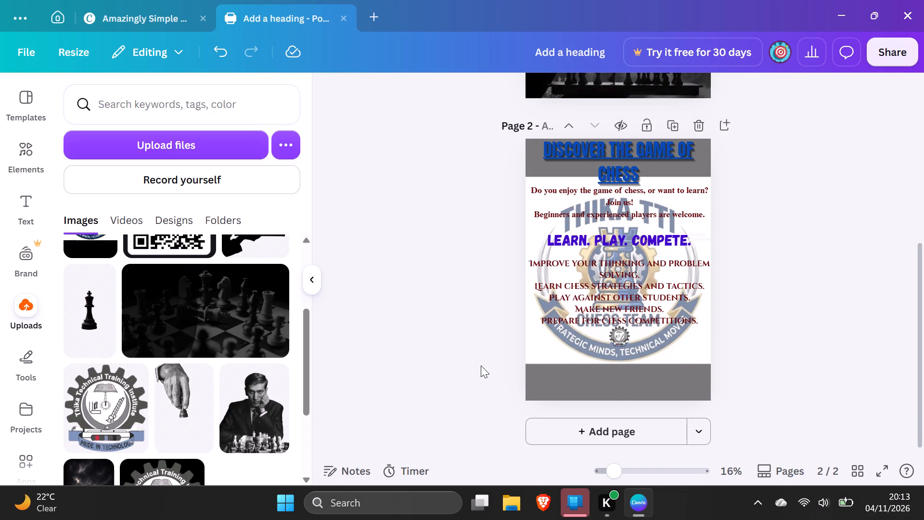
Change the font of the page 2 benefits text to Horizon.
left_click(594, 313)
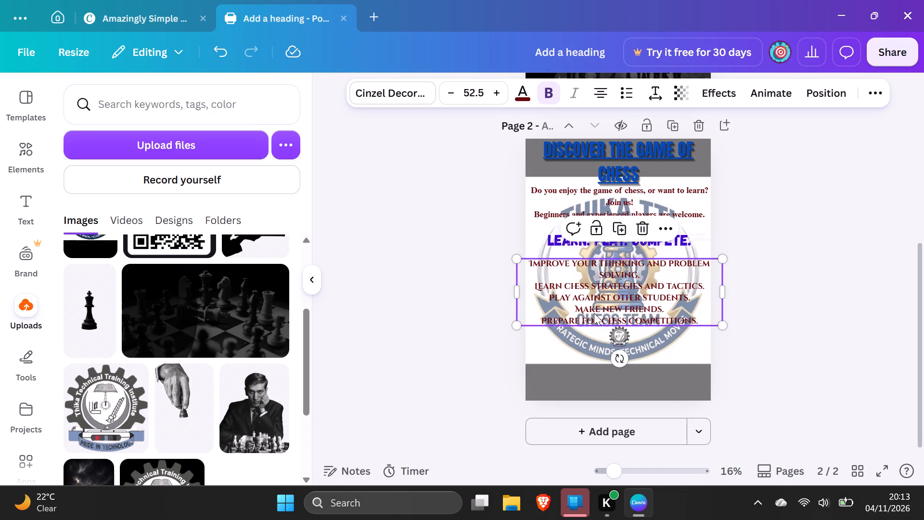
left_click(408, 91)
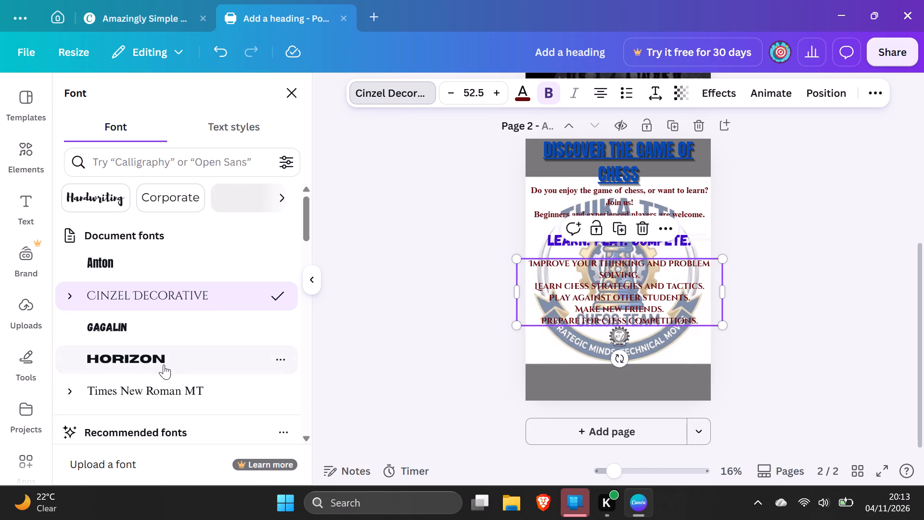
left_click(164, 364)
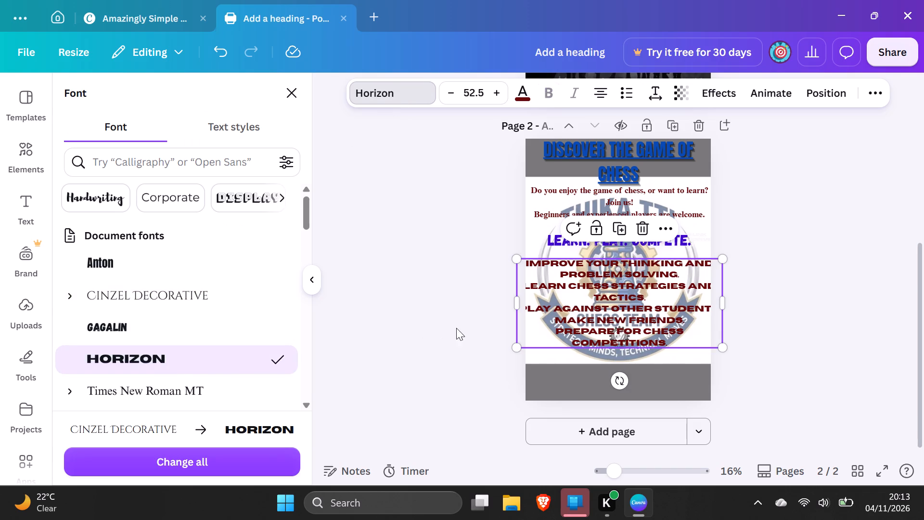
Shrink the page 2 benefits text to size 48 so it fits the page width, and nudge it up towards the tagline.
left_click_drag(513, 255, 523, 259)
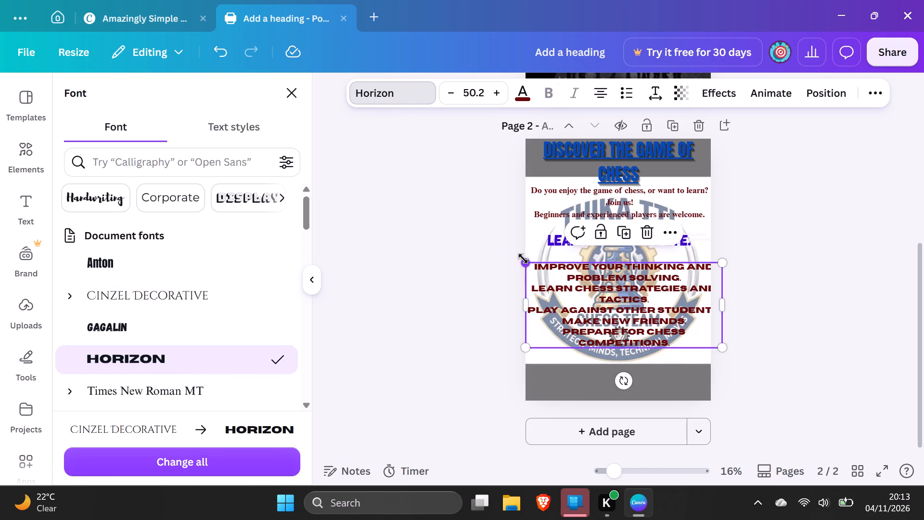
left_click_drag(724, 263, 718, 263)
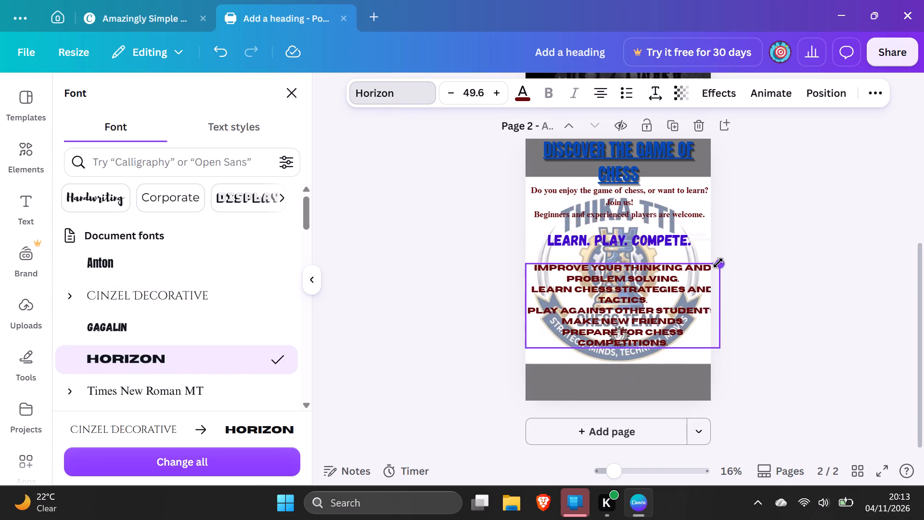
left_click_drag(718, 263, 714, 263)
left_click(827, 280)
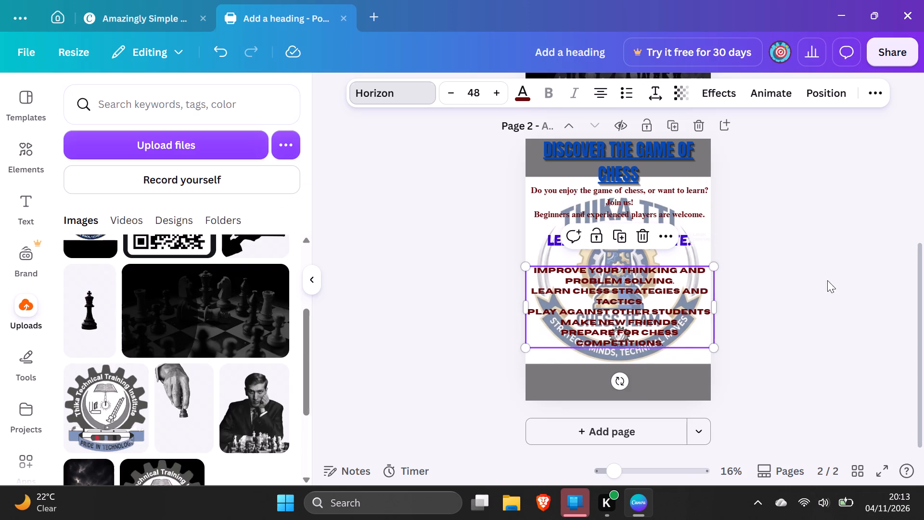
left_click_drag(627, 310, 624, 301)
left_click(832, 294)
Change the font of the page 2 intro text under the heading to Horizon.
left_click(640, 199)
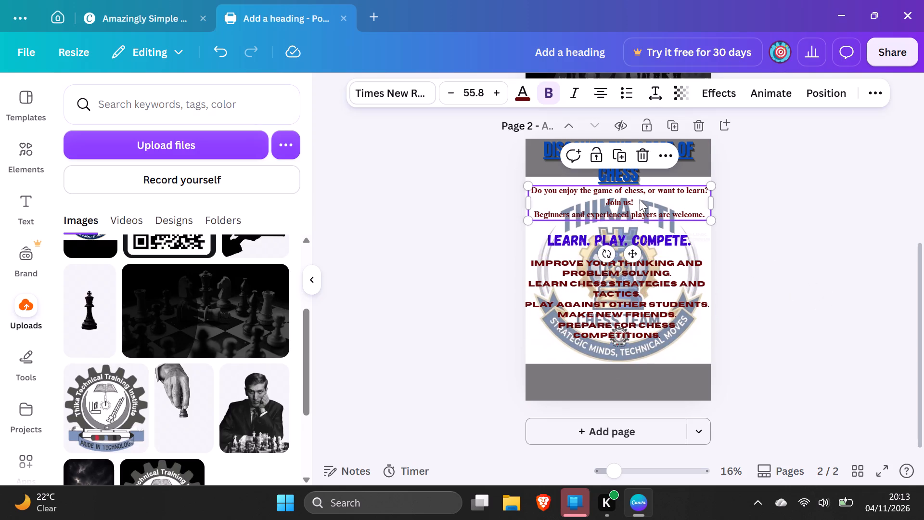
left_click(400, 91)
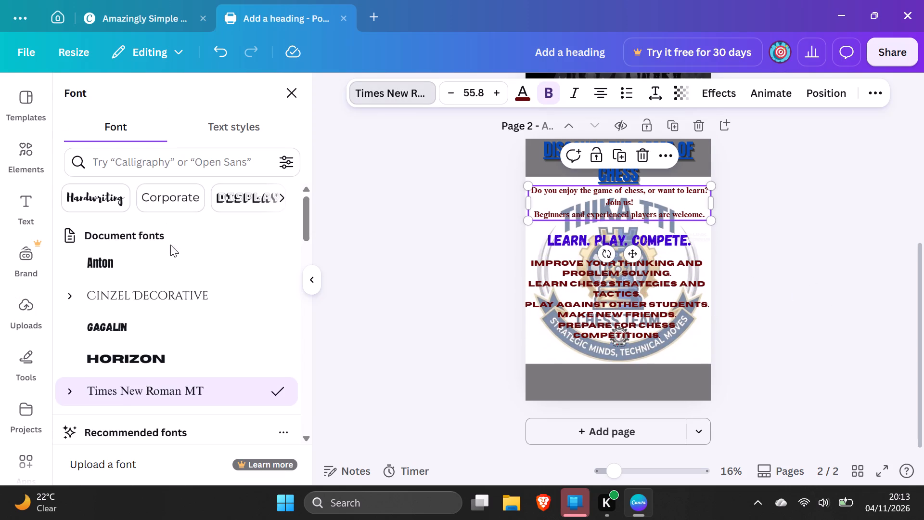
left_click(172, 352)
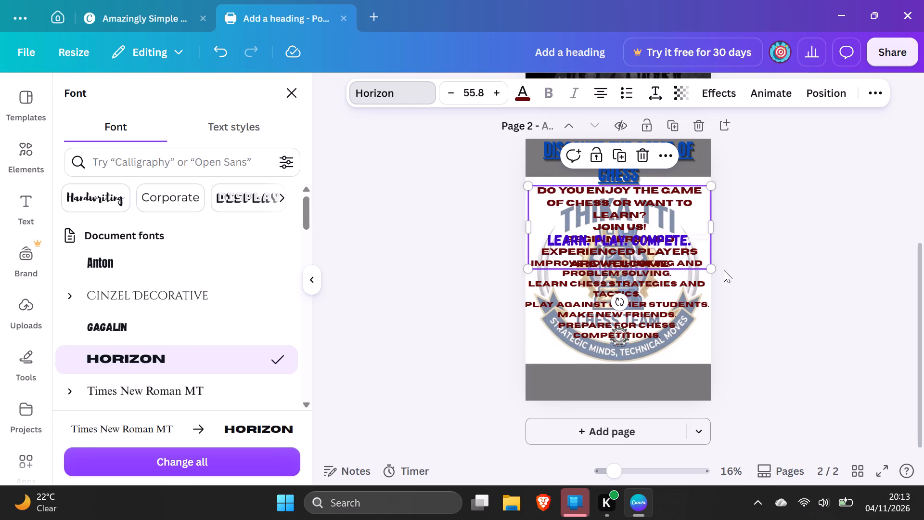
Shrink the intro text to size 36.2, widen its box to nearly the page width and place it between the heading and tagline.
left_click_drag(711, 267, 680, 228)
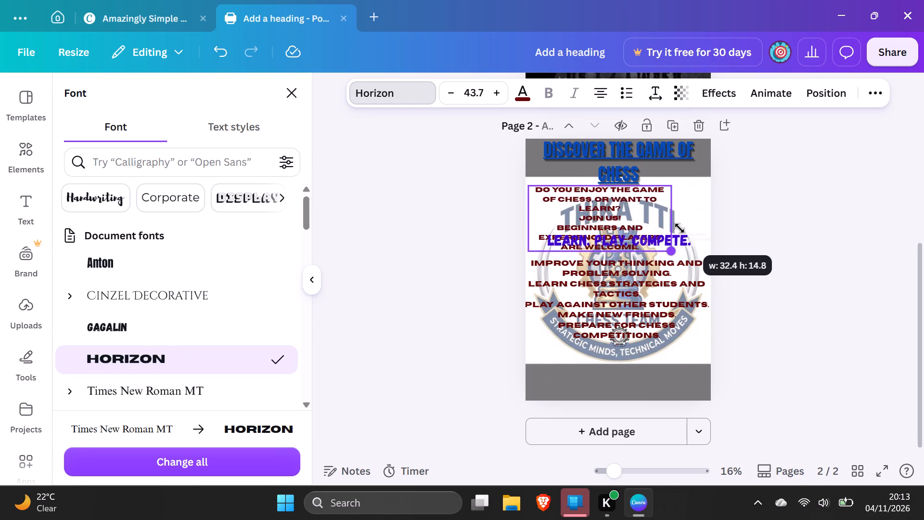
left_click_drag(680, 228, 658, 213)
left_click_drag(626, 212, 629, 205)
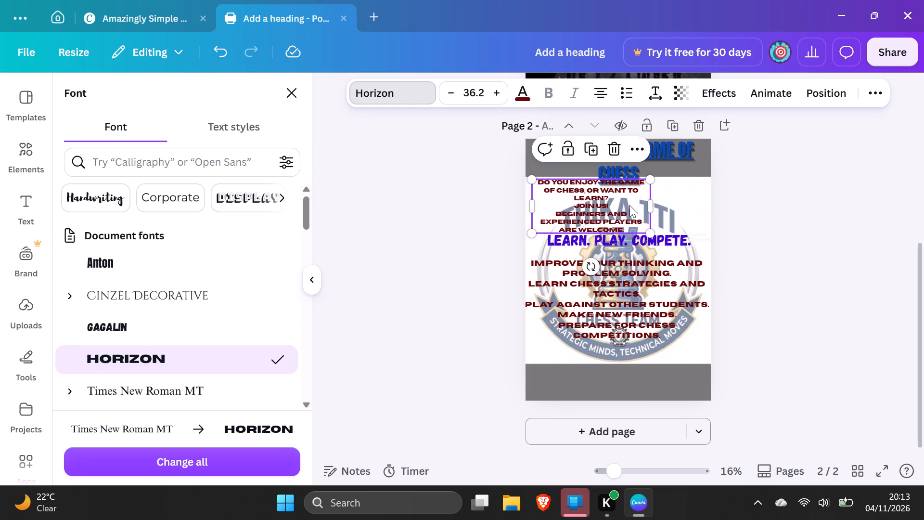
left_click_drag(654, 207, 694, 208)
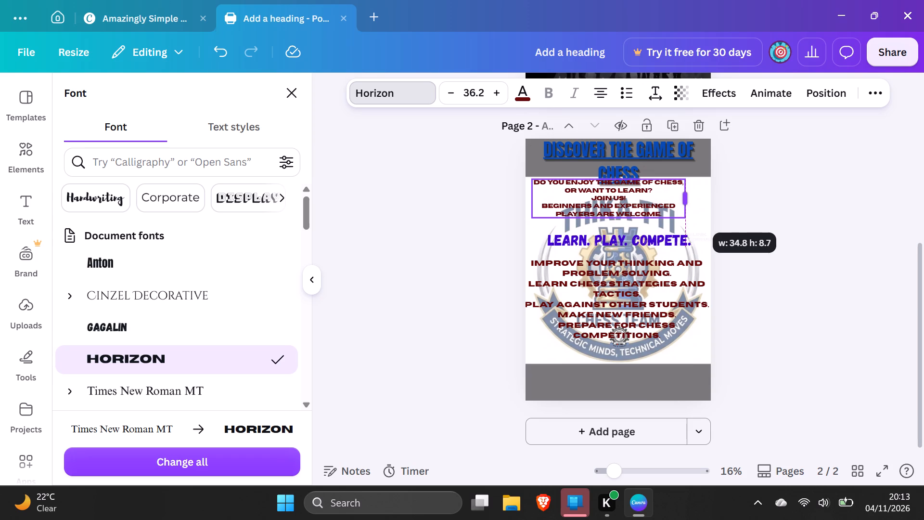
left_click_drag(694, 208, 718, 210)
left_click(805, 235)
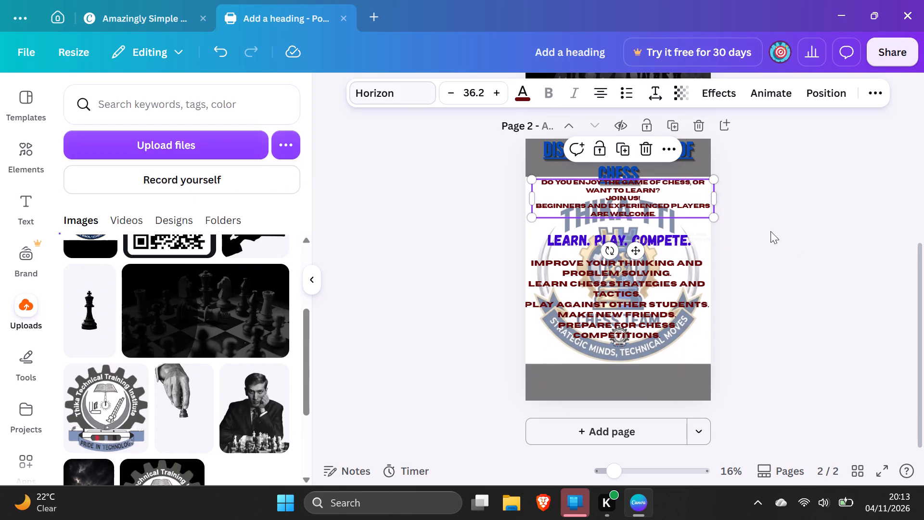
left_click(434, 205)
left_click_drag(558, 192, 553, 196)
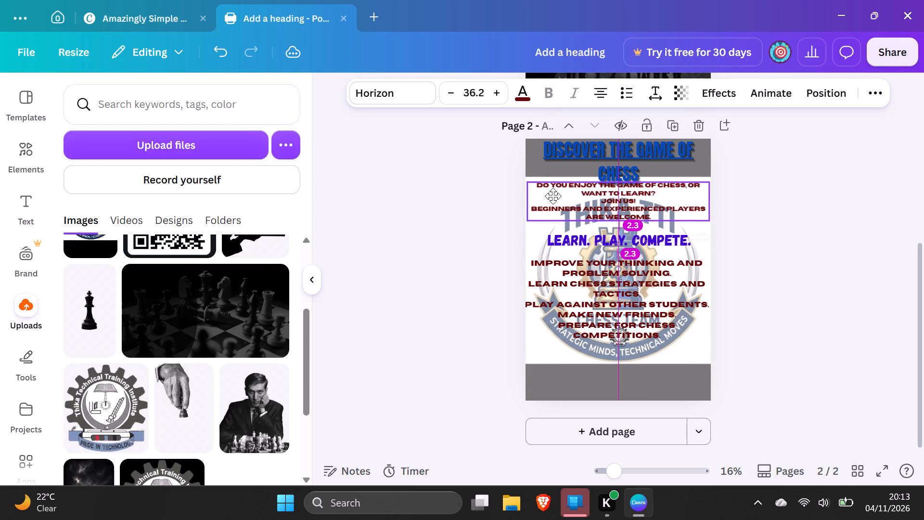
left_click_drag(553, 196, 552, 200)
left_click(464, 225)
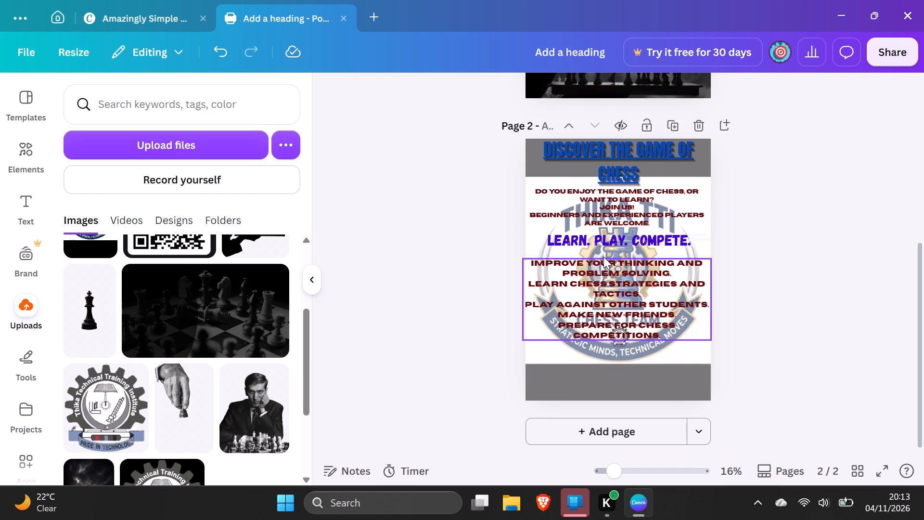
Enlarge the page 2 intro text to size 43.6 and nudge it down to just above the tagline.
left_click(603, 198)
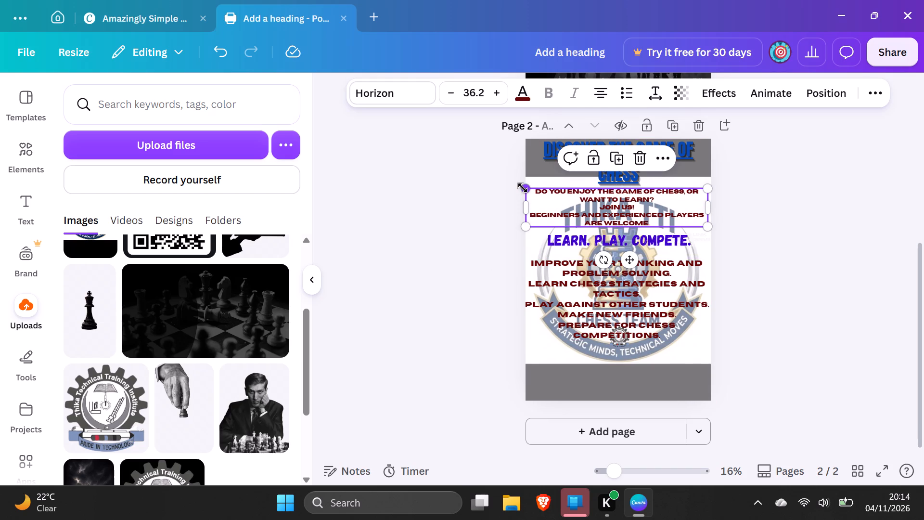
left_click_drag(523, 188, 518, 180)
left_click_drag(521, 207, 545, 203)
left_click_drag(548, 185, 536, 181)
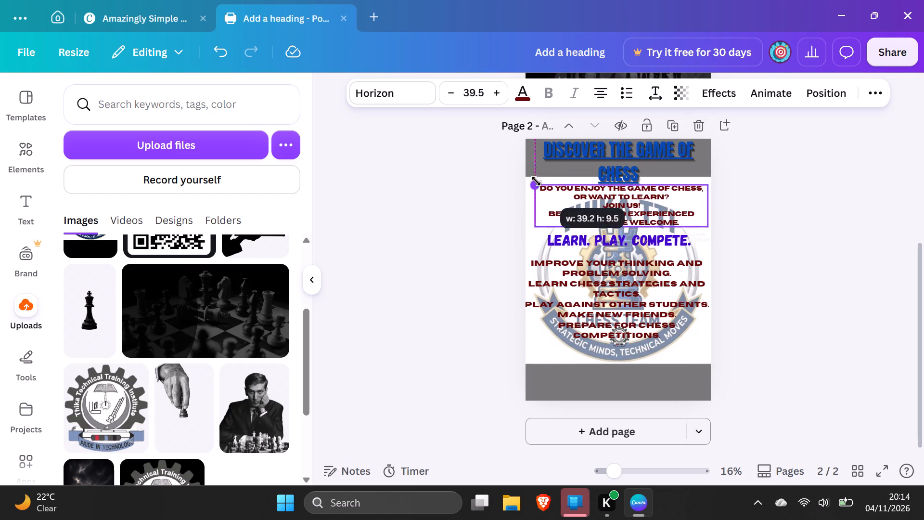
left_click_drag(536, 181, 524, 177)
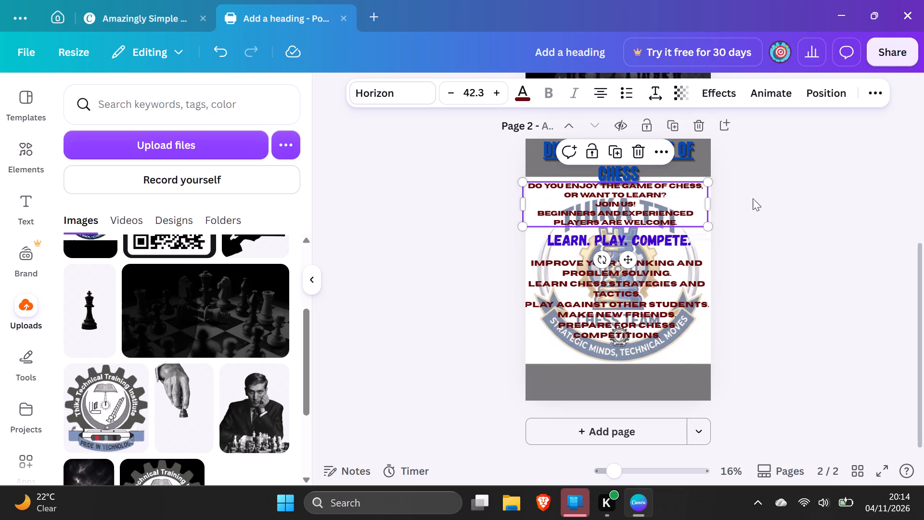
left_click(765, 198)
left_click(689, 195)
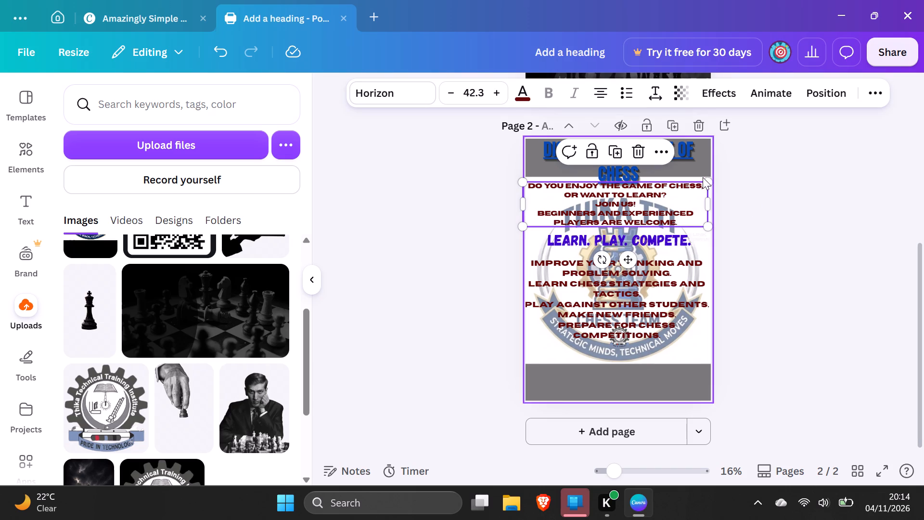
left_click_drag(706, 177, 715, 176)
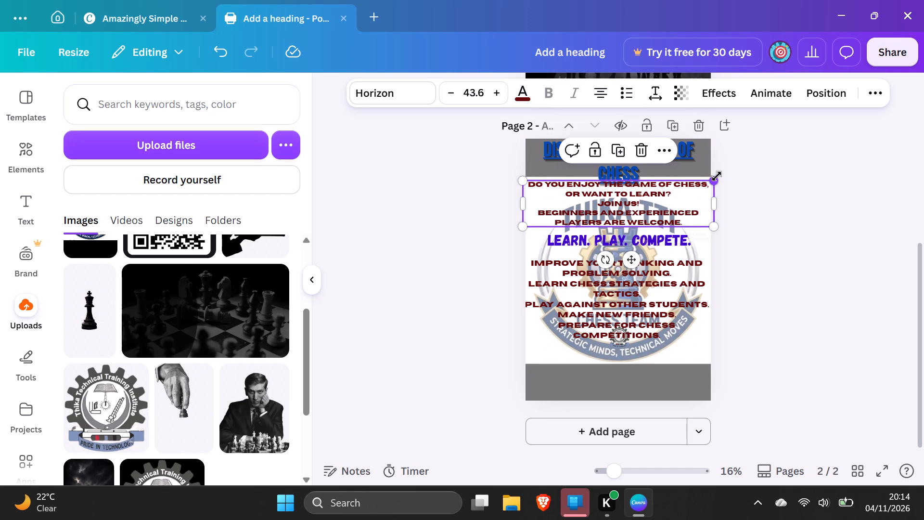
left_click(793, 180)
left_click(654, 195)
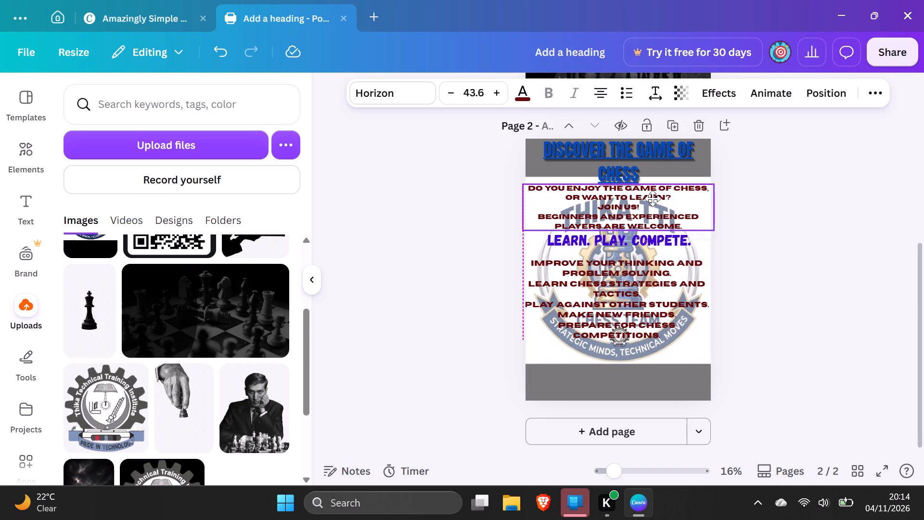
left_click(801, 201)
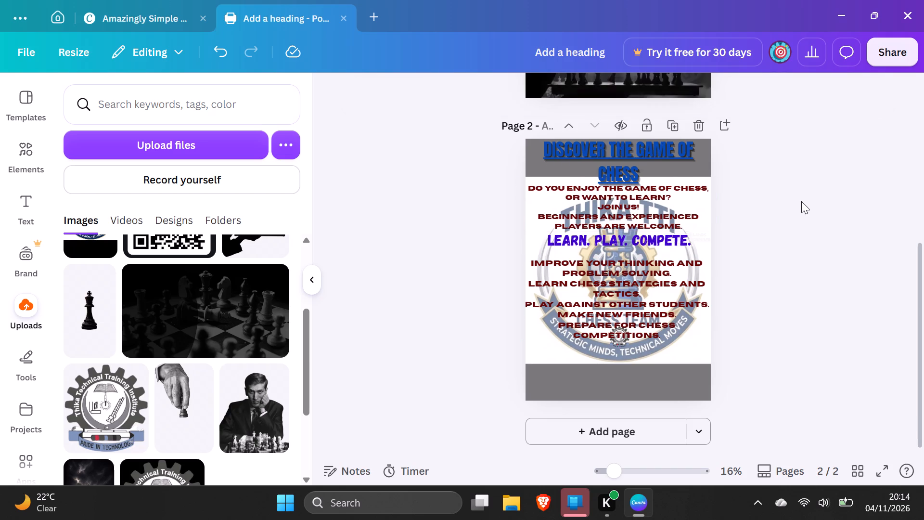
Resize the page 2 intro text to size 42.9 to fit the page width, and nudge it towards the page's centre.
left_click(698, 202)
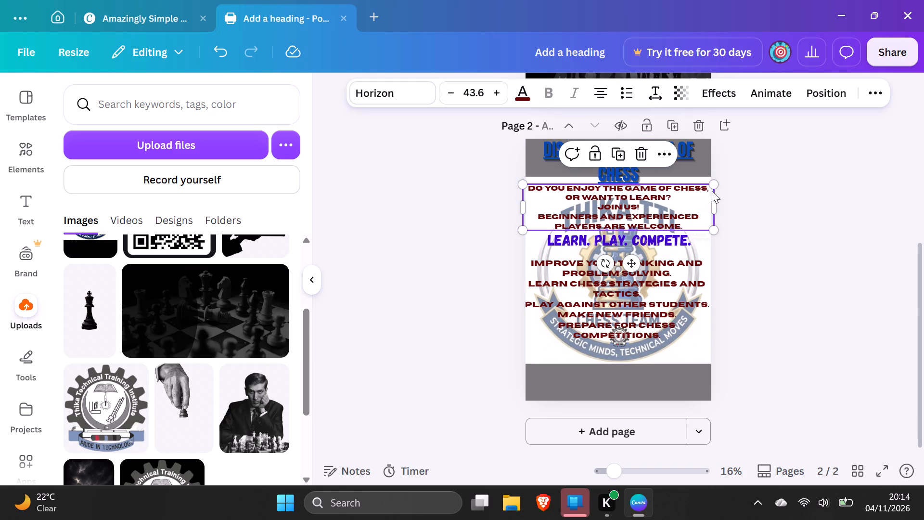
left_click_drag(713, 186, 703, 186)
left_click(765, 185)
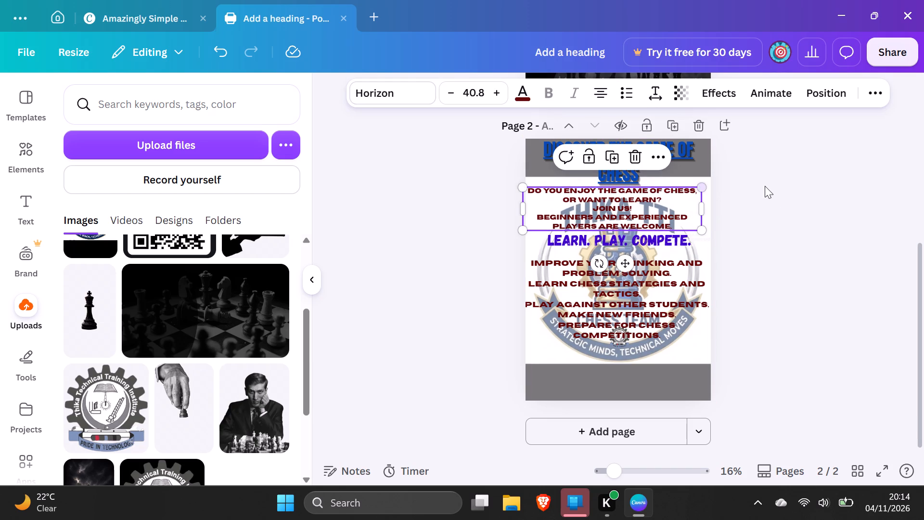
left_click(691, 199)
left_click_drag(702, 184, 710, 184)
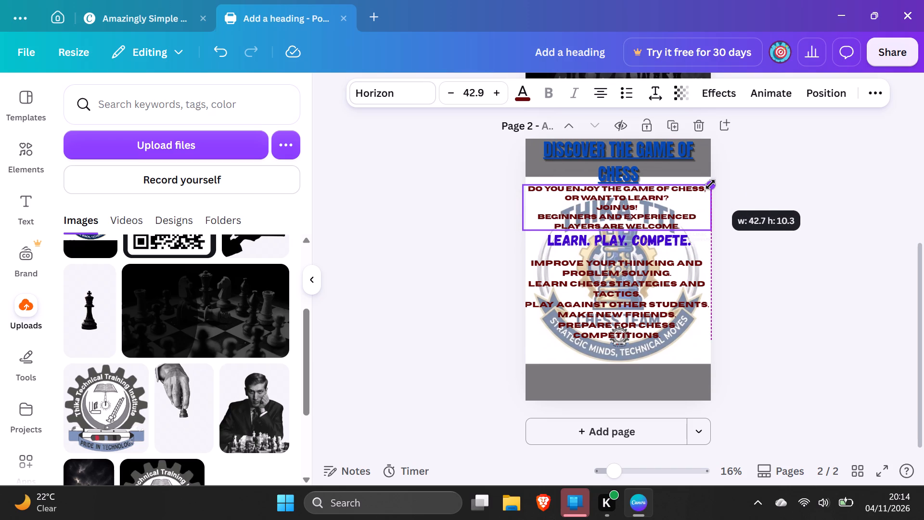
left_click_drag(710, 184, 711, 184)
left_click(766, 183)
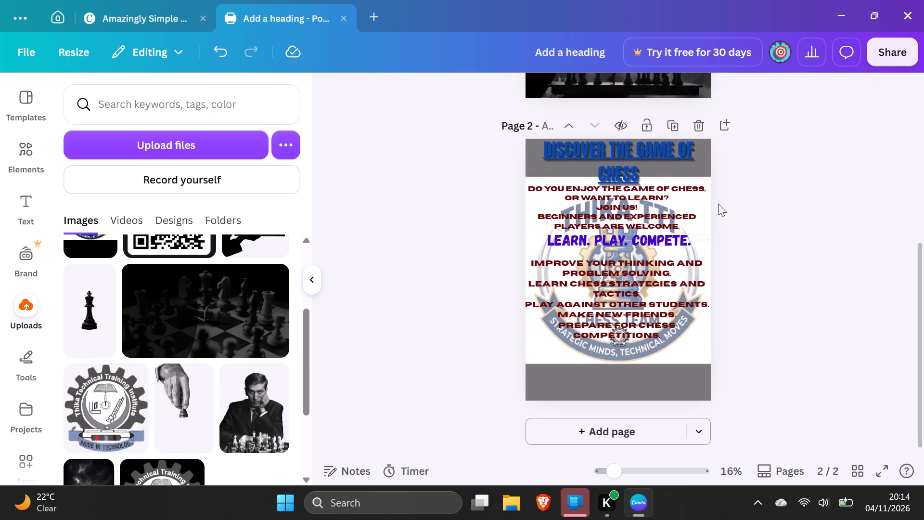
left_click(650, 210)
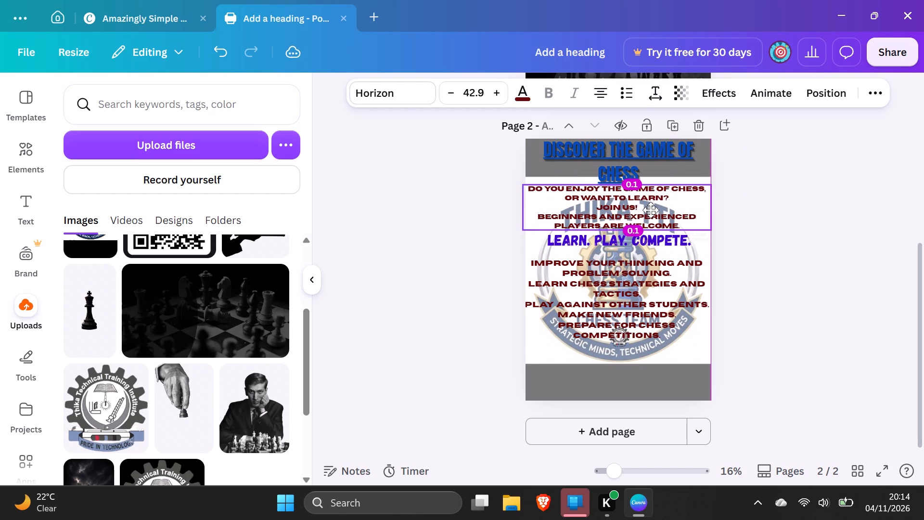
left_click(824, 209)
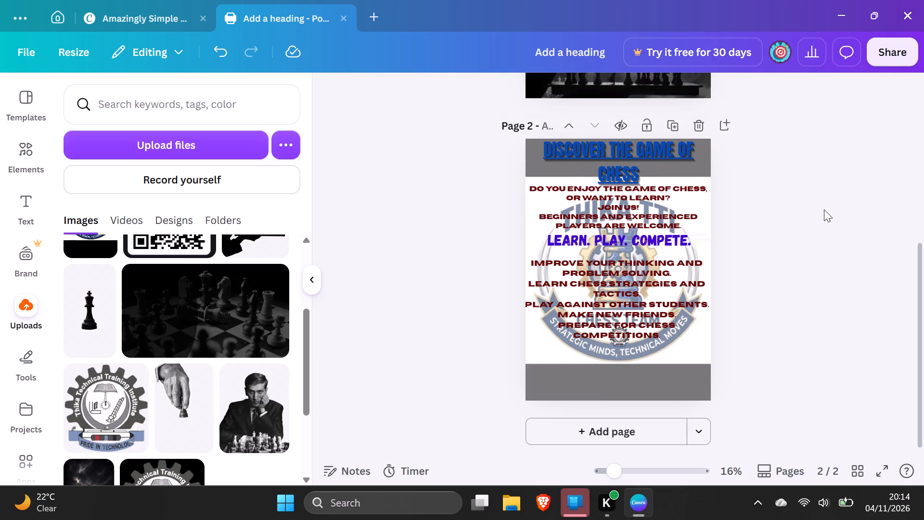
Enlarge the page 2 intro text under the heading to size 43.5.
left_click(683, 218)
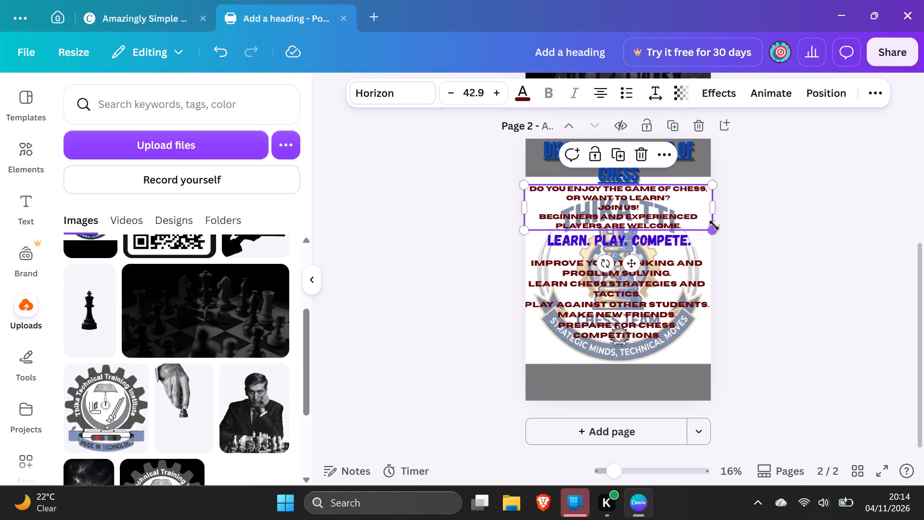
left_click_drag(714, 225, 718, 230)
left_click(786, 230)
left_click(690, 212)
left_click(638, 210)
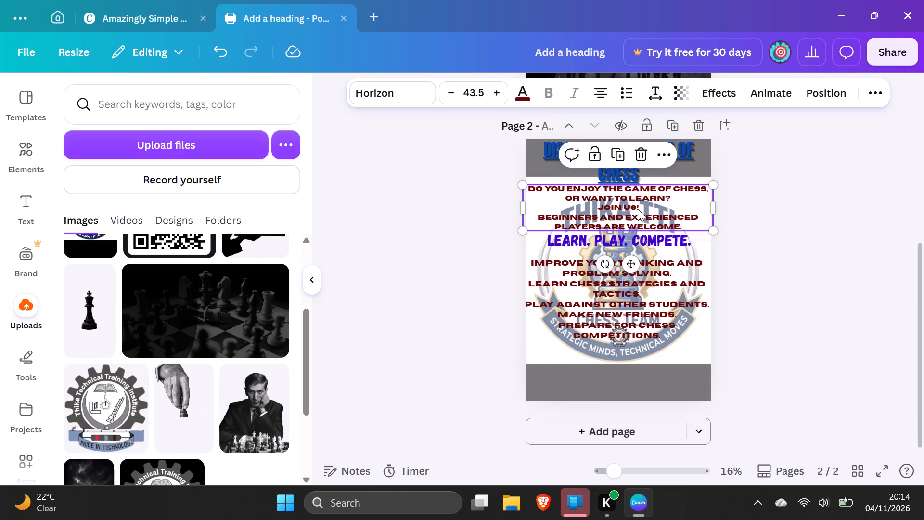
left_click(783, 218)
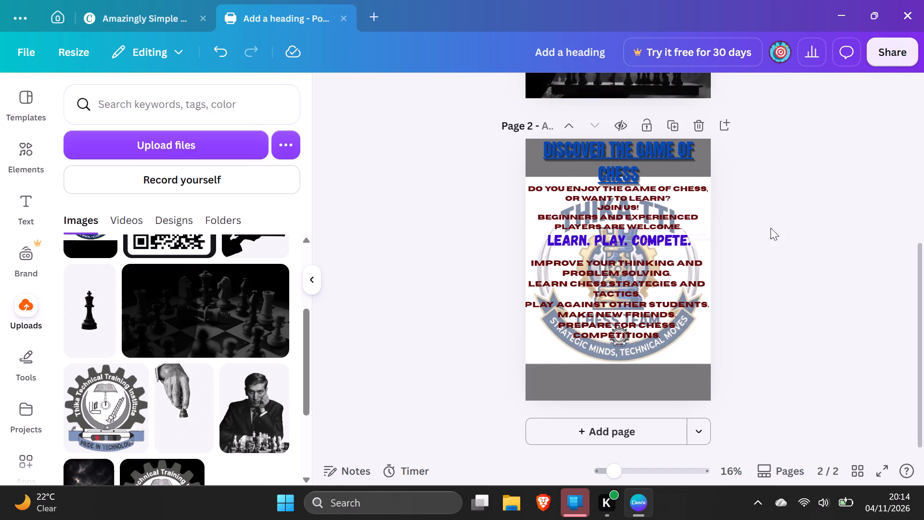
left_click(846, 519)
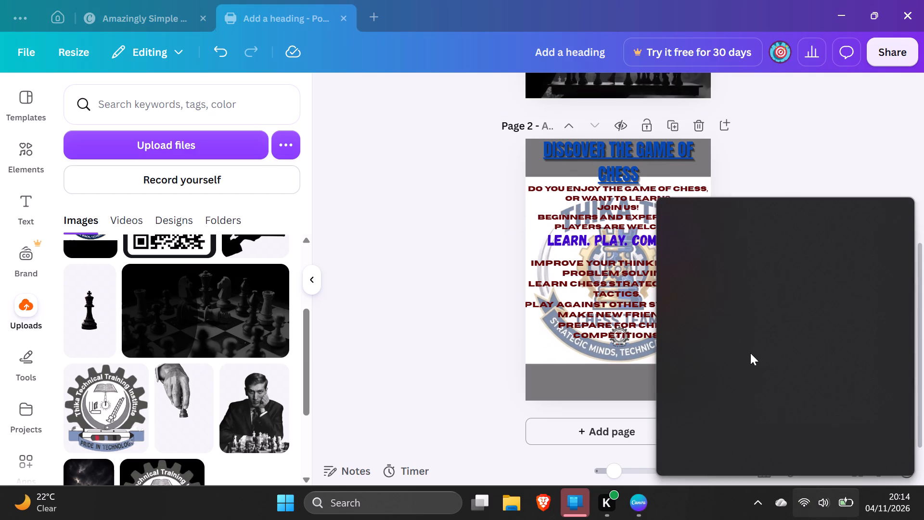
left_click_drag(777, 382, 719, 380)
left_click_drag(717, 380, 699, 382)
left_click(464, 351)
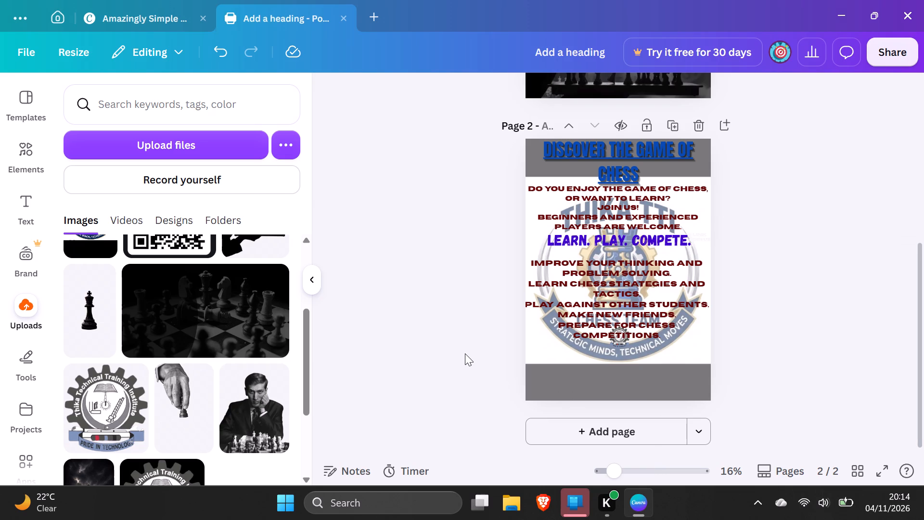
Raise the transparency value of page 2's chess team logo background to just above 71 so the image is less faded.
left_click(565, 383)
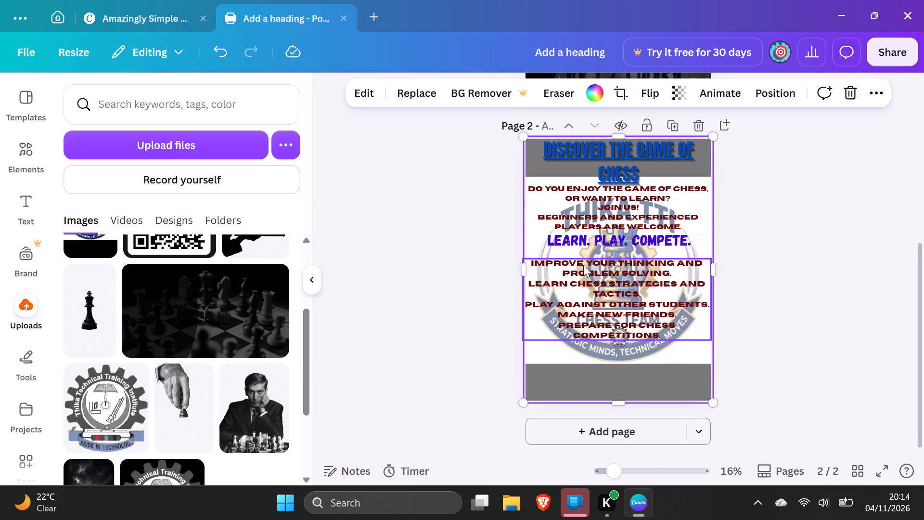
left_click(676, 93)
left_click_drag(666, 151, 682, 151)
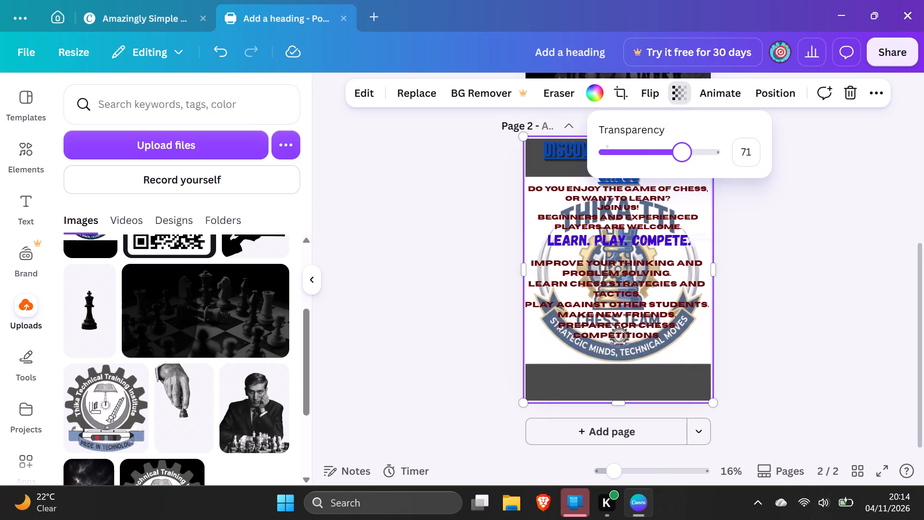
left_click_drag(682, 151, 685, 151)
left_click(488, 260)
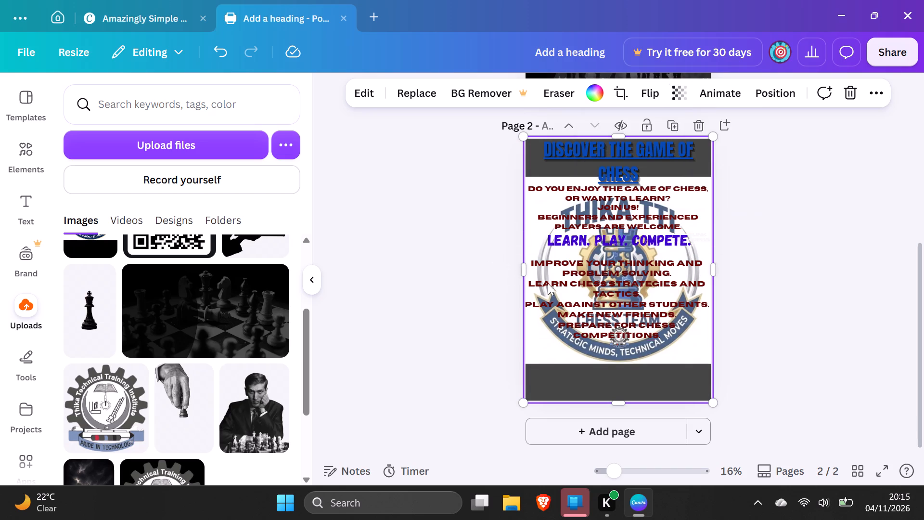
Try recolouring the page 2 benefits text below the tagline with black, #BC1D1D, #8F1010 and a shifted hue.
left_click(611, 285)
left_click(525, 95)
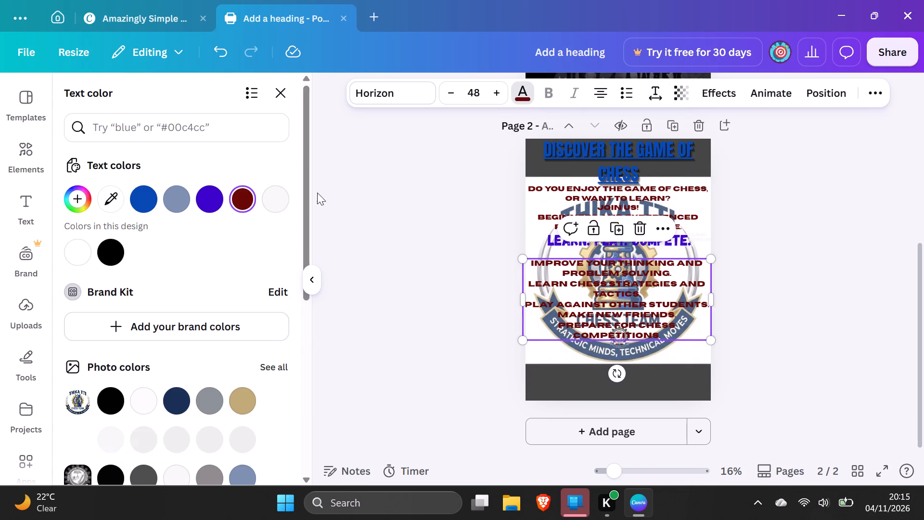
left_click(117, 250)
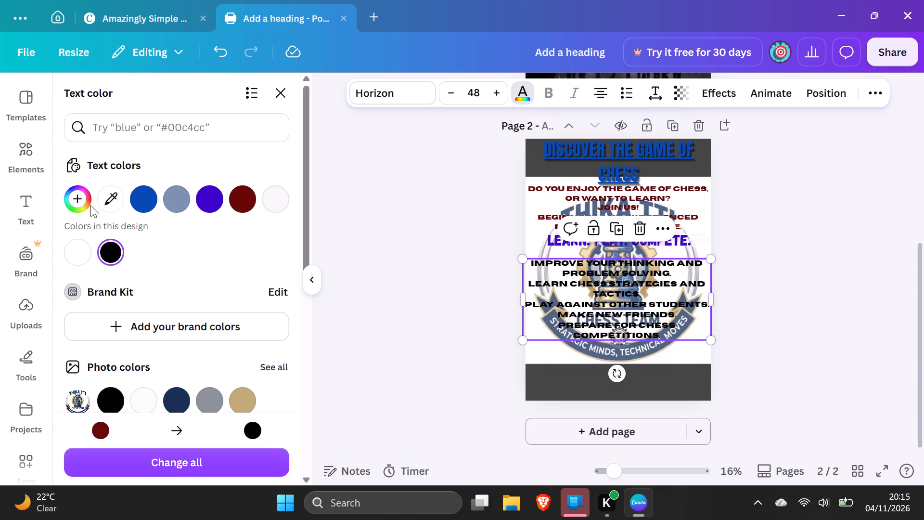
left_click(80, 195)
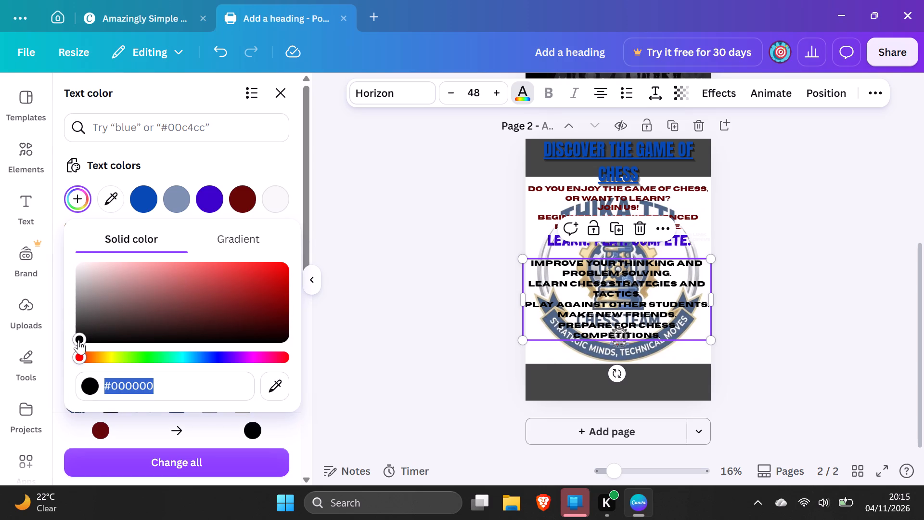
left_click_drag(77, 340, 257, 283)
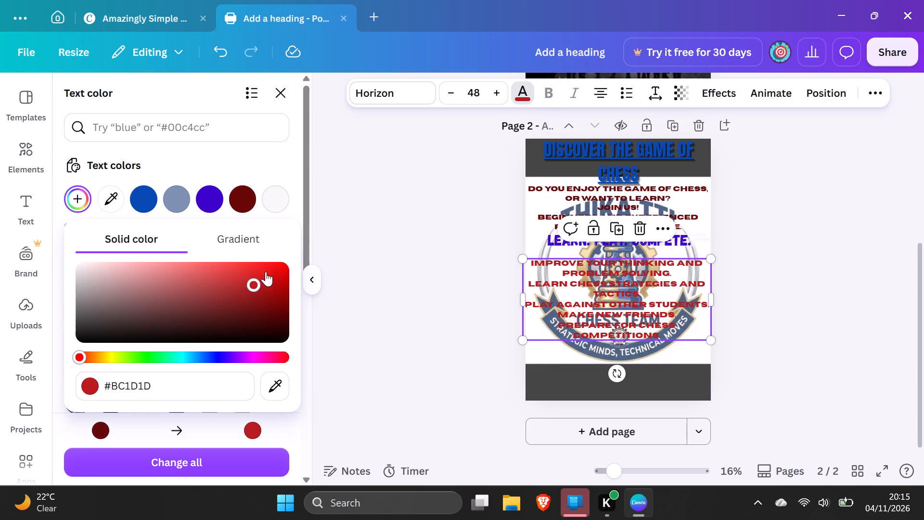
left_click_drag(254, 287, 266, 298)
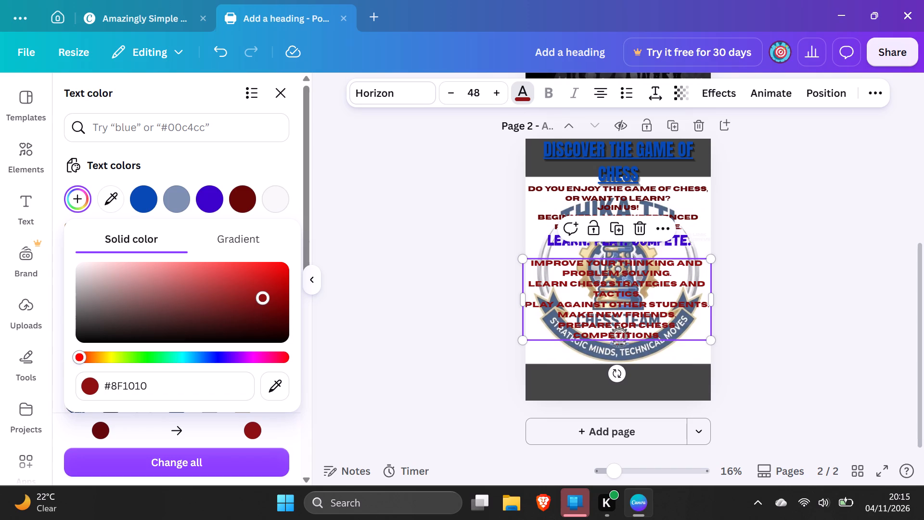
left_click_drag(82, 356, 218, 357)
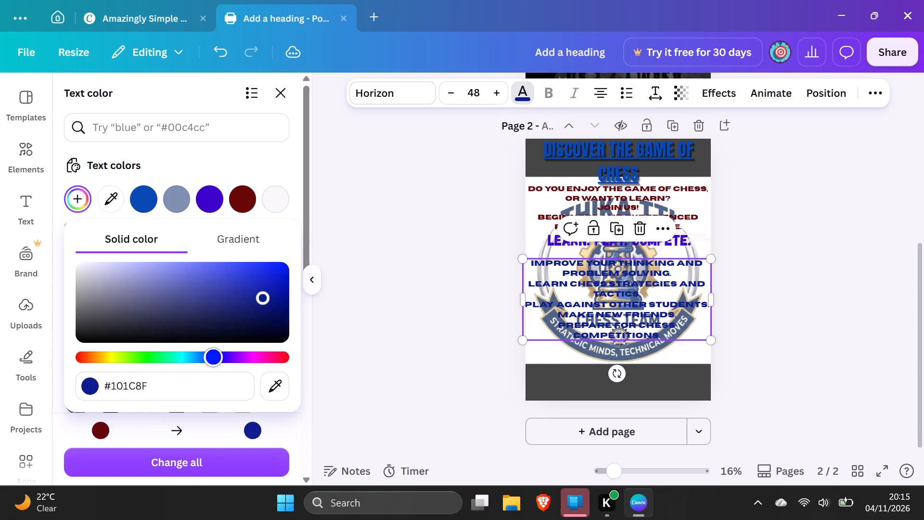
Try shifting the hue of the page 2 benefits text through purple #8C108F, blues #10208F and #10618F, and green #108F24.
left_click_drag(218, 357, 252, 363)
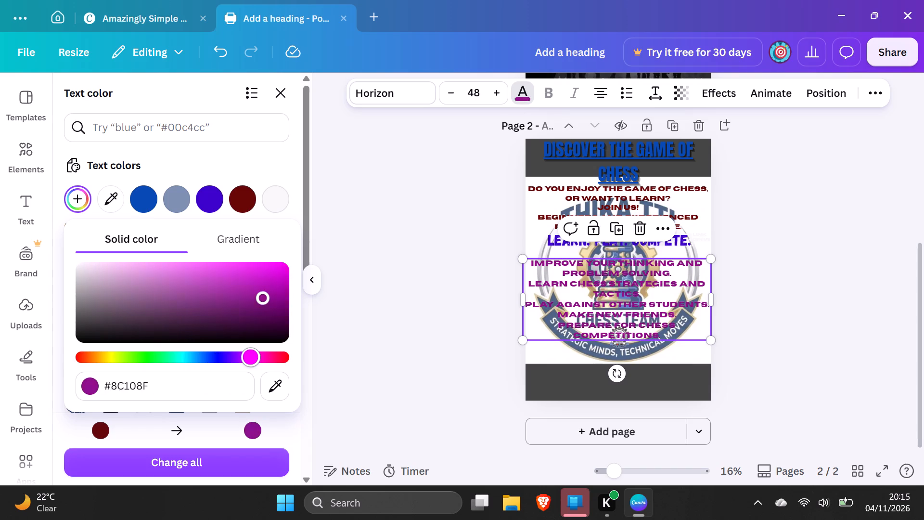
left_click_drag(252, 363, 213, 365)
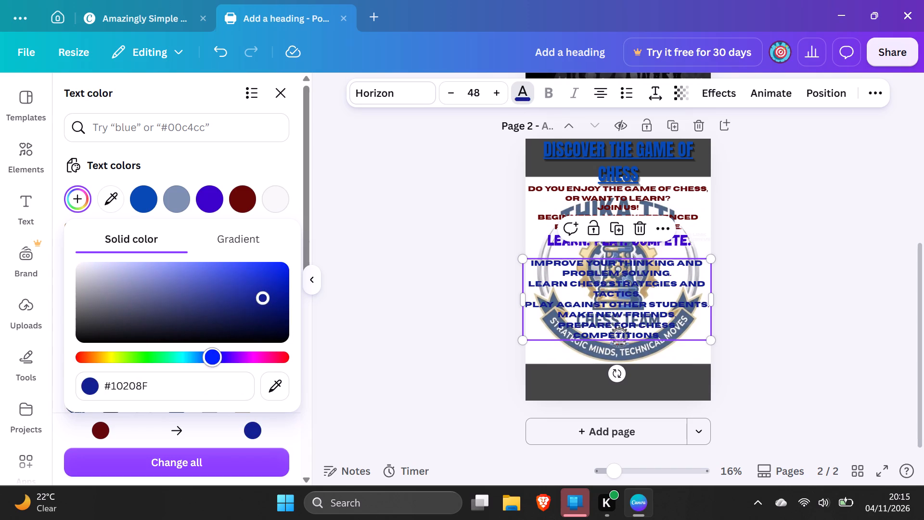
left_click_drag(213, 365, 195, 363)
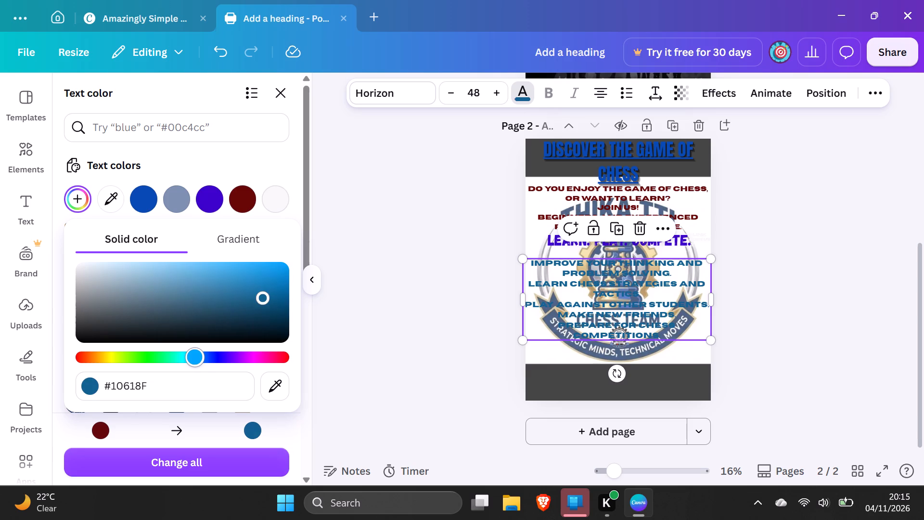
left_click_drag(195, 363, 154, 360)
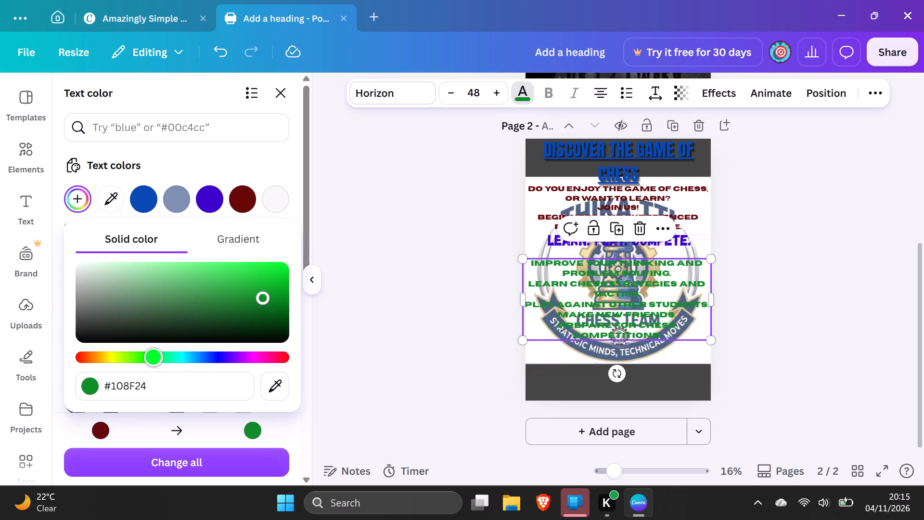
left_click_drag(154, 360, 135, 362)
Set the page 2 benefits text to the dark red already used in the design's text colours.
left_click(232, 200)
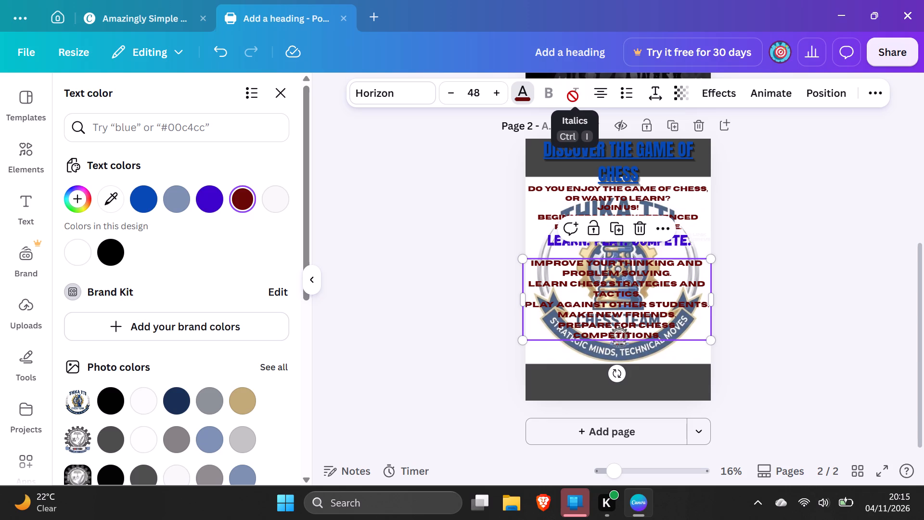
key("ctrl+l")
key("ctrl+l")
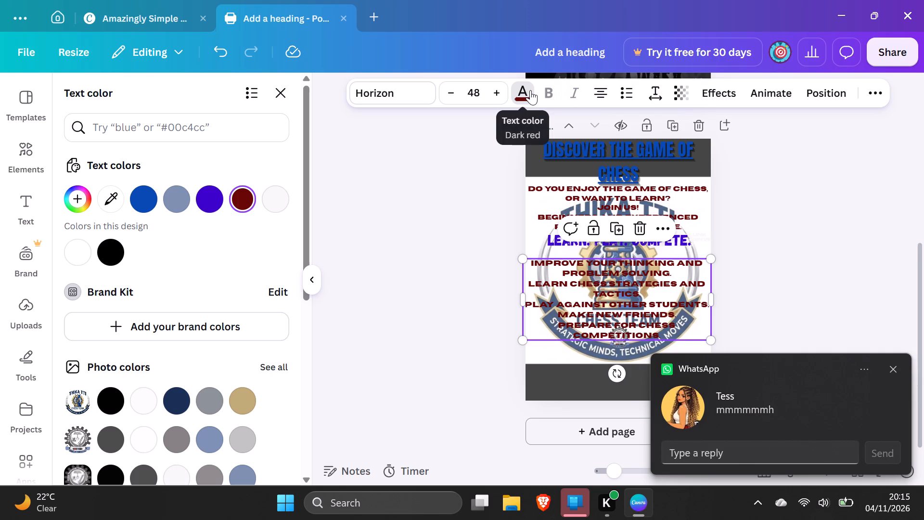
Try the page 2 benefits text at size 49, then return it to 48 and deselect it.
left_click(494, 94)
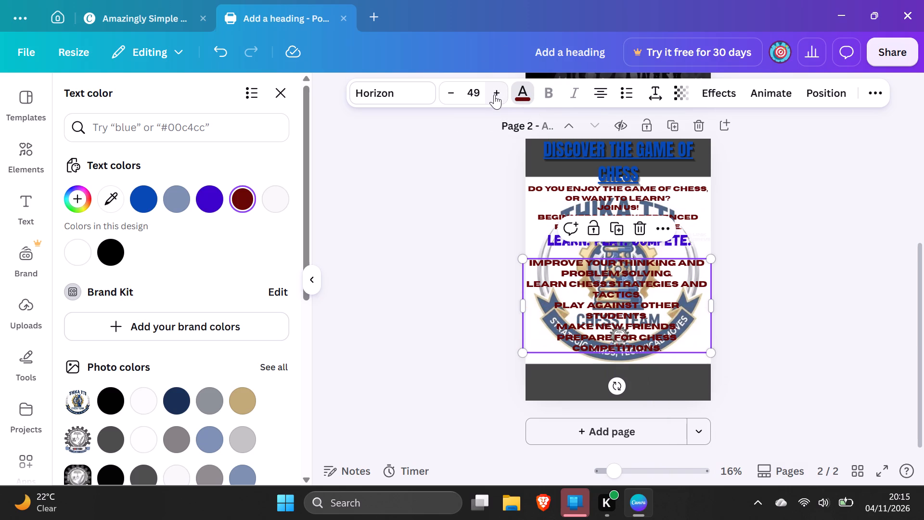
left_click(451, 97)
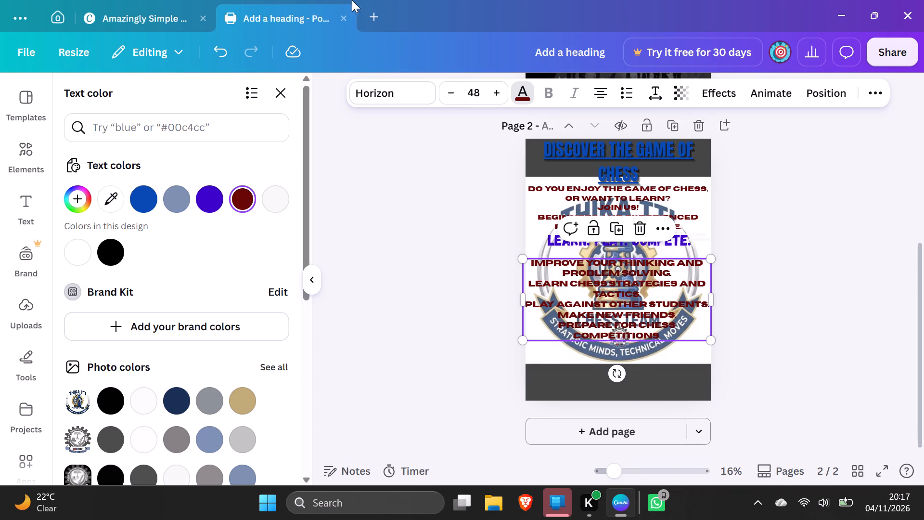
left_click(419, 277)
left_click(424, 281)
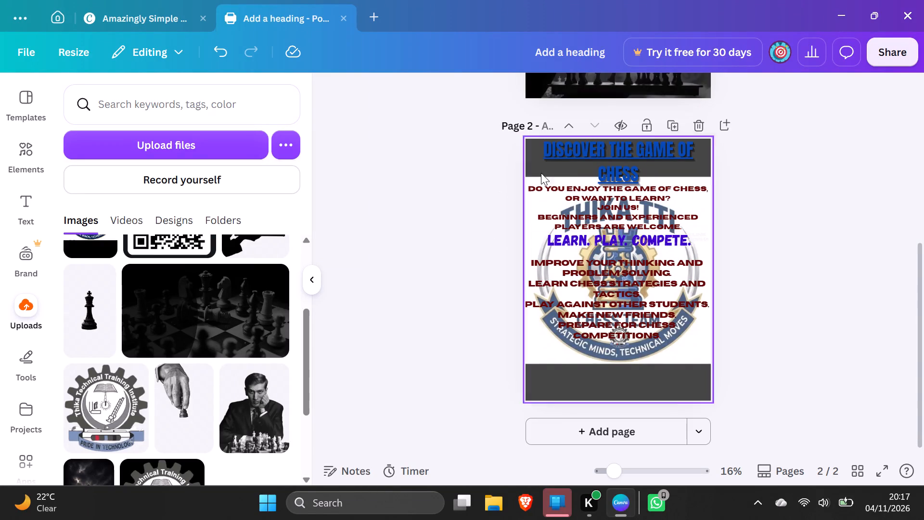
Select the "Discover the game of chess" heading on page 2.
left_click(566, 165)
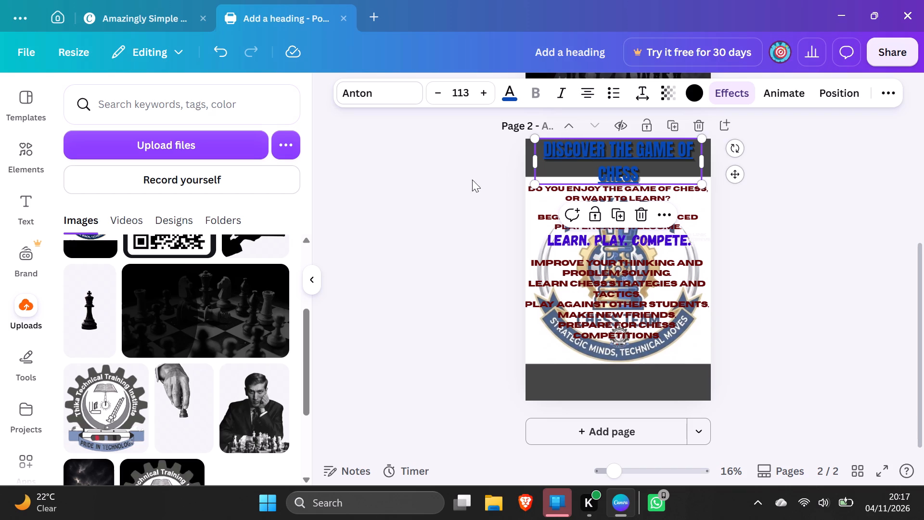
Widen the page 2 heading's text box to about 43.7, slightly wider than the page, and re-centre it across the page.
left_click_drag(534, 161, 526, 161)
left_click_drag(523, 165, 517, 164)
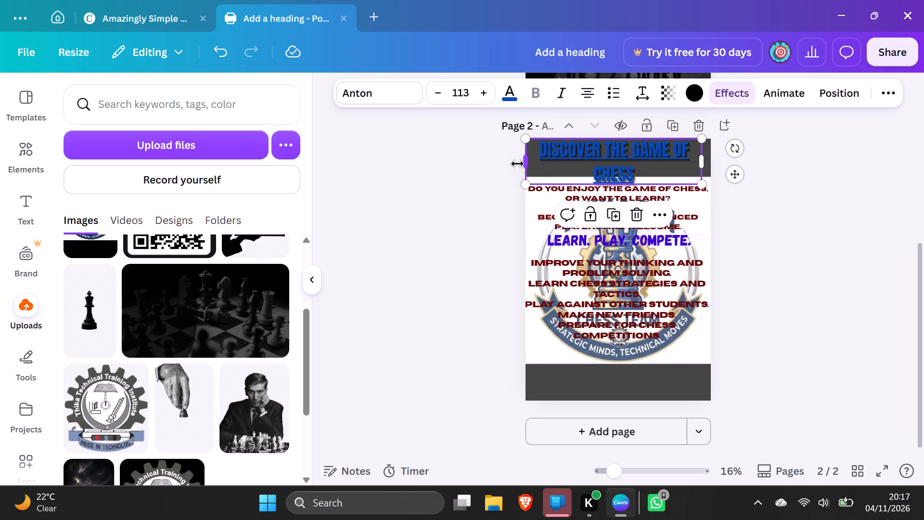
left_click_drag(517, 164, 513, 163)
left_click(701, 167)
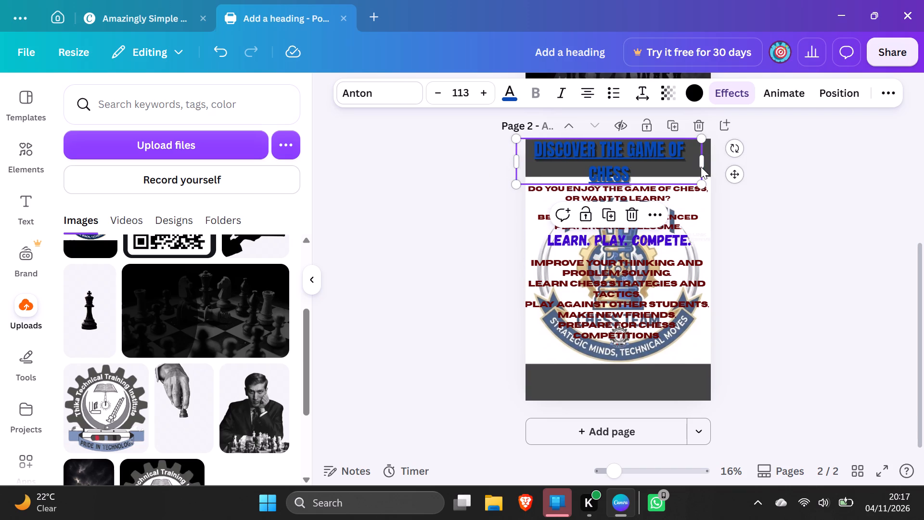
left_click(817, 219)
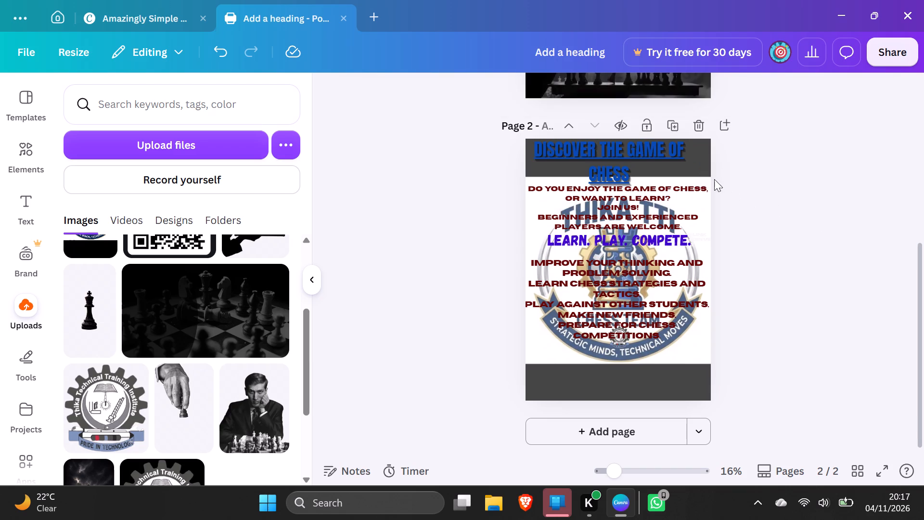
left_click(704, 157)
left_click(677, 161)
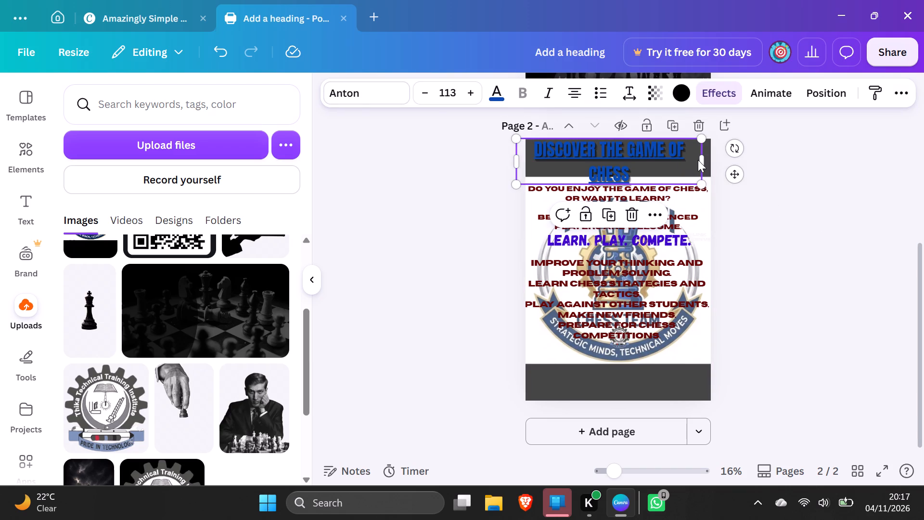
left_click(699, 160)
left_click(701, 163)
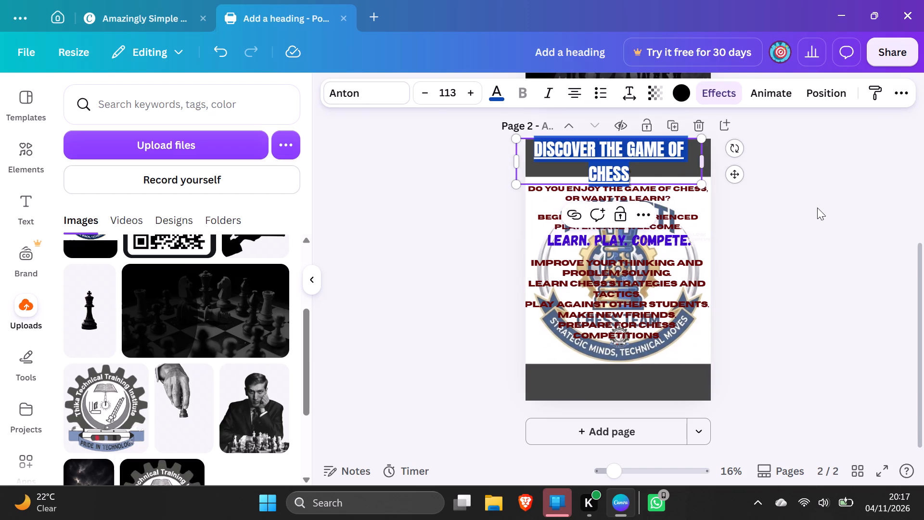
left_click(817, 208)
left_click(684, 166)
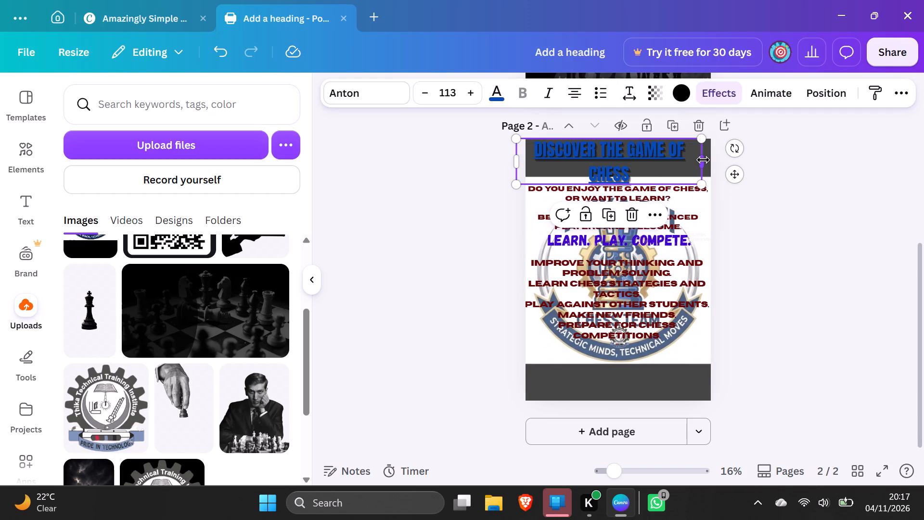
left_click_drag(703, 160, 710, 164)
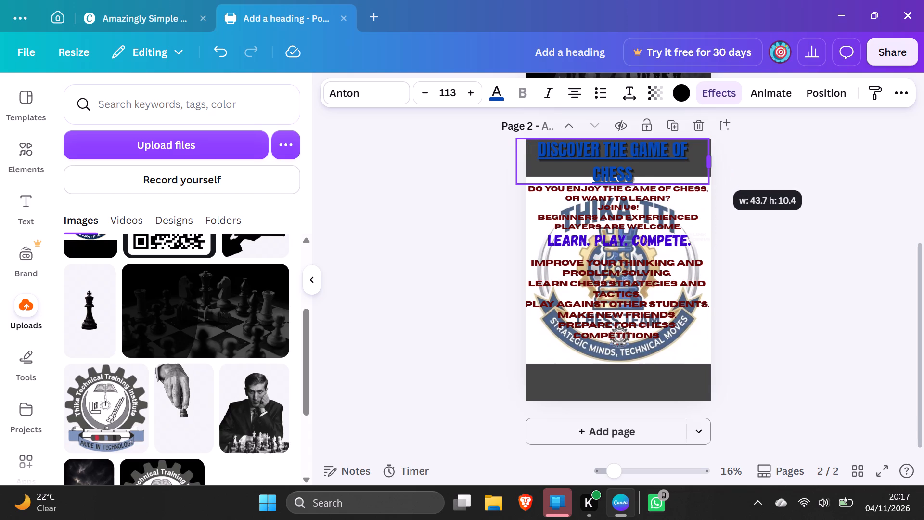
left_click_drag(710, 164, 710, 164)
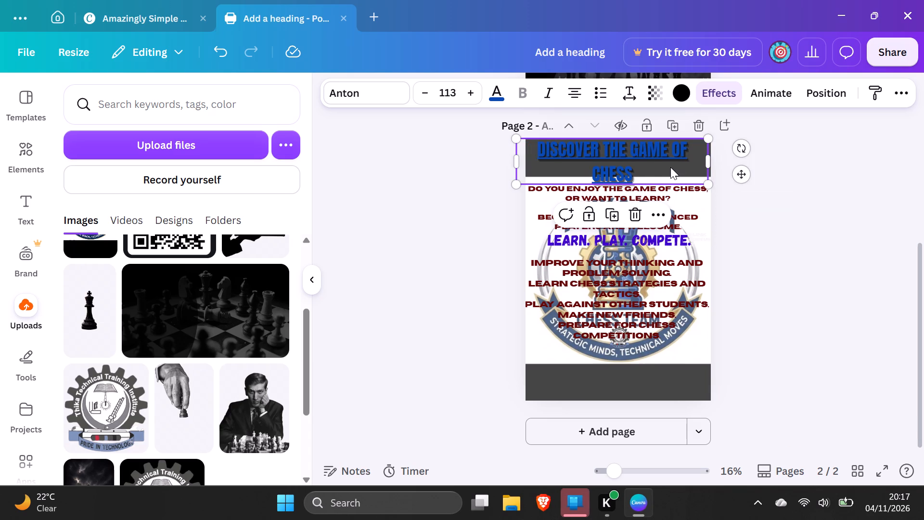
left_click(666, 168)
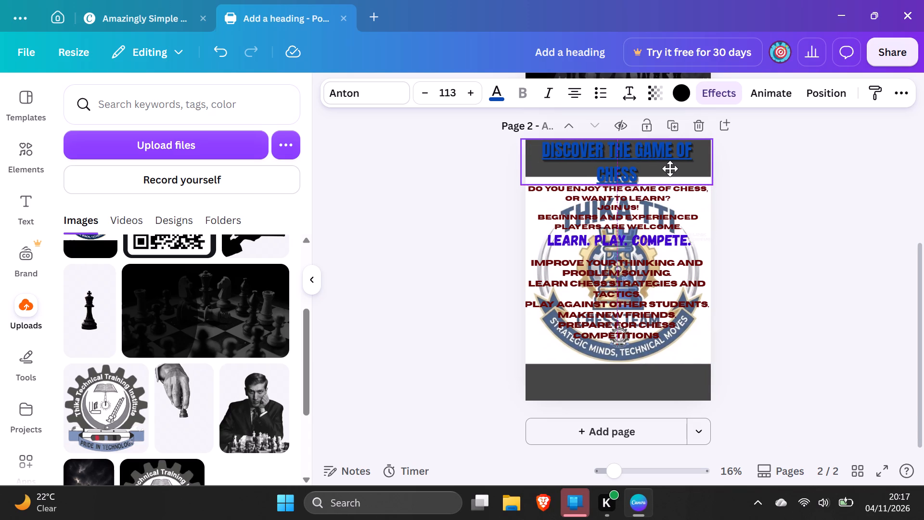
left_click(846, 215)
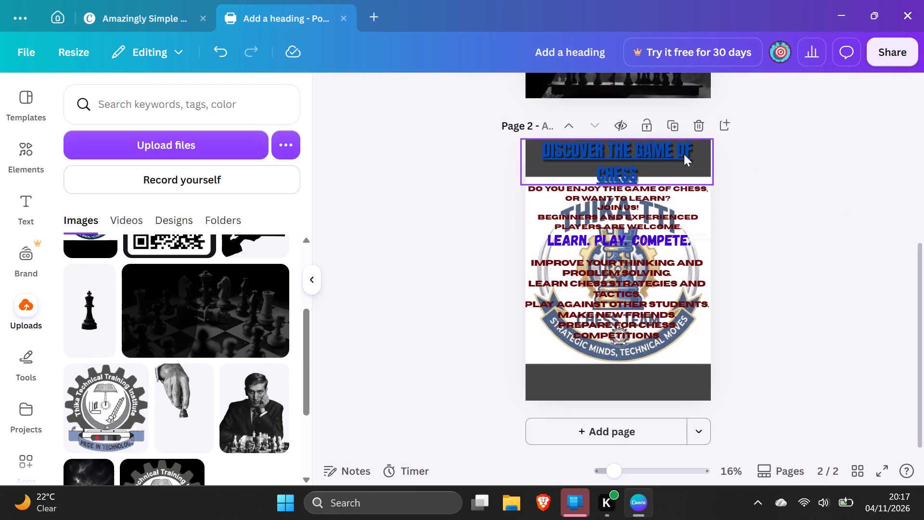
Underline the "LEARN. PLAY. COMPETE." tagline on page 2.
left_click(673, 238)
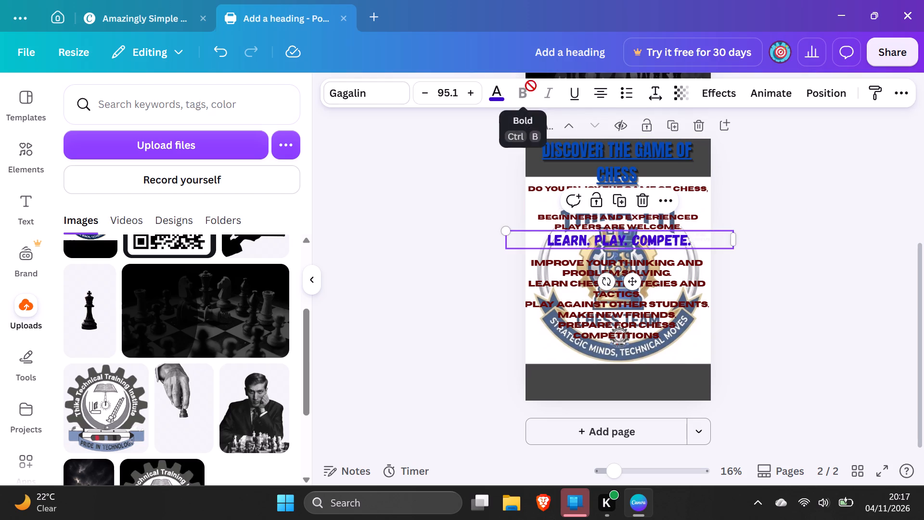
left_click(572, 96)
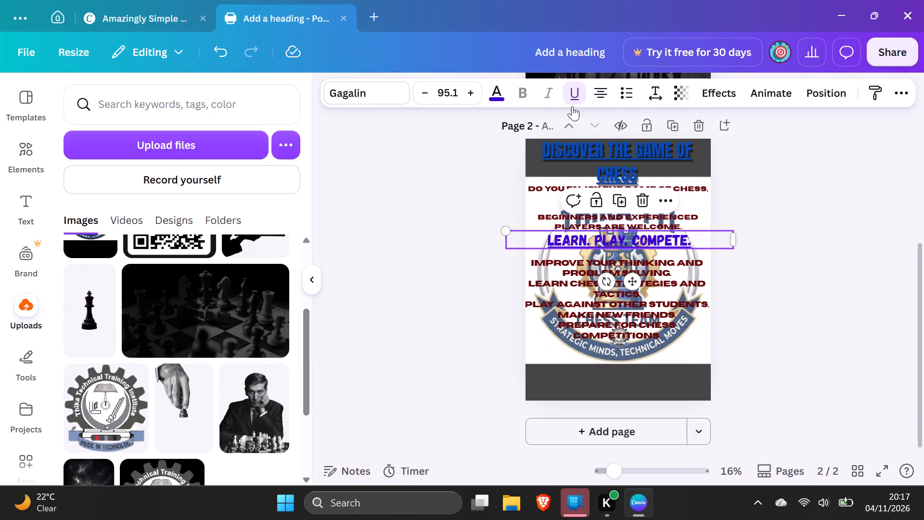
left_click(472, 194)
Enlarge the tagline to size 101 and centre it on the page in the gap between the intro and benefits texts.
left_click(591, 241)
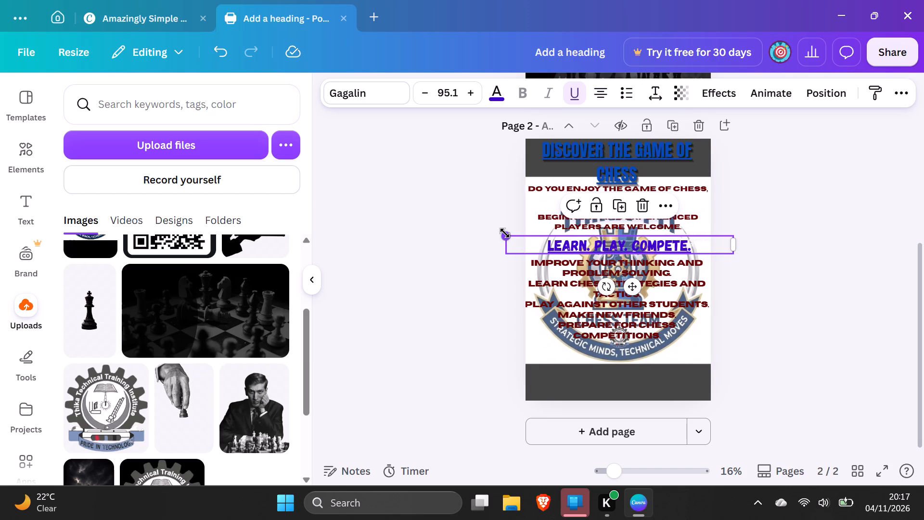
left_click_drag(505, 233, 492, 228)
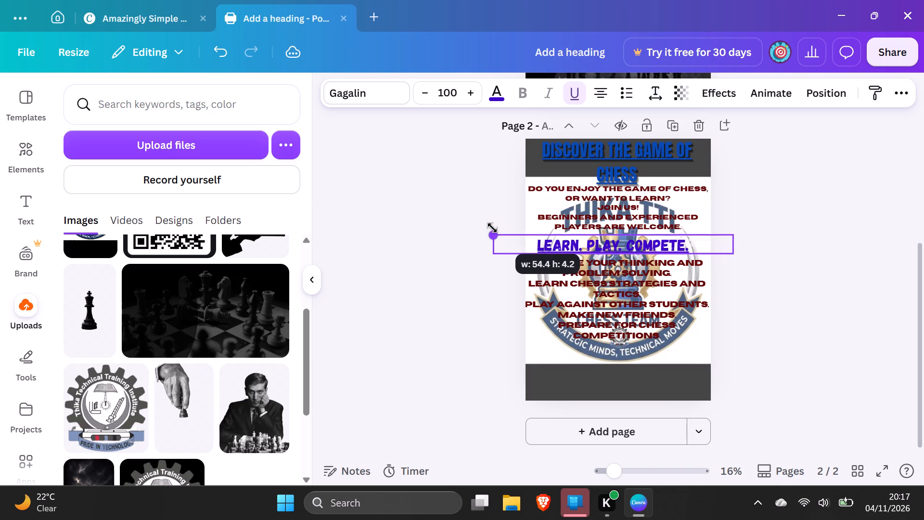
left_click_drag(492, 228, 491, 227)
left_click_drag(699, 242, 708, 238)
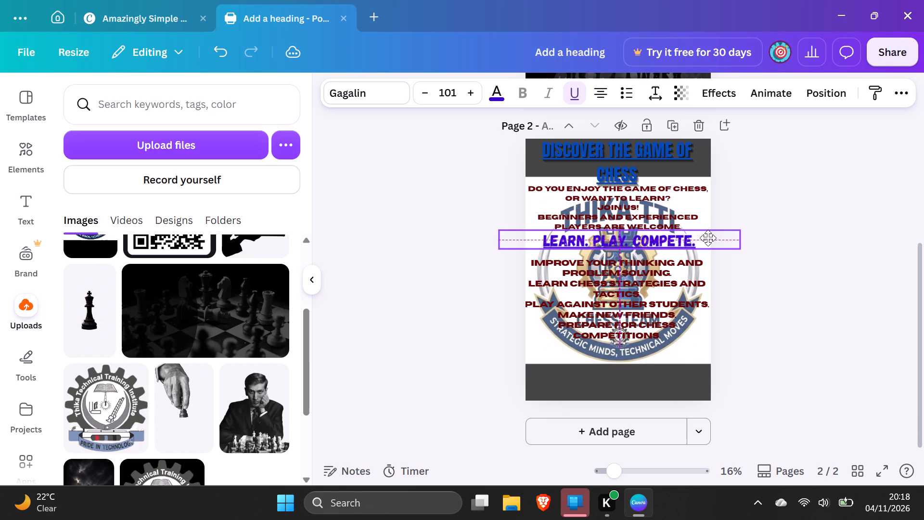
left_click_drag(708, 238, 708, 240)
left_click(821, 240)
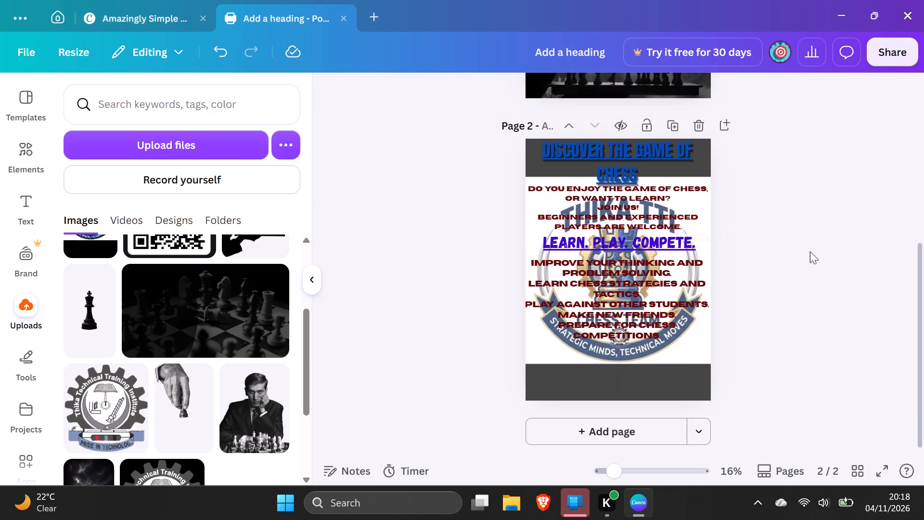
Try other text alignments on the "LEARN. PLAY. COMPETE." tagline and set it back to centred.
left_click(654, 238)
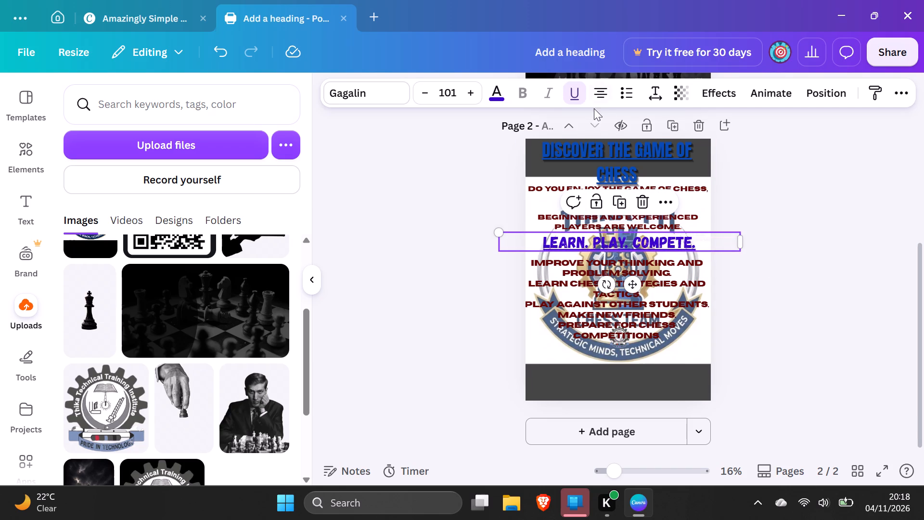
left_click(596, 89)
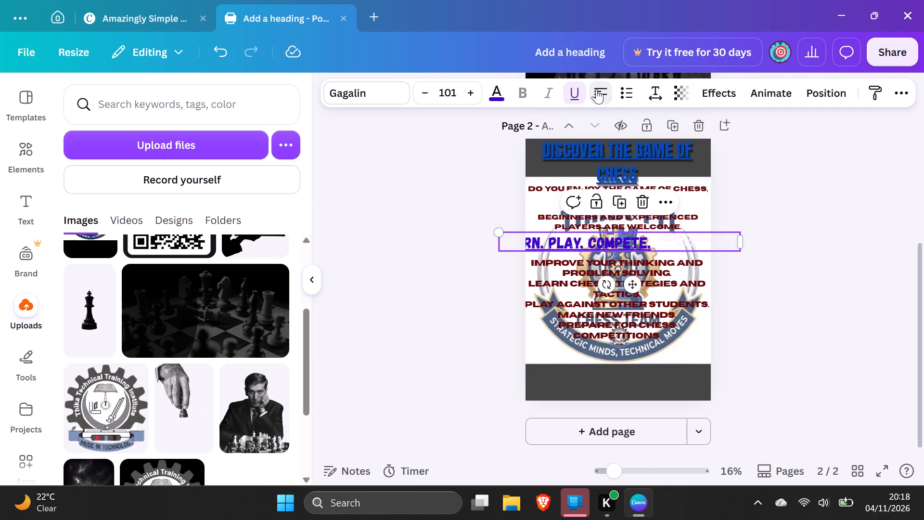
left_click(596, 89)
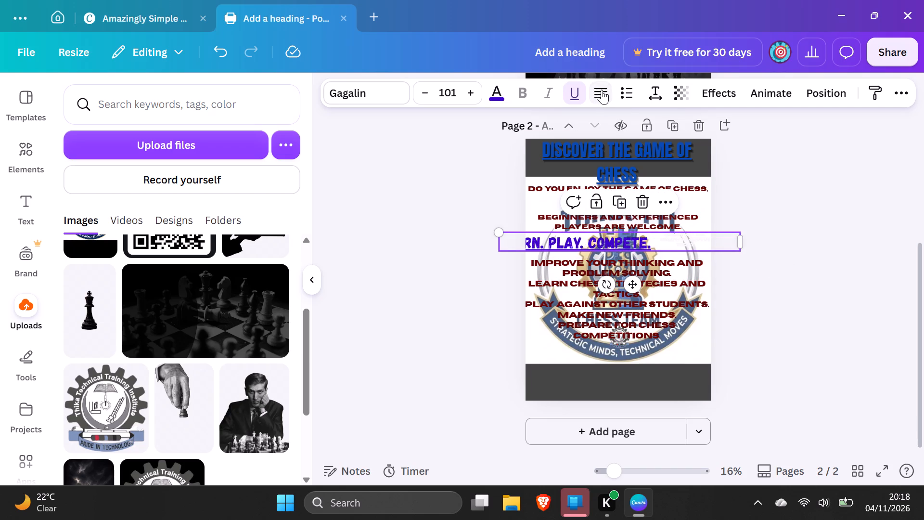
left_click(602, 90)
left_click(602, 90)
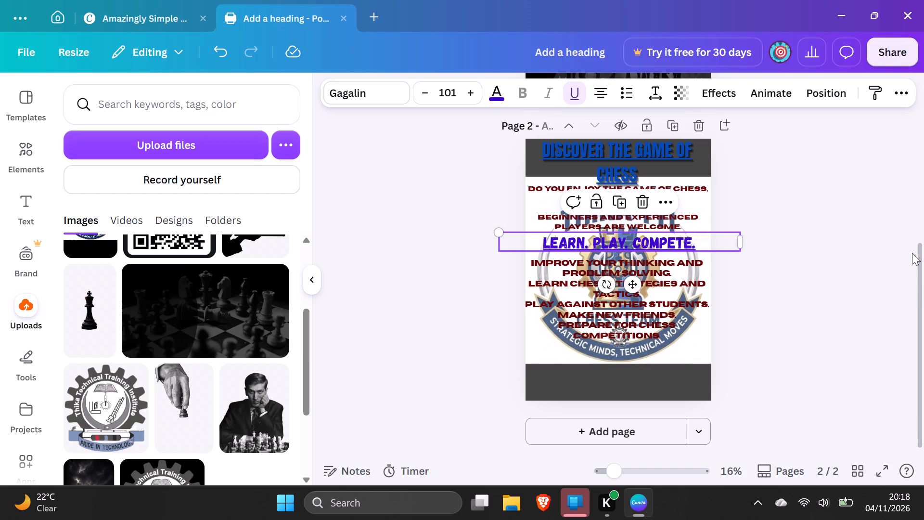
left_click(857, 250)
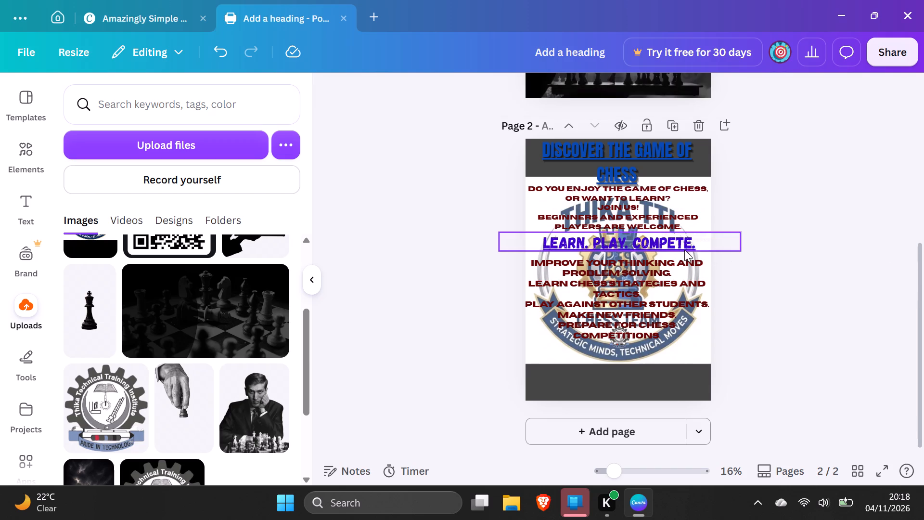
Darken the "LEARN. PLAY. COMPETE." tagline's text colour to the custom purple #3708AA.
left_click(683, 248)
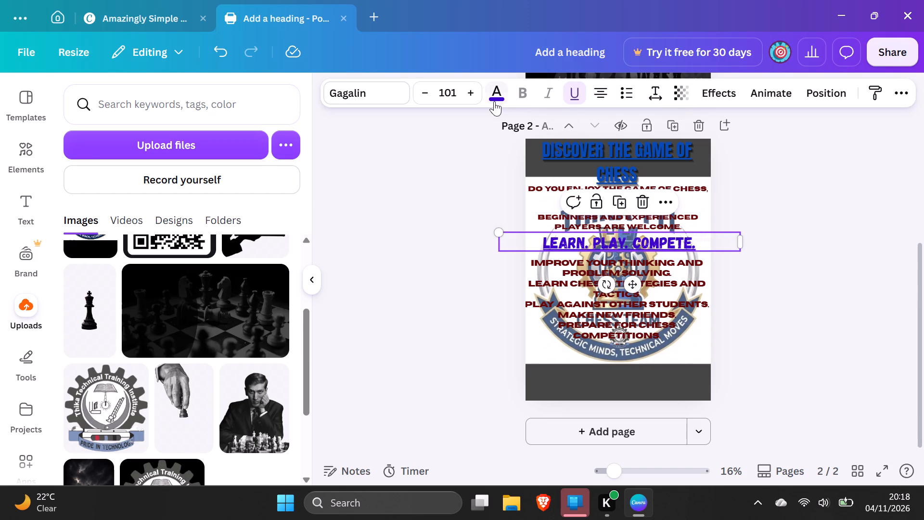
left_click(494, 101)
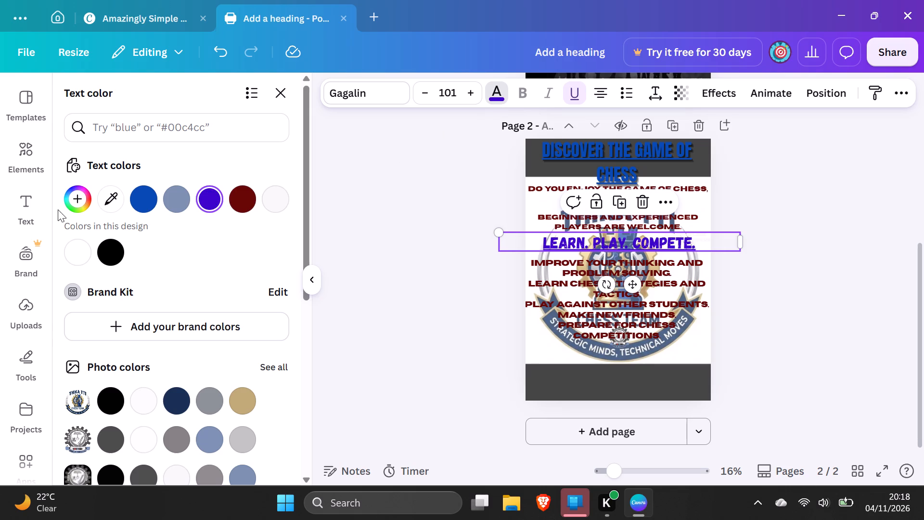
left_click(70, 199)
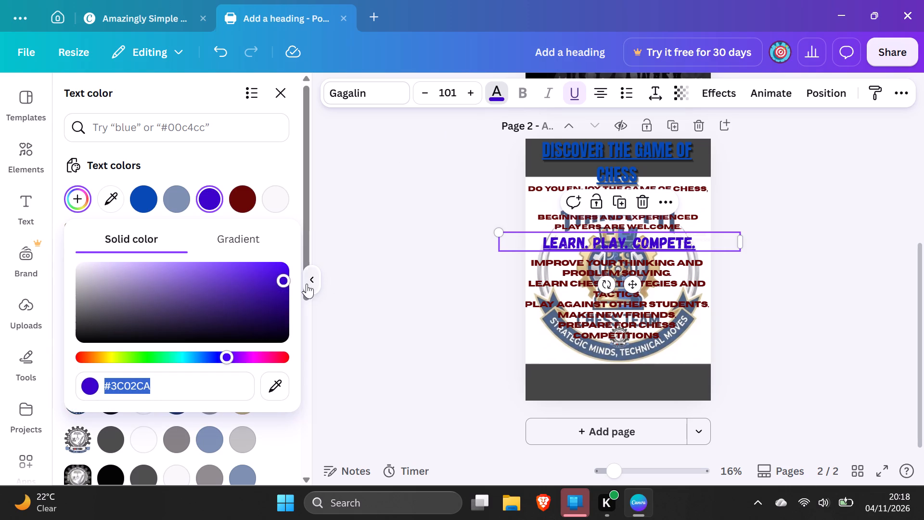
left_click_drag(283, 281, 285, 297)
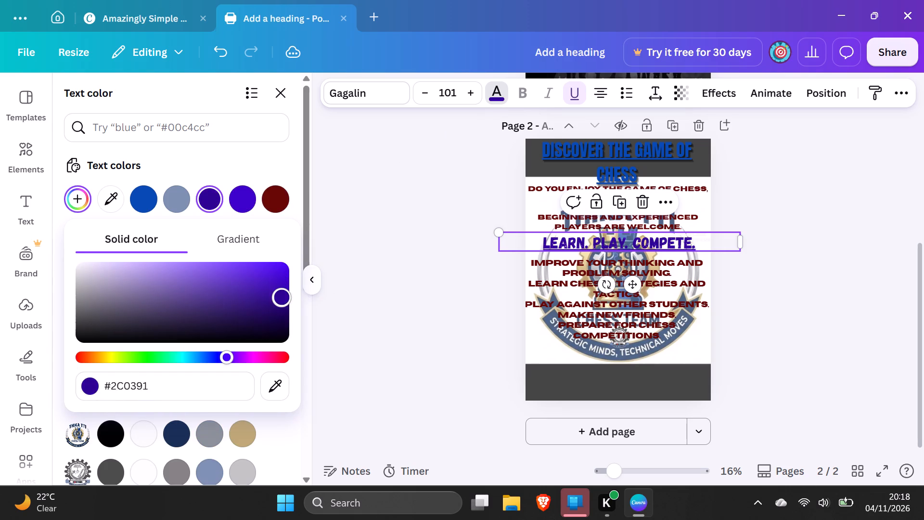
left_click_drag(285, 297, 280, 289)
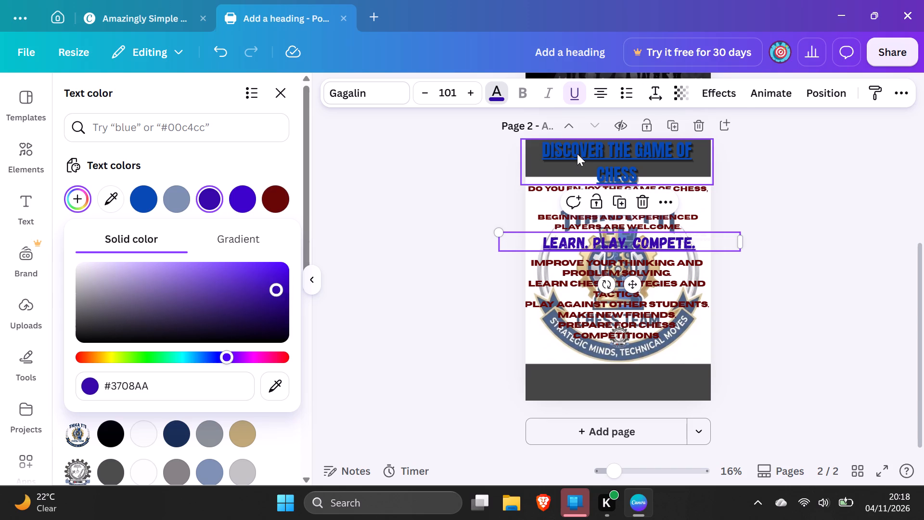
Recolour the "DISCOVER THE GAME OF CHESS" heading on page 2 with purple #3708AA, comparing it against the other purple and blue.
left_click(577, 154)
left_click(200, 201)
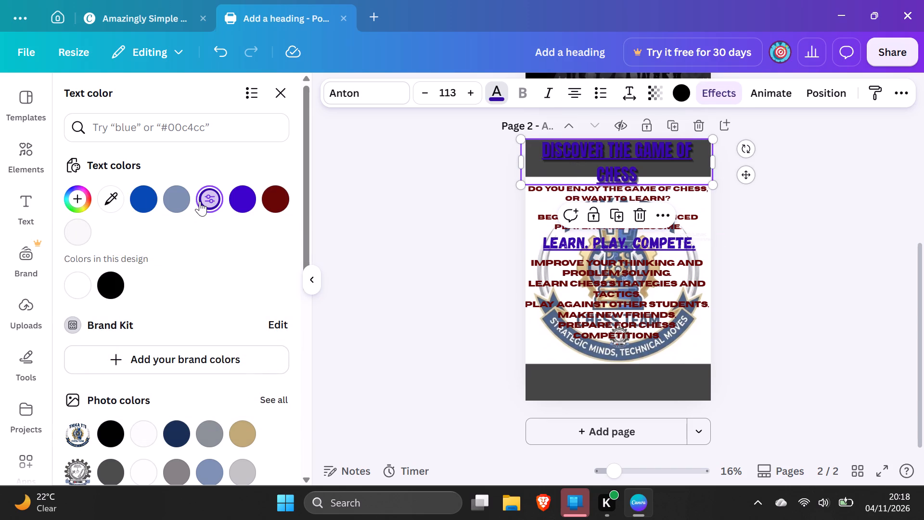
left_click(236, 198)
left_click(148, 208)
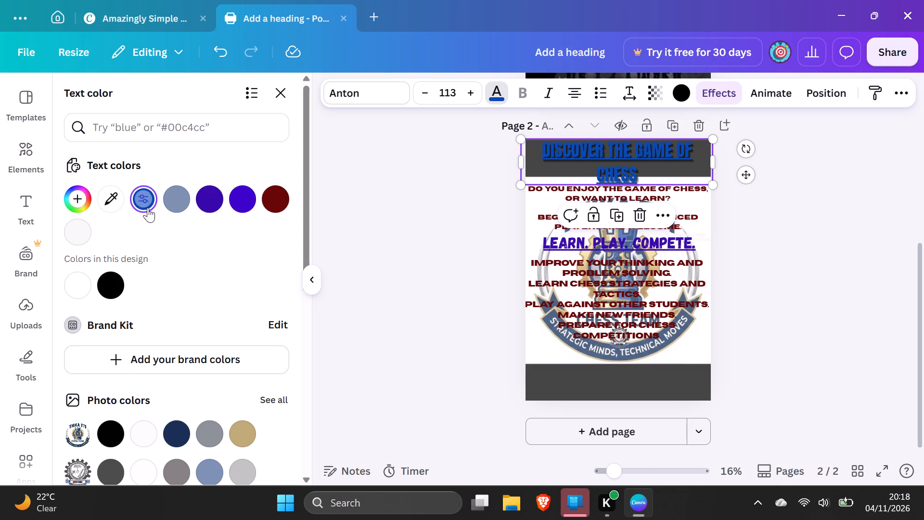
left_click(219, 206)
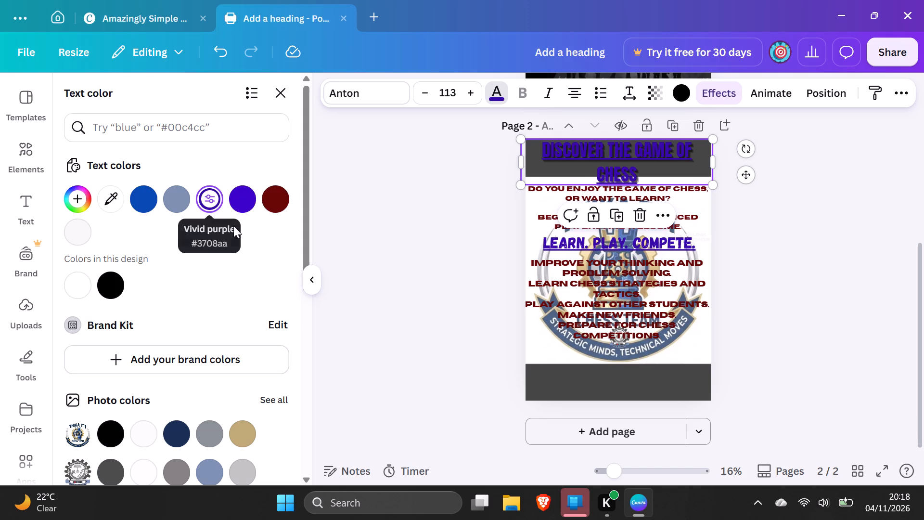
Try the black-to-blue default gradient on the "LEARN. PLAY. COMPETE." tagline, and settle on solid indigo #1800AD.
left_click(580, 245)
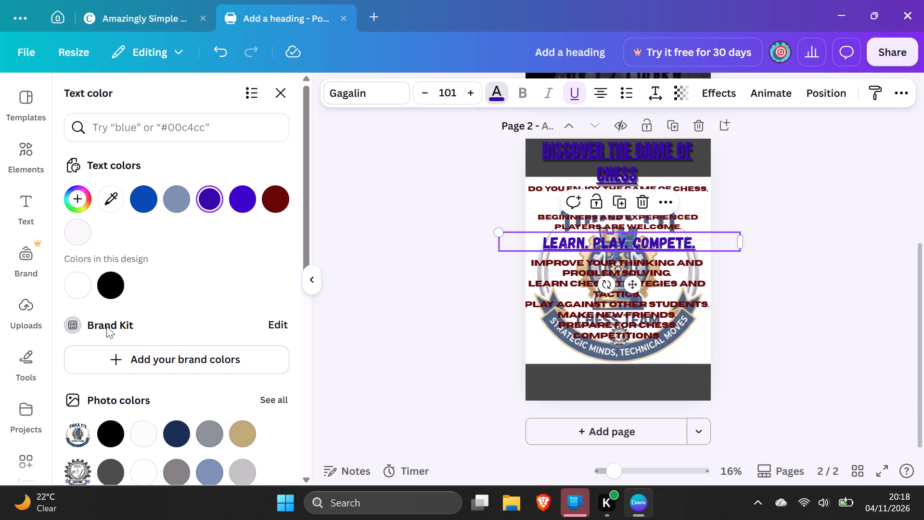
scroll(119, 351, "down", 4)
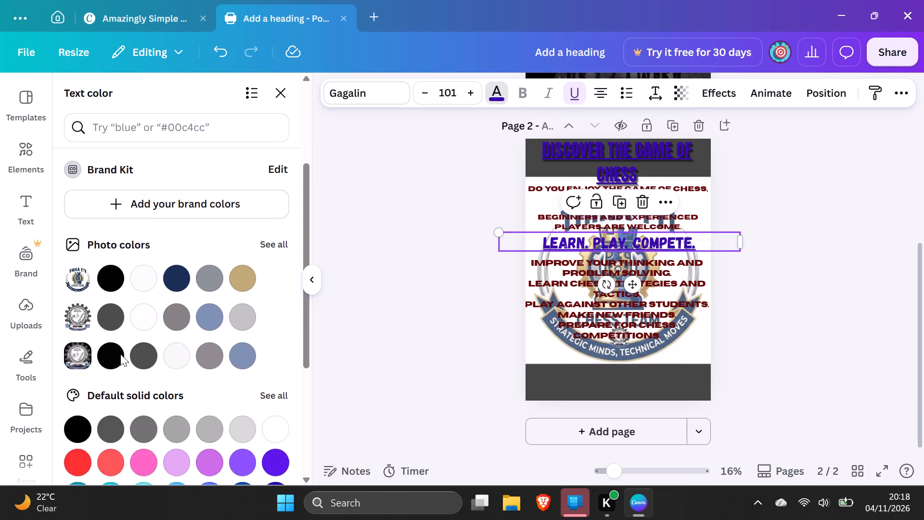
scroll(160, 348, "down", 4)
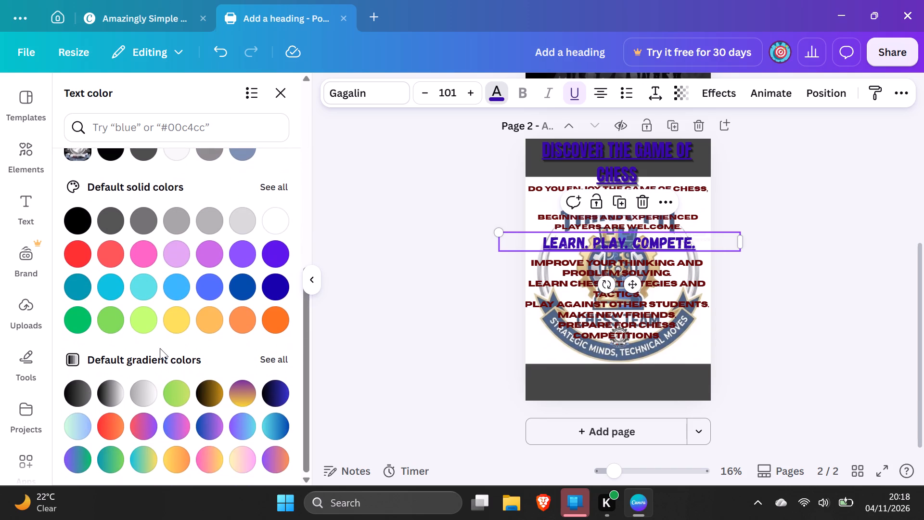
left_click(280, 389)
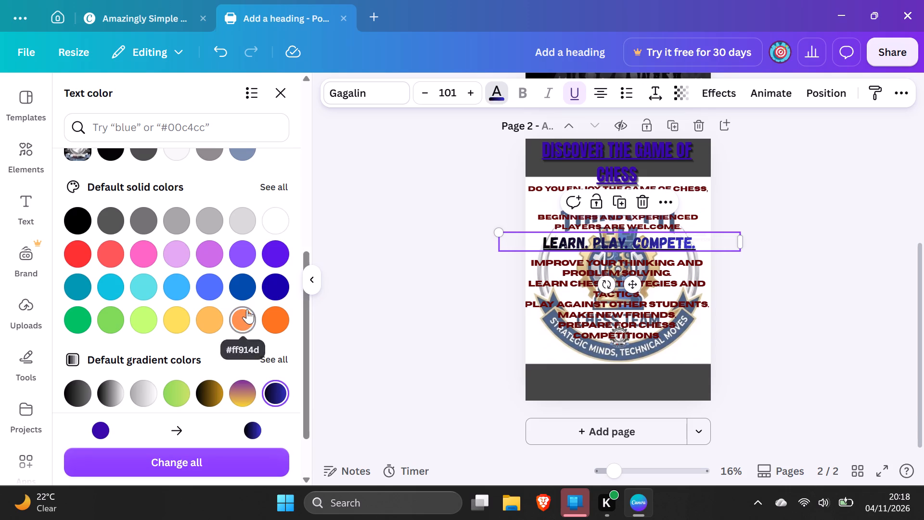
left_click(277, 284)
scroll(277, 284, "up", 3)
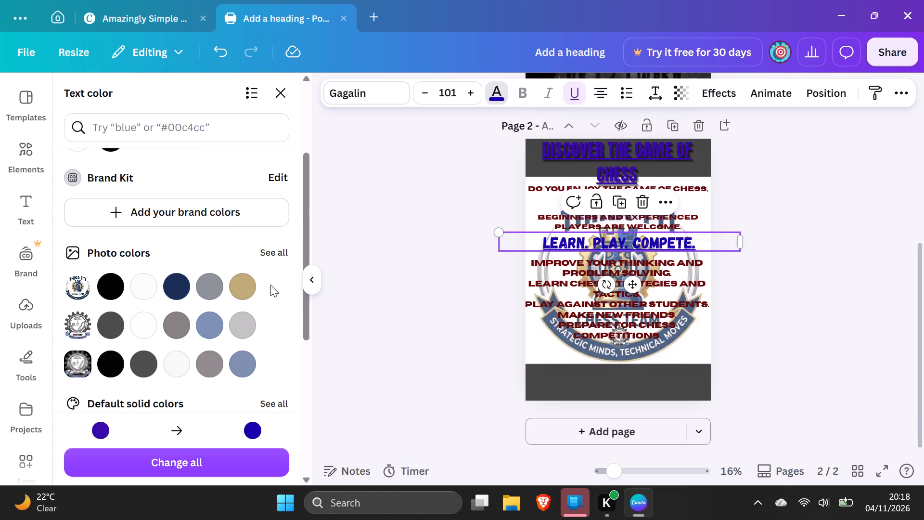
scroll(166, 286, "up", 7)
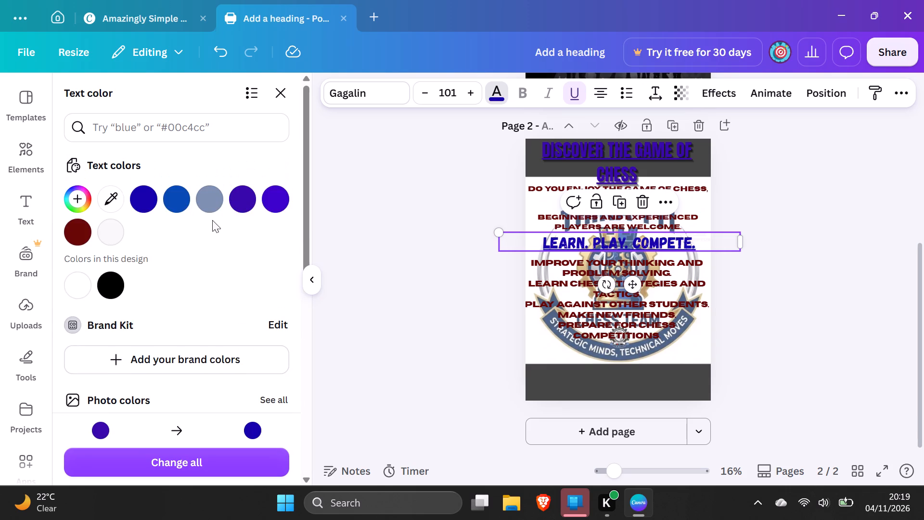
left_click(150, 199)
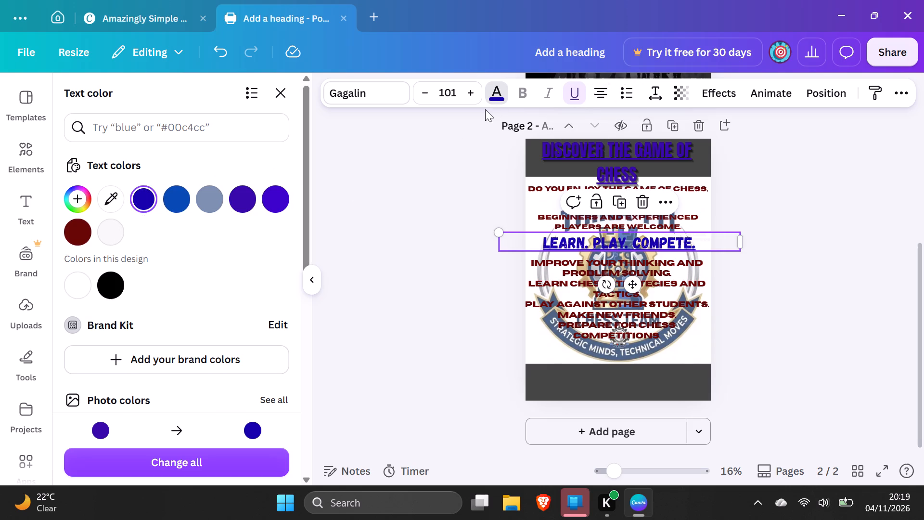
Enlarge the "LEARN. PLAY. COMPETE." tagline to font size 120 so it spans nearly the full page width.
left_click(430, 96)
left_click(466, 91)
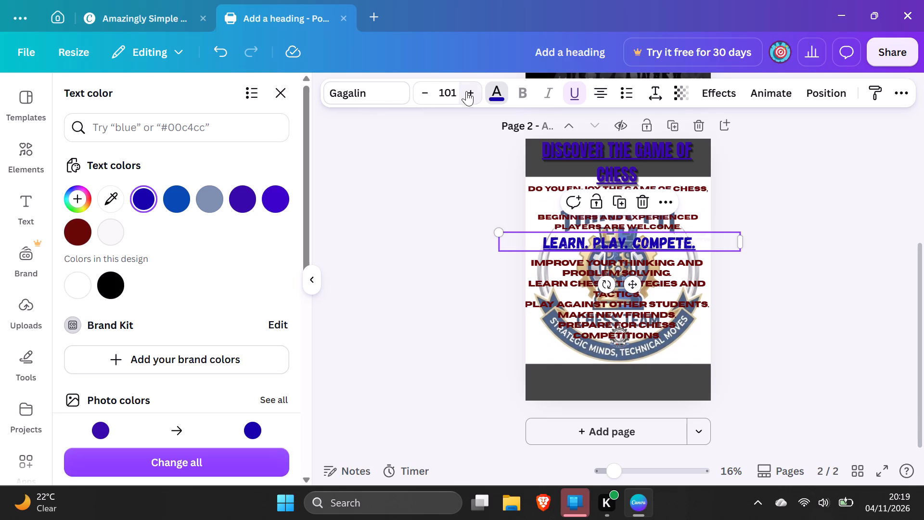
left_click(466, 91)
left_click(466, 91)
triple_click(466, 91)
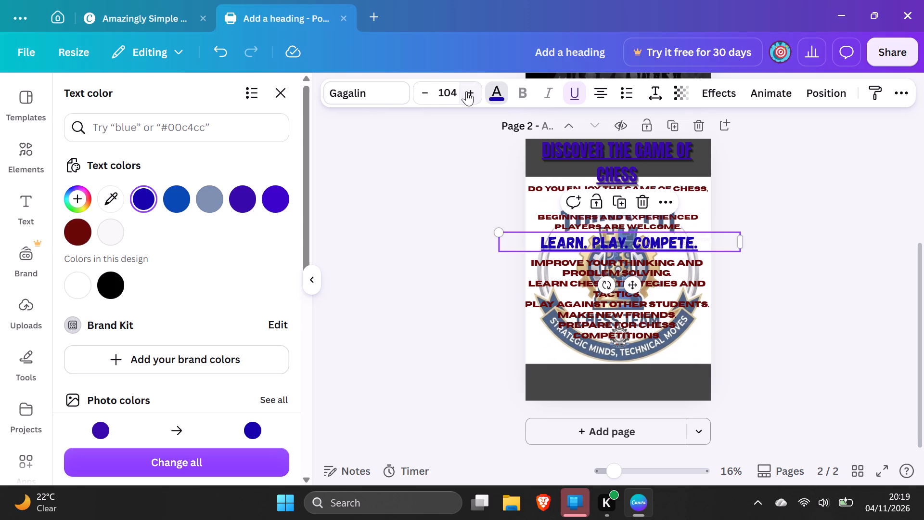
triple_click(466, 91)
left_click(466, 91)
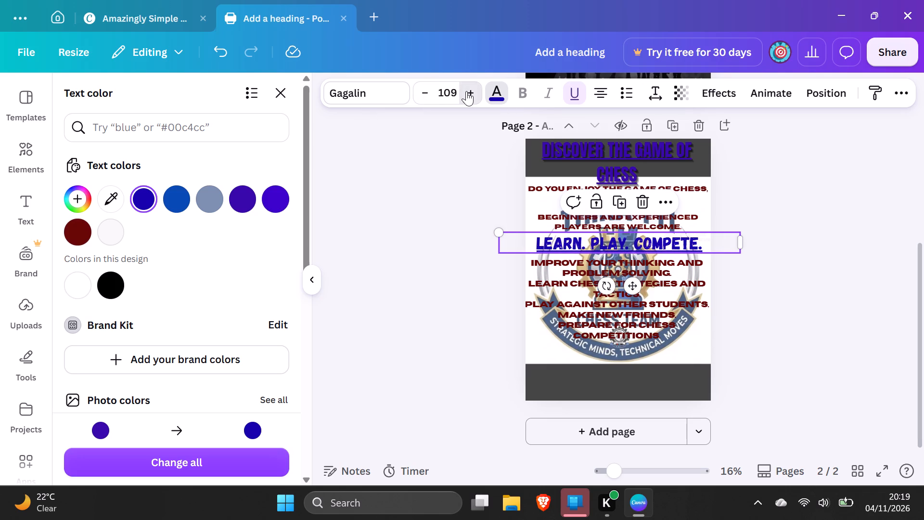
left_click(466, 91)
left_click(466, 91)
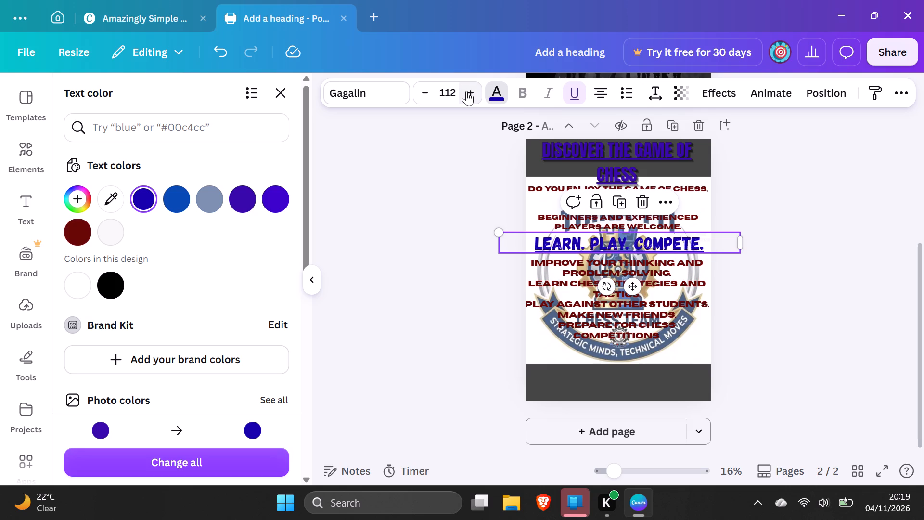
left_click(466, 91)
left_click(466, 91)
left_click(467, 91)
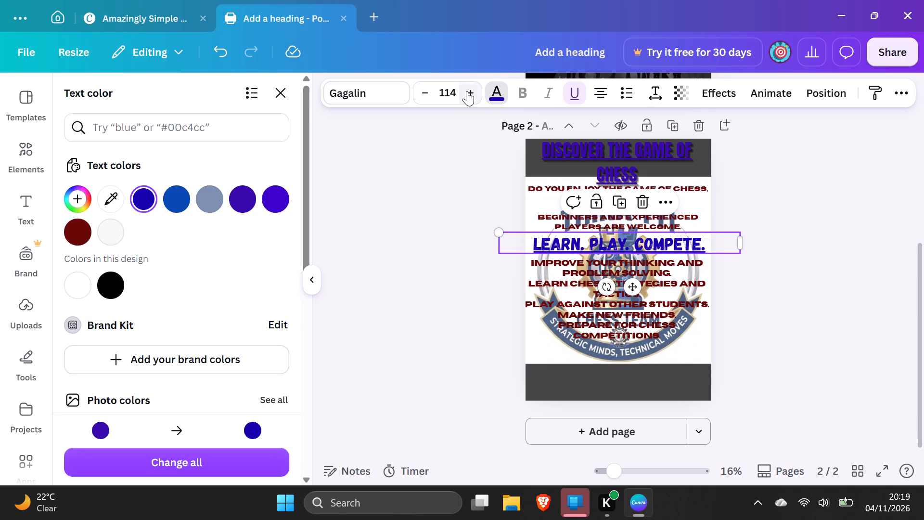
left_click(467, 91)
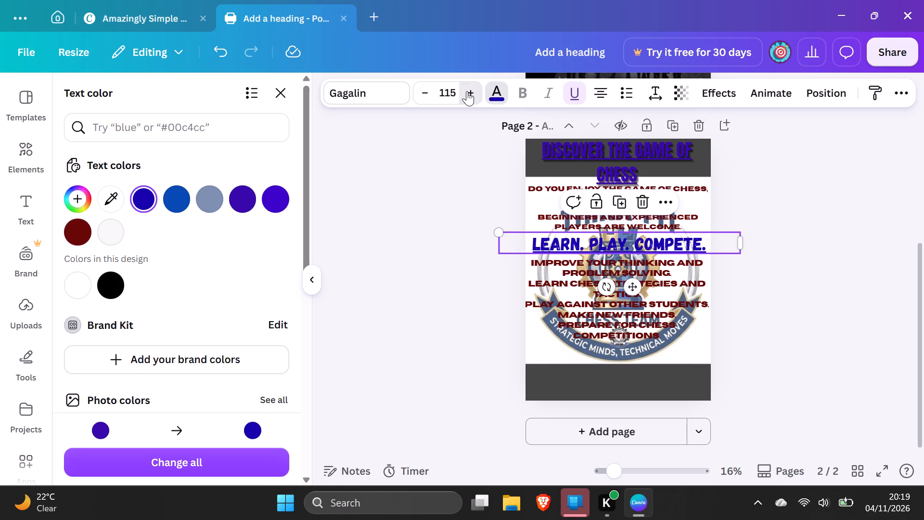
left_click(467, 91)
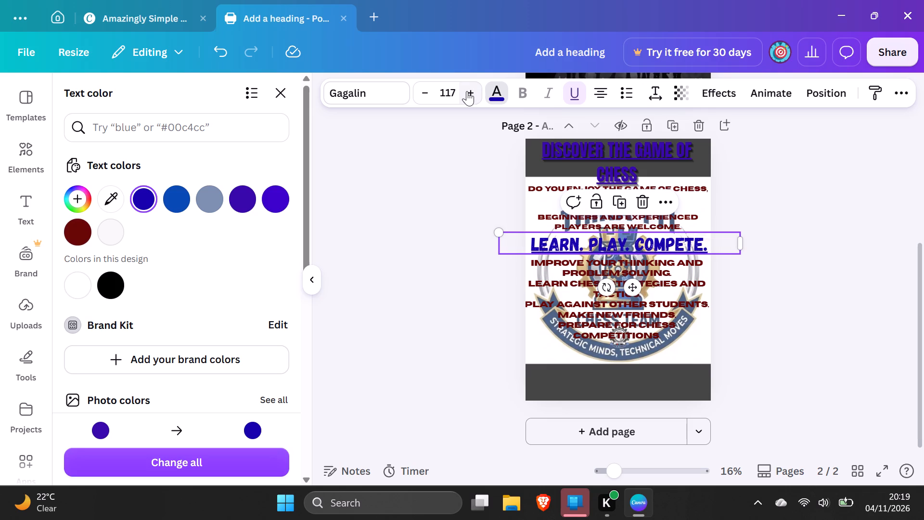
left_click(467, 91)
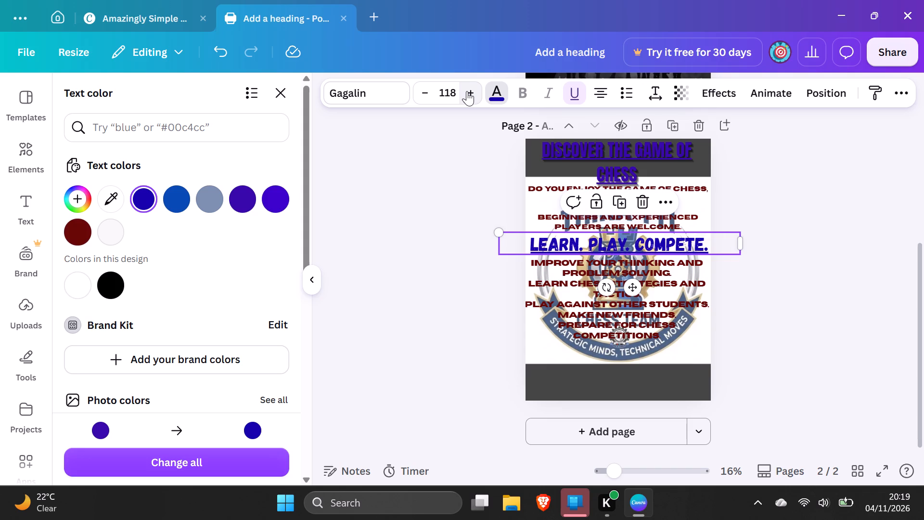
left_click(467, 91)
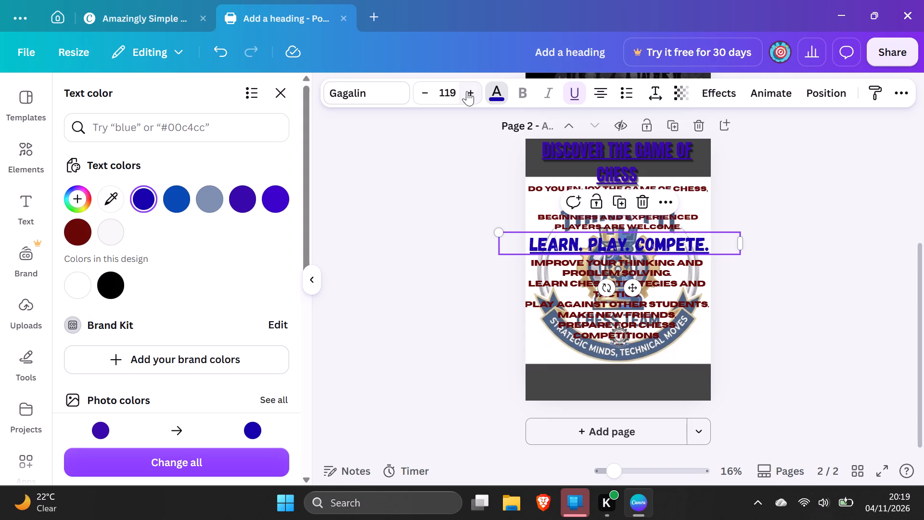
left_click(467, 91)
left_click(420, 176)
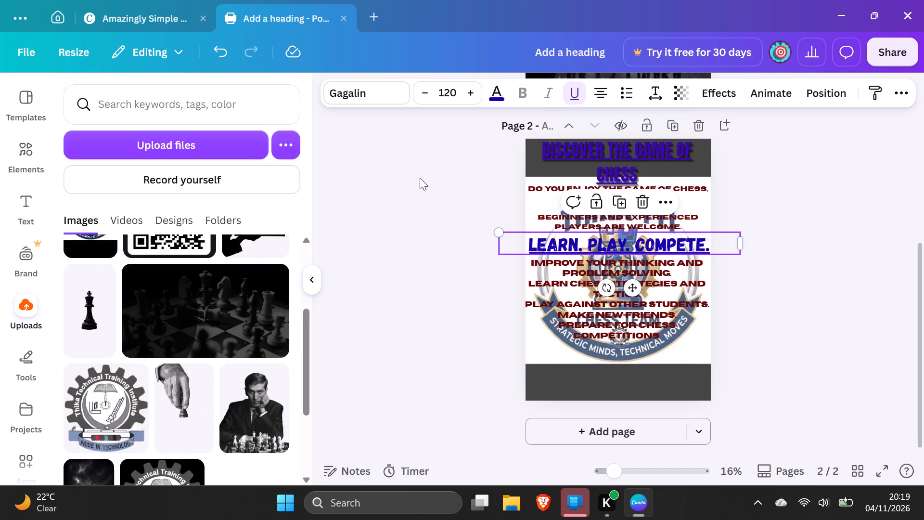
left_click(420, 203)
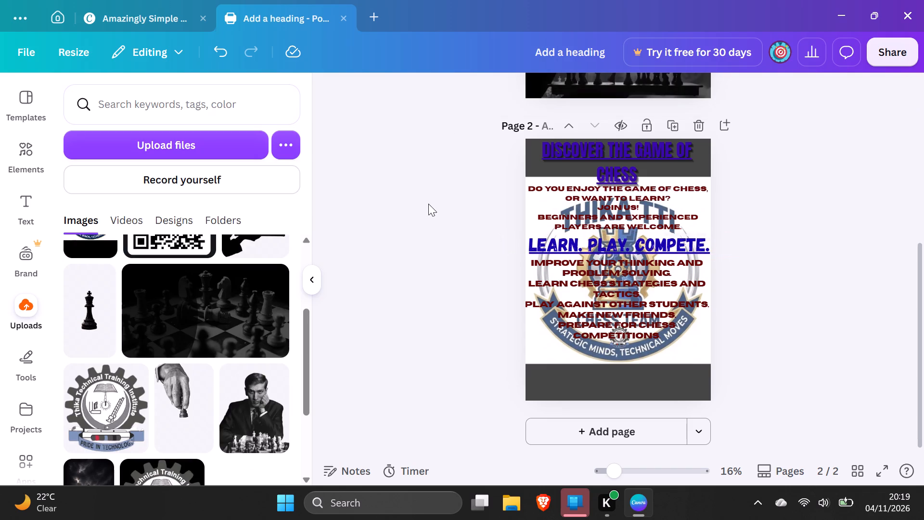
Move the tagline up slightly so it sits between the intro and benefits texts.
left_click(625, 248)
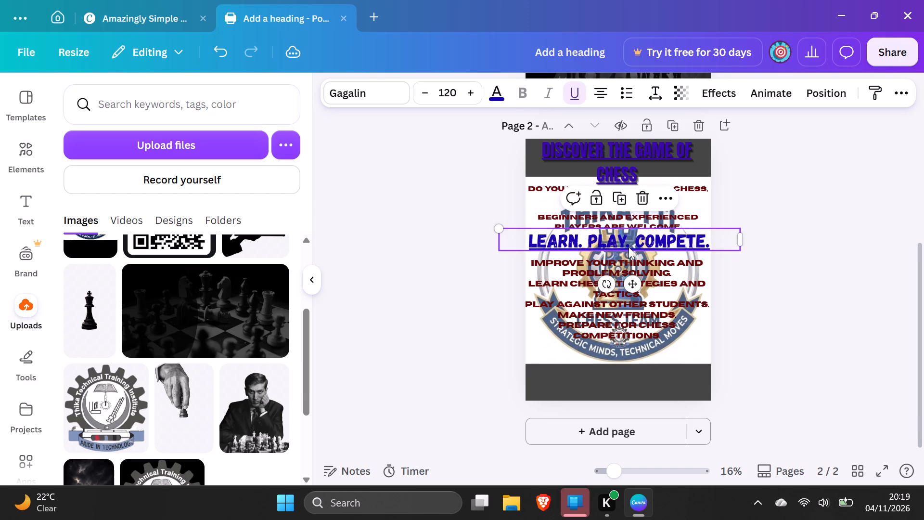
left_click(810, 251)
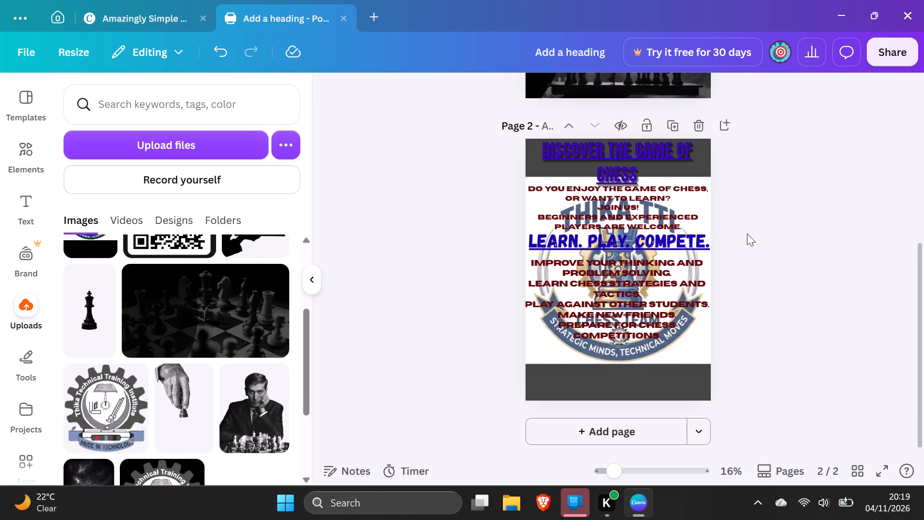
Increase the intro text above the tagline to font size 44.5.
left_click(655, 217)
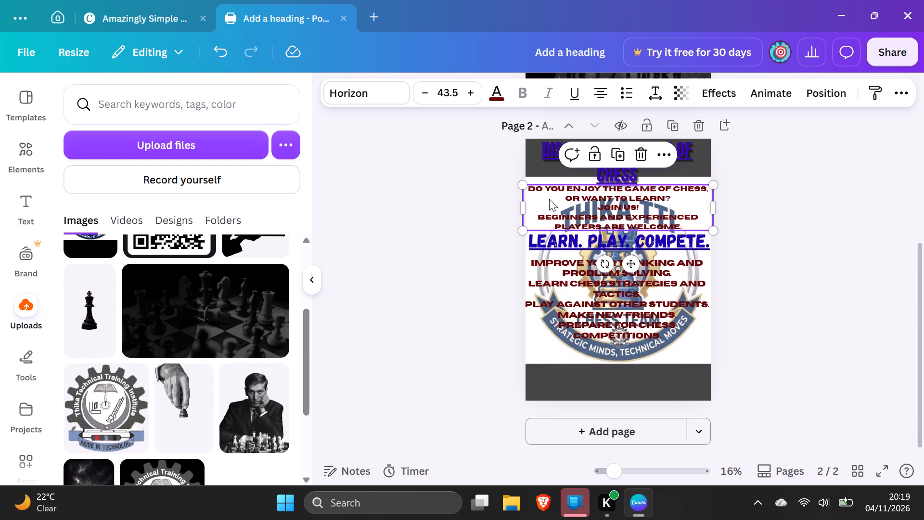
left_click(473, 96)
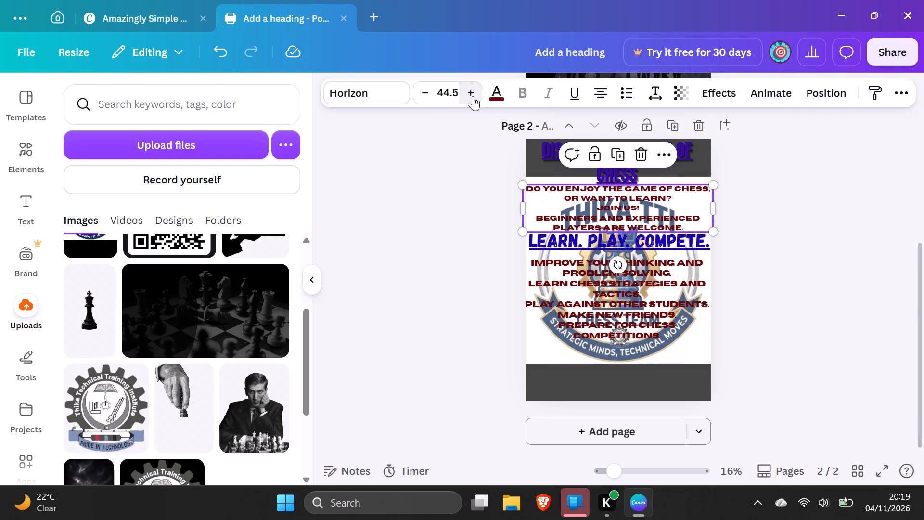
left_click(468, 207)
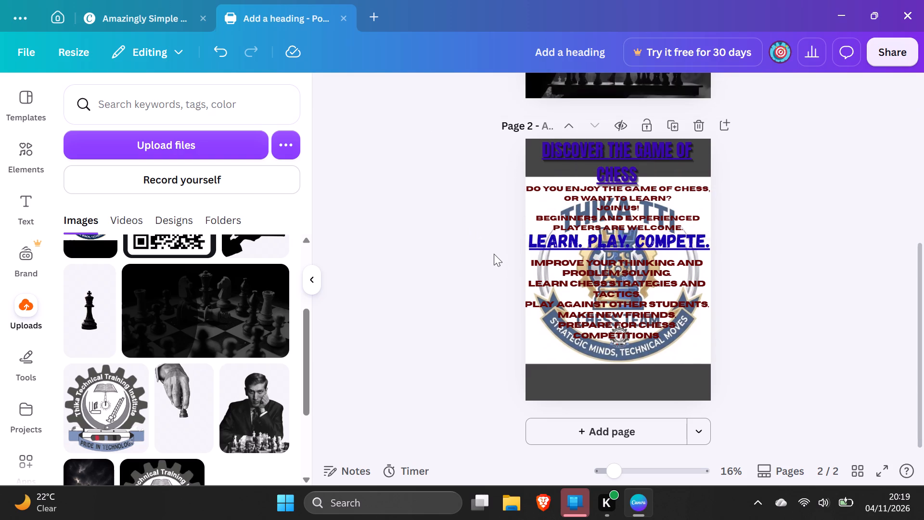
Fade the chess team logo background image on page 2 to a transparency of 48.
left_click(571, 389)
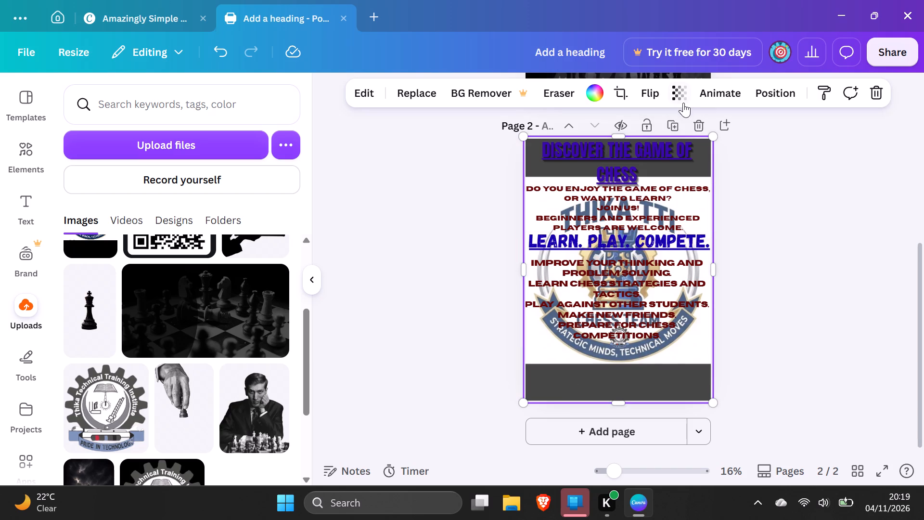
left_click(679, 92)
left_click_drag(684, 154, 673, 153)
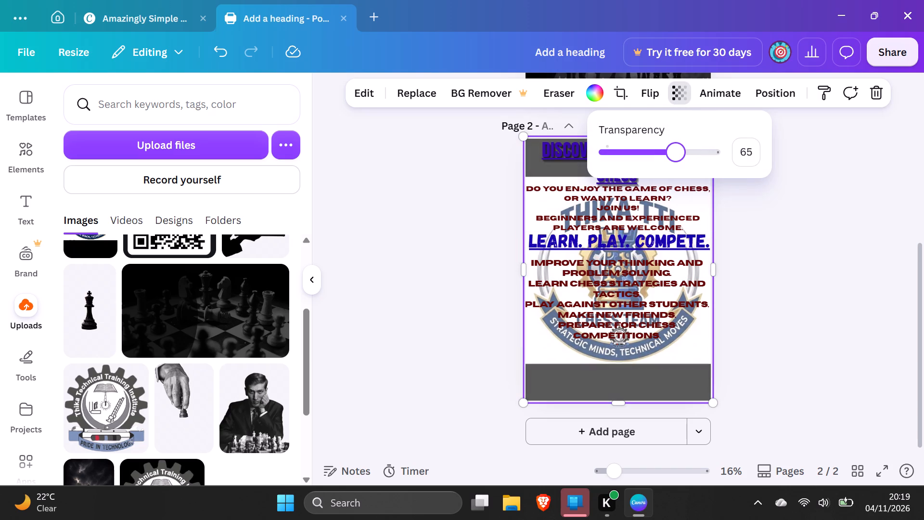
left_click_drag(673, 153, 653, 149)
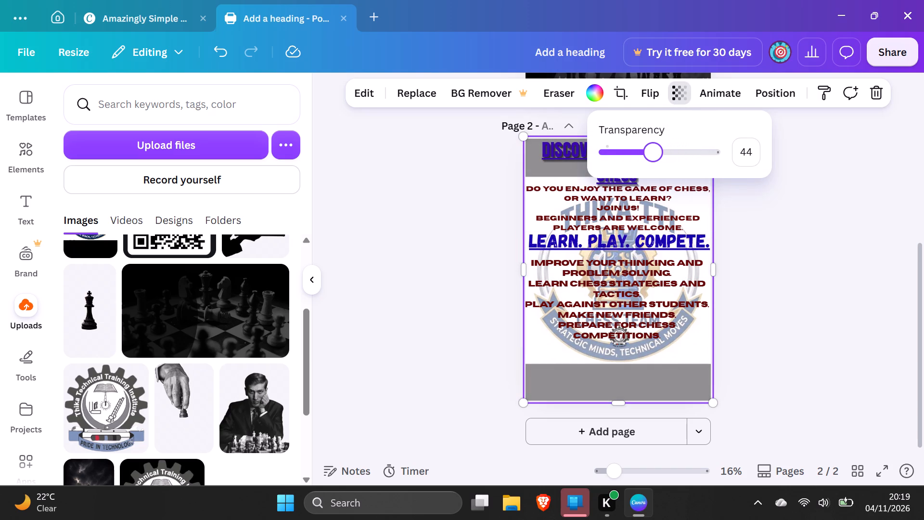
left_click_drag(653, 149, 658, 149)
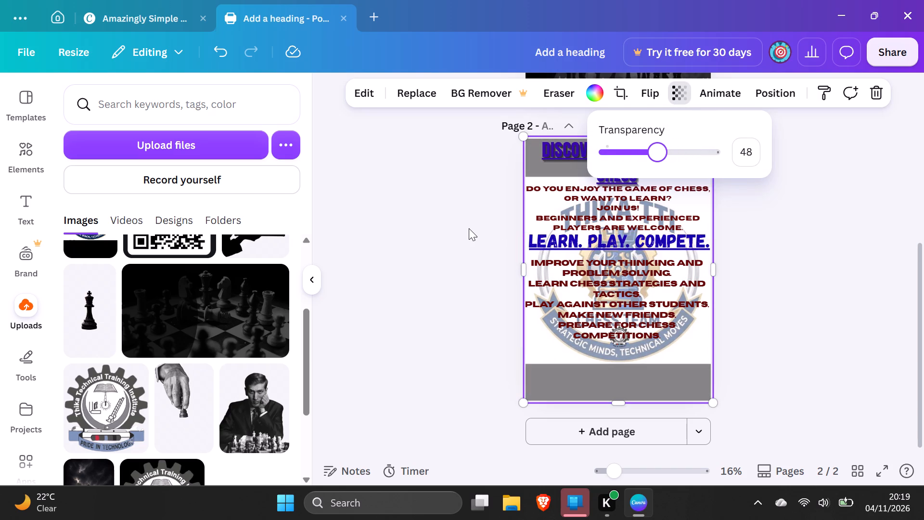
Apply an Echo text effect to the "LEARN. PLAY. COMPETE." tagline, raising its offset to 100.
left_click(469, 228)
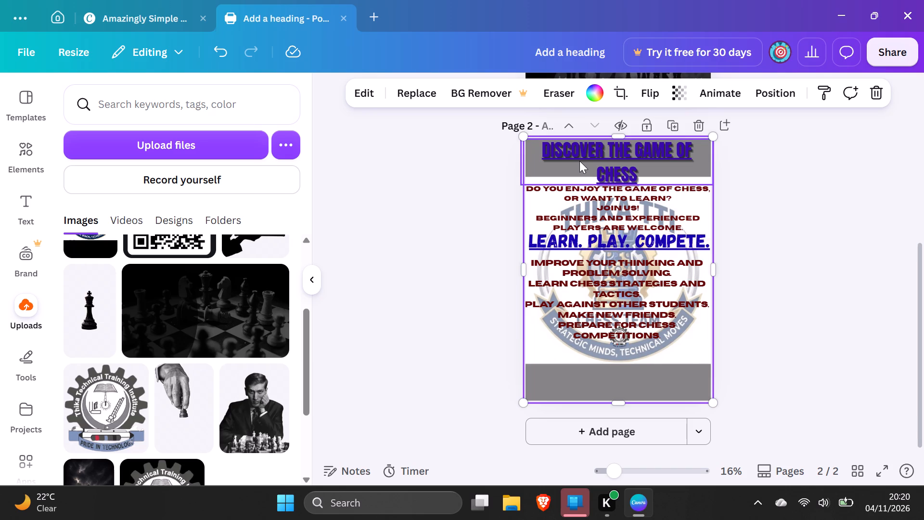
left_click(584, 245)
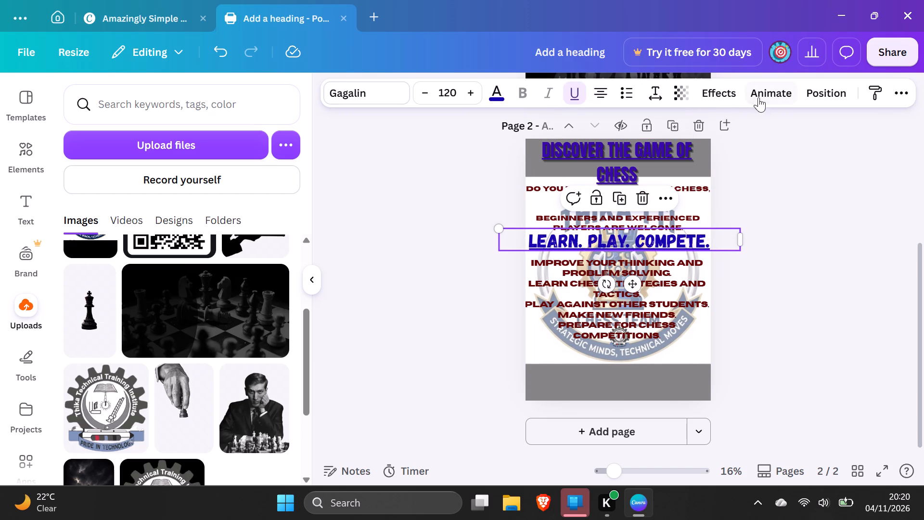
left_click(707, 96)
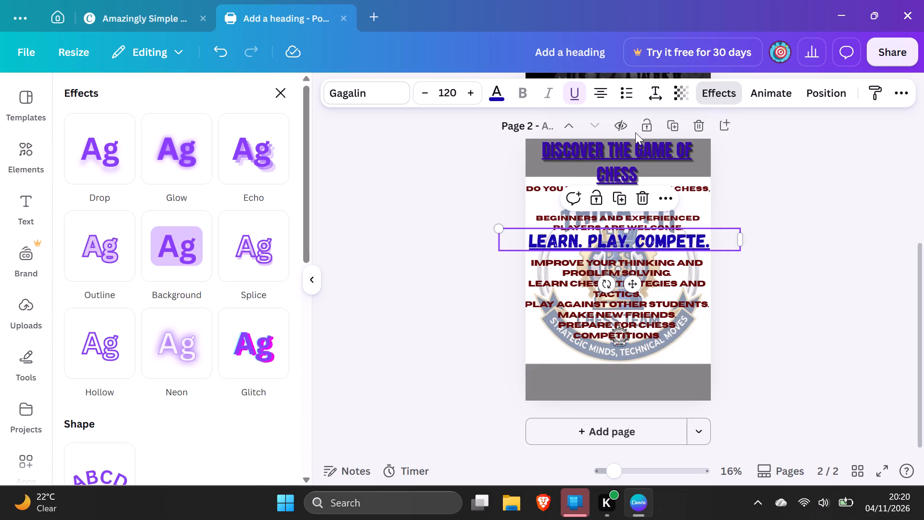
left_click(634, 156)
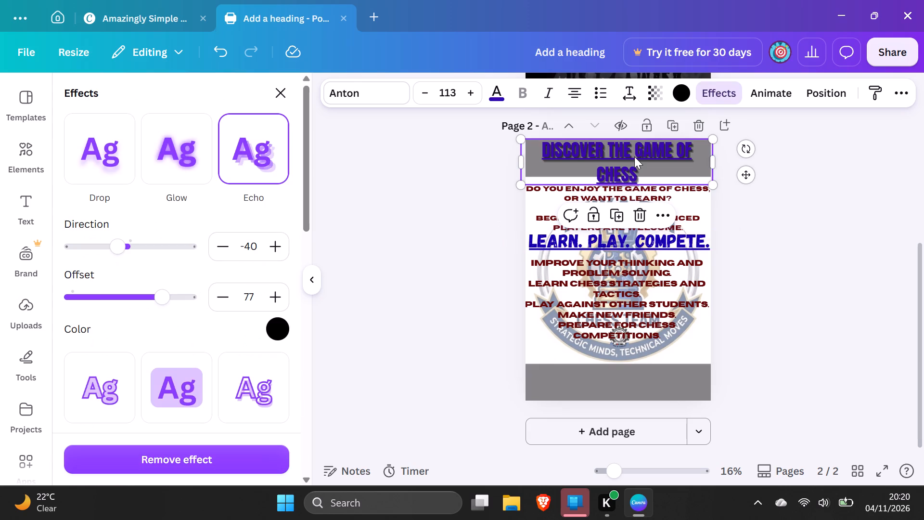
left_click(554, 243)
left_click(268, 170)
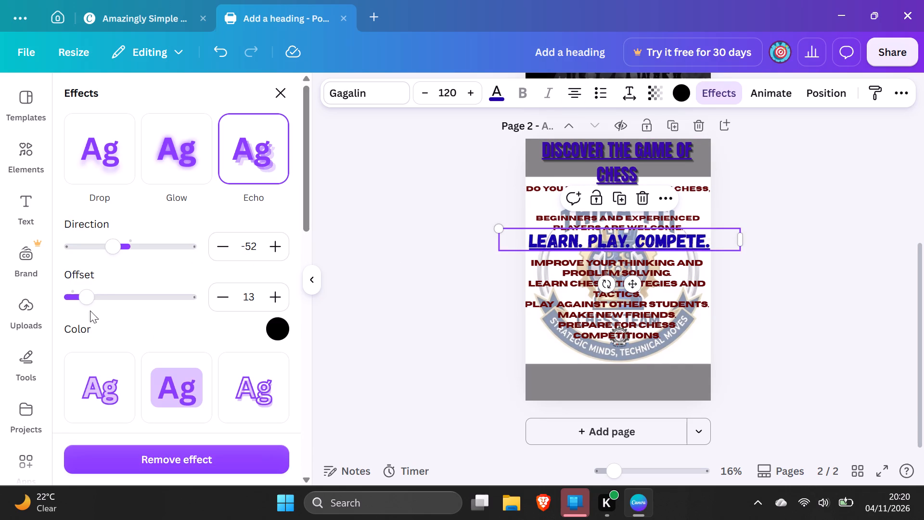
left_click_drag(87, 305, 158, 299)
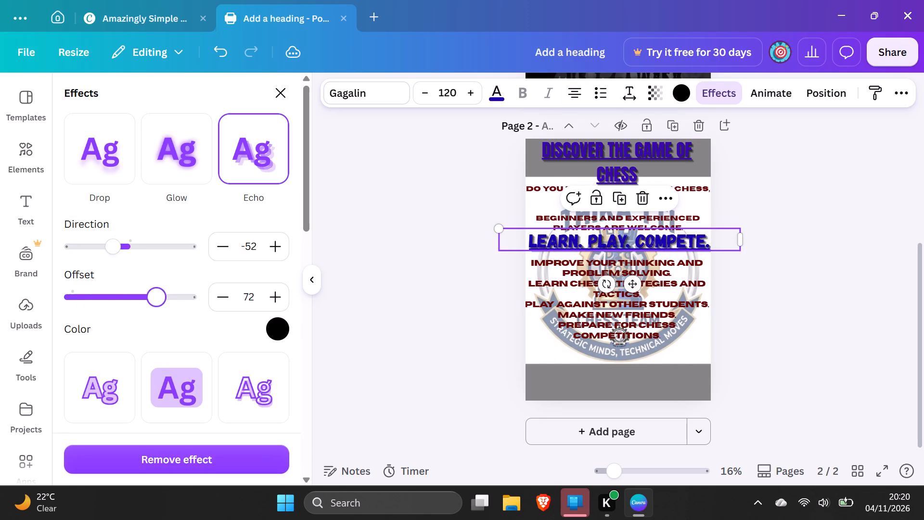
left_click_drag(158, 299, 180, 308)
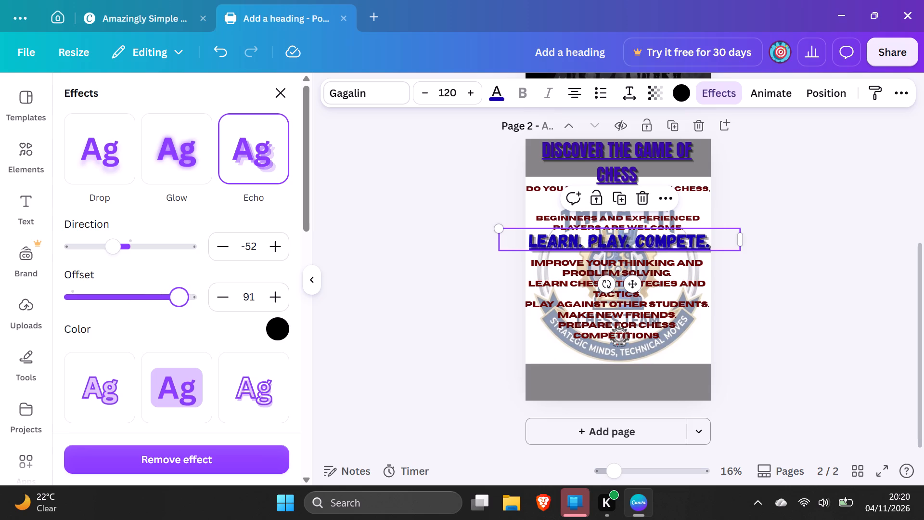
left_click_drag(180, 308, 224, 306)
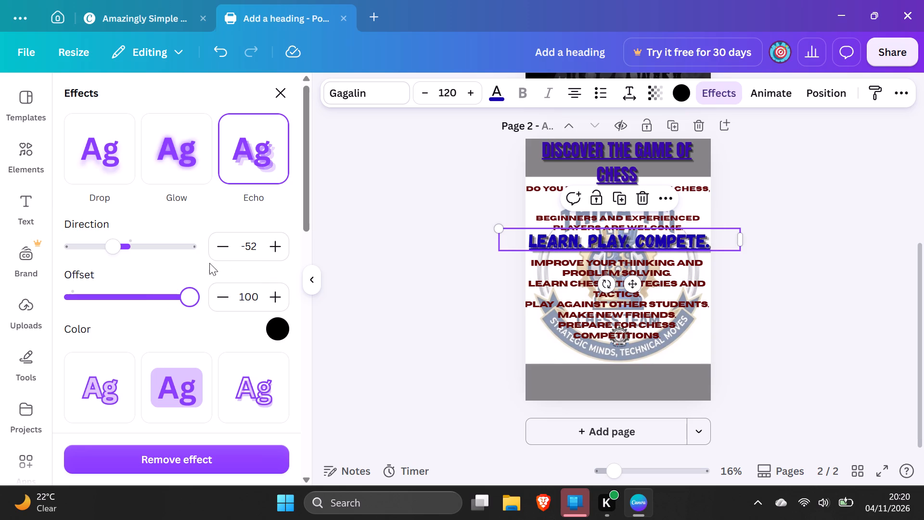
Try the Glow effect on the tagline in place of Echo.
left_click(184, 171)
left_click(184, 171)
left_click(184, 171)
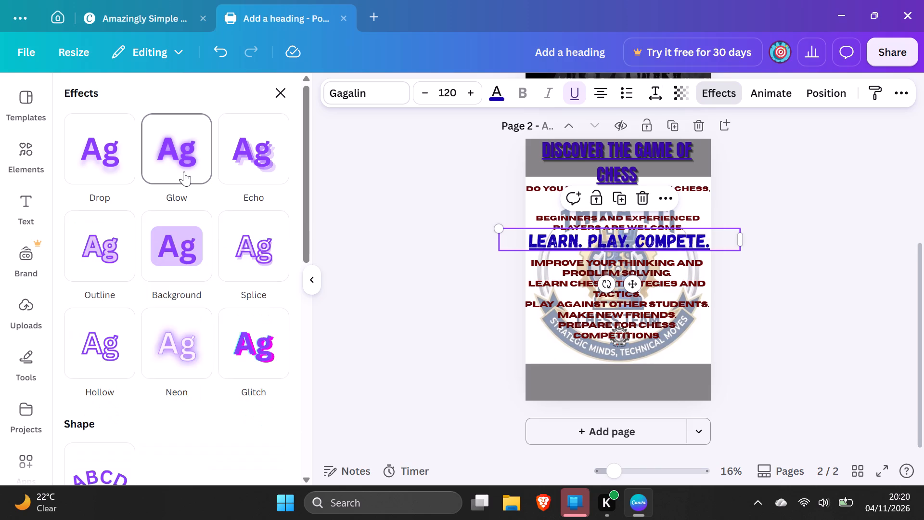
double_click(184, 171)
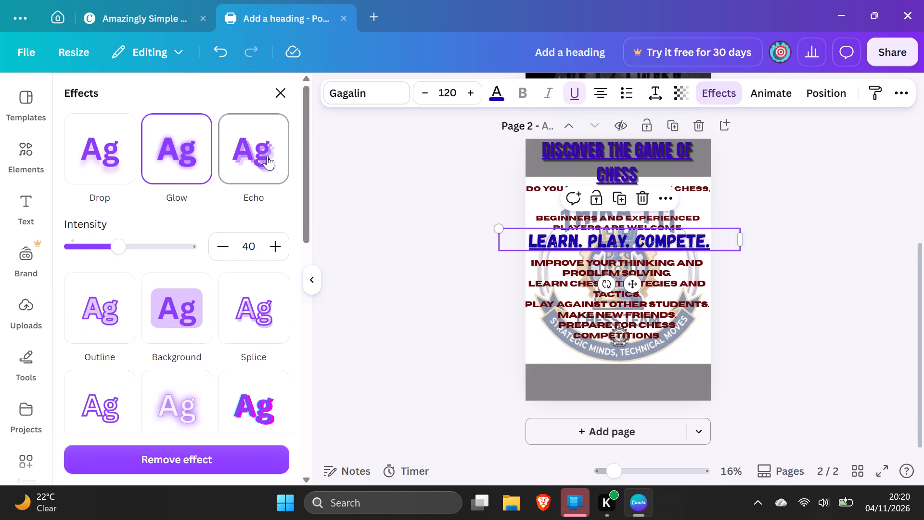
Apply the Echo effect to the "LEARN. PLAY. COMPETE." tagline with an offset of 72.
left_click(267, 156)
left_click(267, 156)
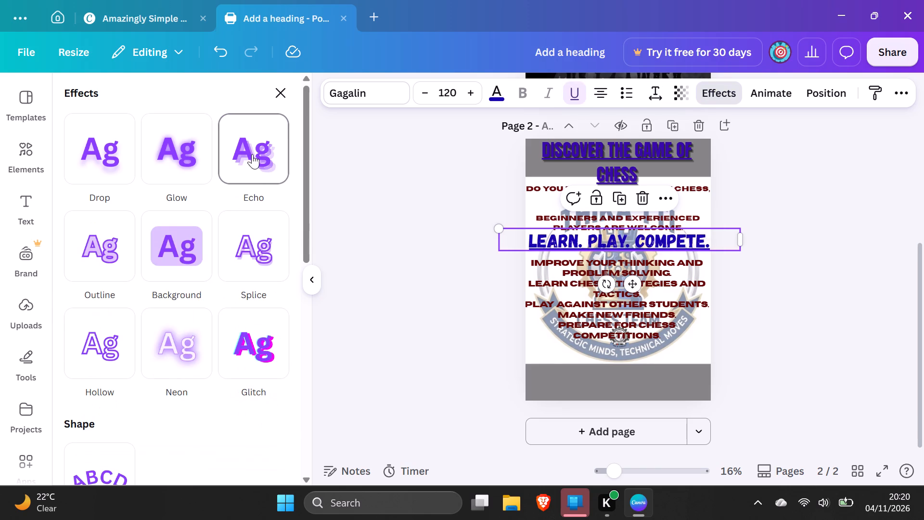
left_click(252, 154)
left_click_drag(92, 301, 95, 301)
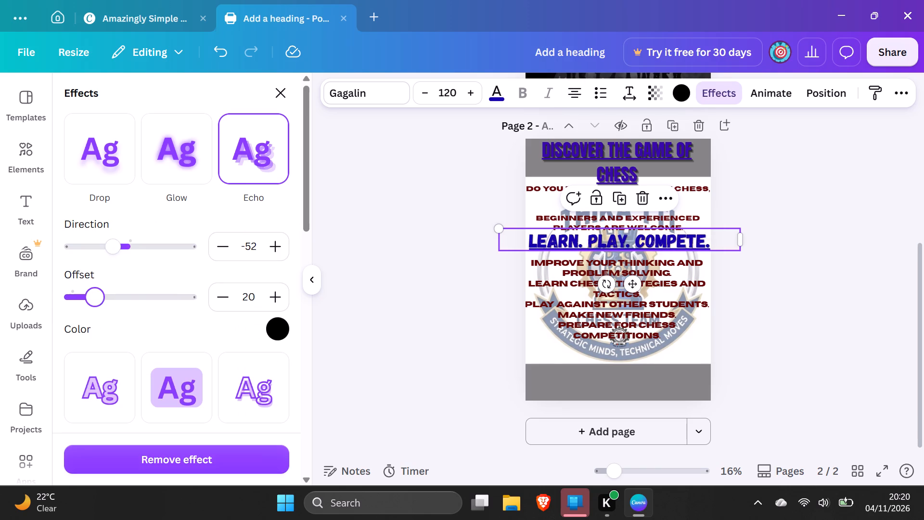
left_click_drag(95, 301, 155, 301)
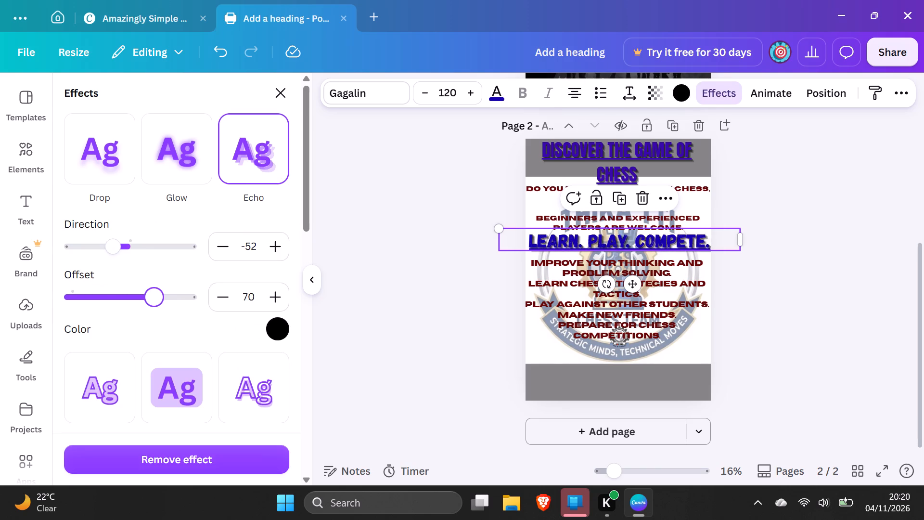
left_click_drag(155, 301, 157, 302)
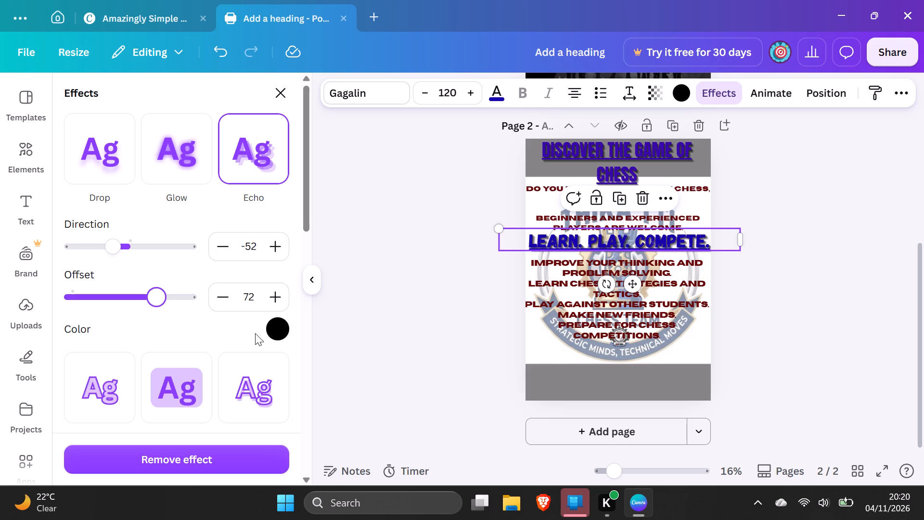
left_click(411, 294)
left_click(411, 294)
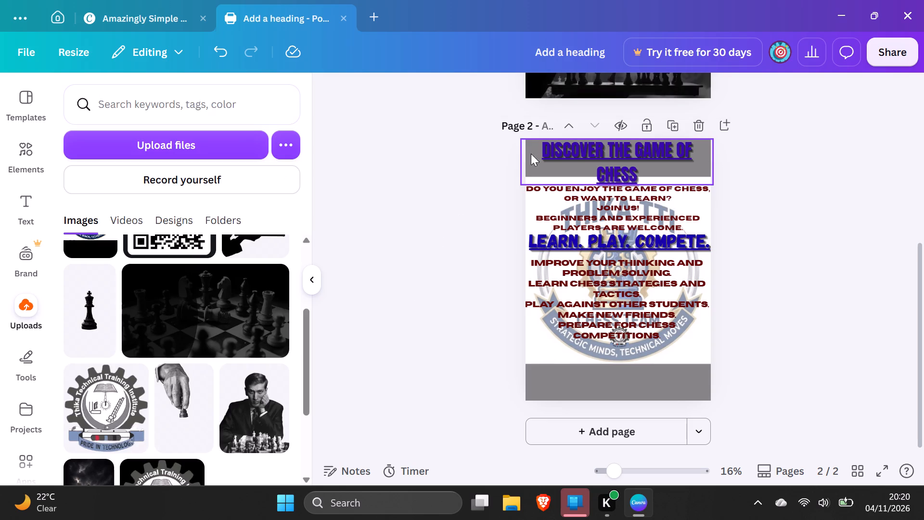
Enlarge the "DISCOVER THE GAME OF CHESS" heading on page 2 to about font size 119.
left_click(568, 152)
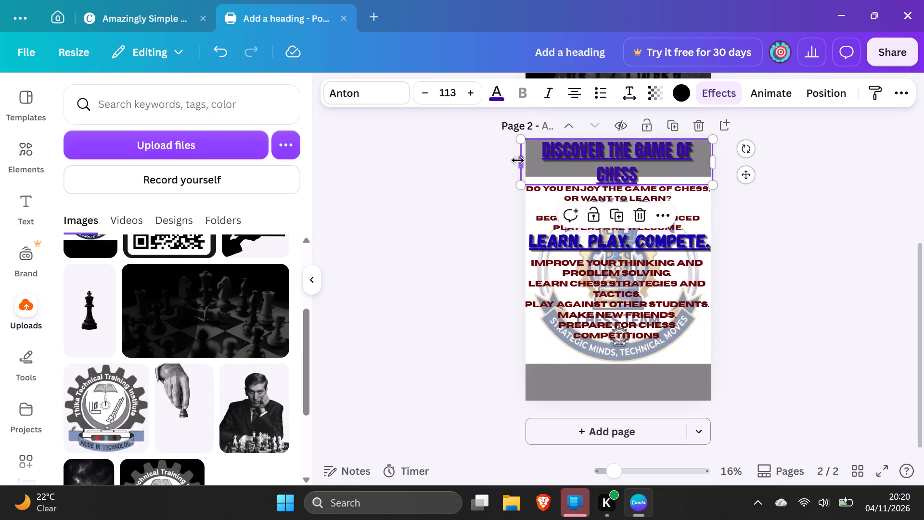
left_click(518, 160)
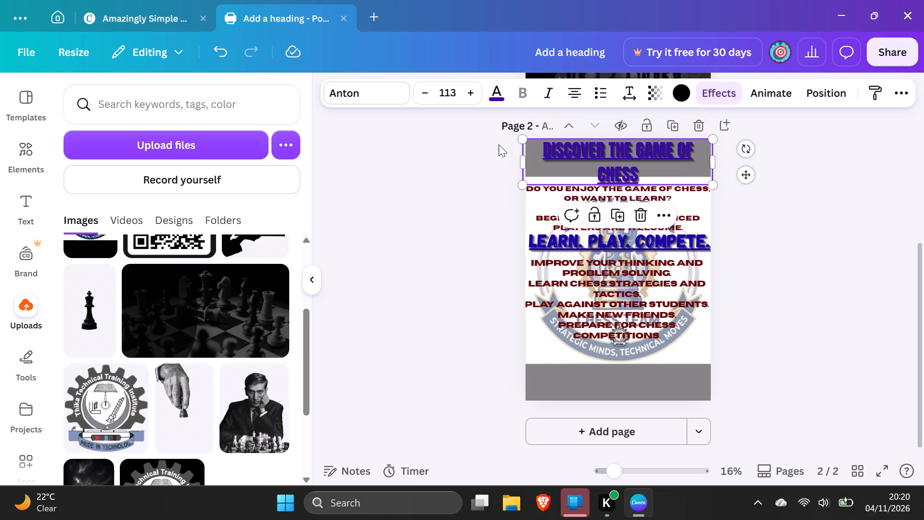
left_click_drag(523, 137, 515, 135)
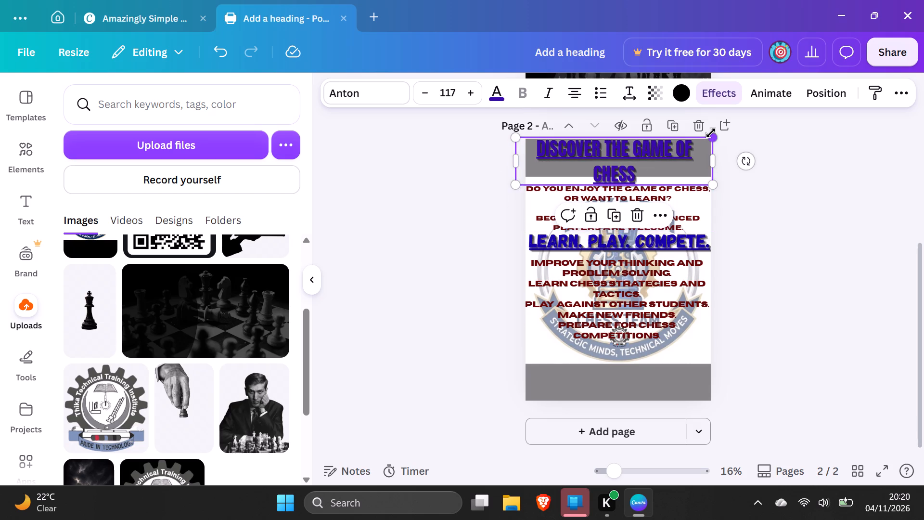
left_click_drag(712, 134, 716, 128)
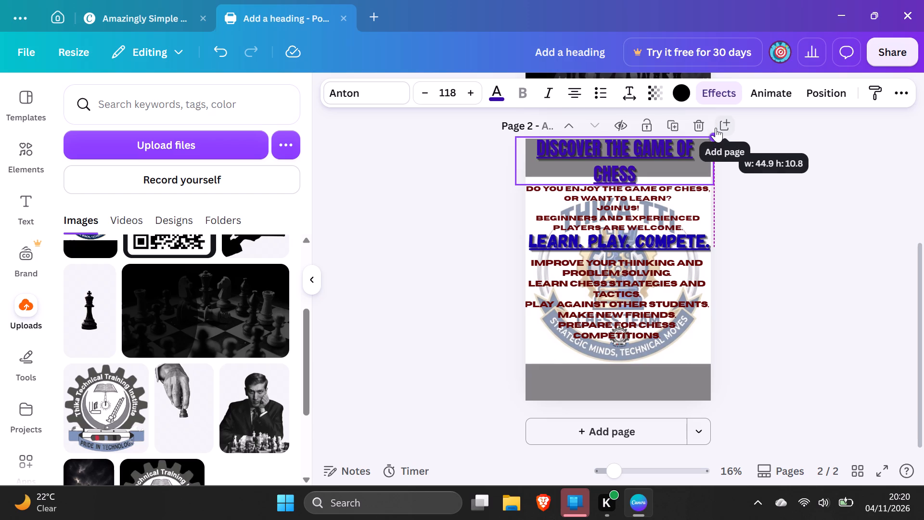
left_click_drag(716, 128, 717, 128)
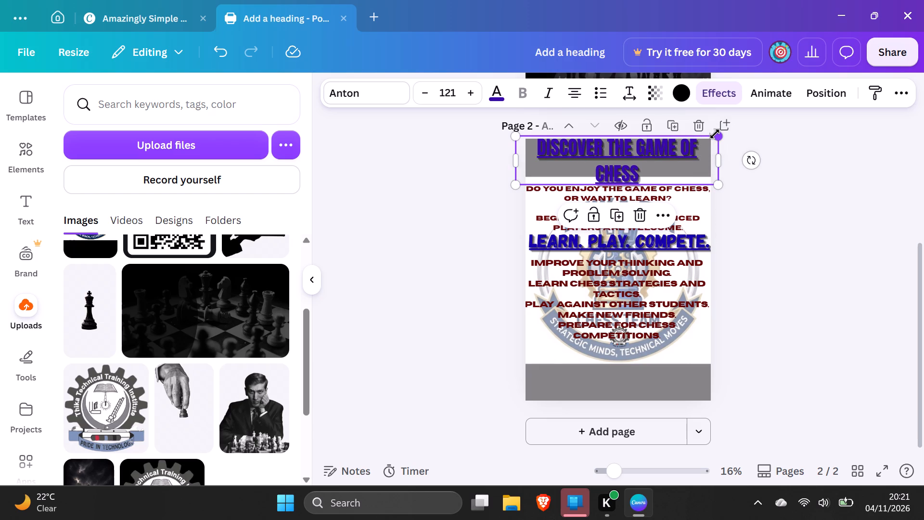
left_click(715, 136)
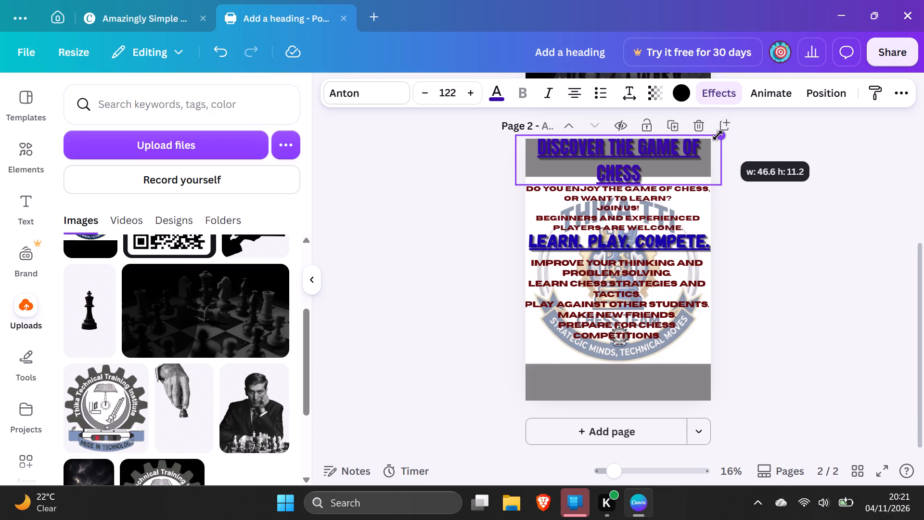
left_click(533, 164)
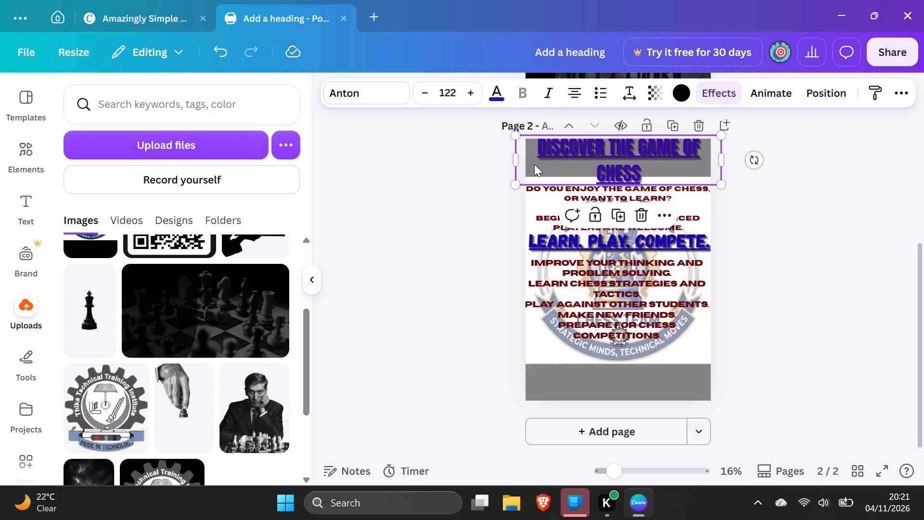
left_click(469, 199)
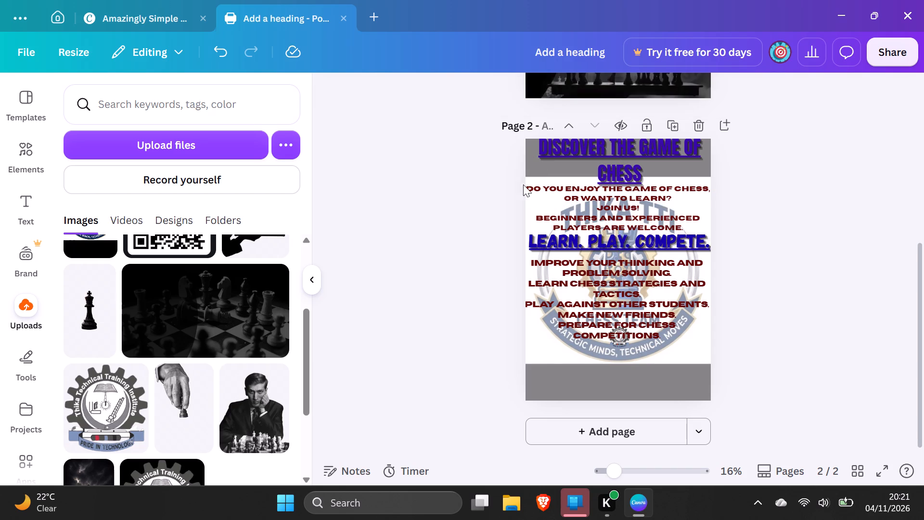
left_click(545, 168)
left_click_drag(520, 135, 522, 140)
left_click(537, 165)
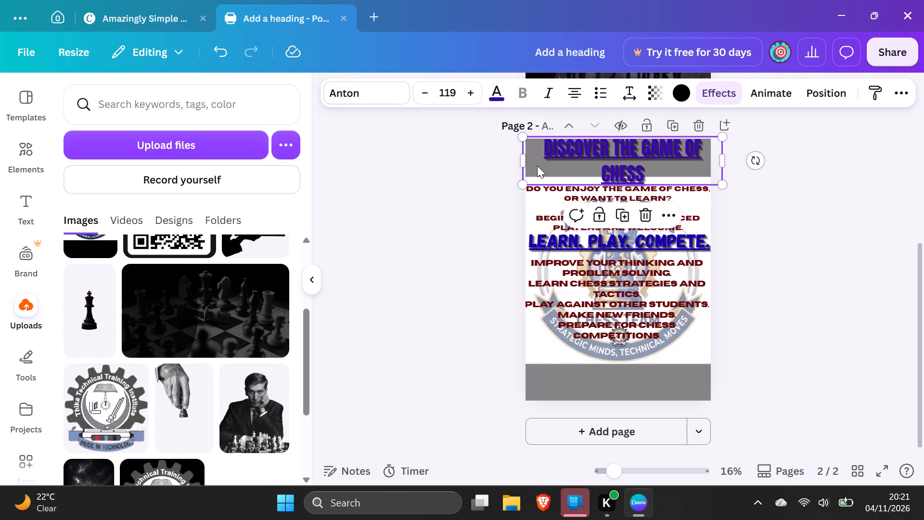
left_click(486, 259)
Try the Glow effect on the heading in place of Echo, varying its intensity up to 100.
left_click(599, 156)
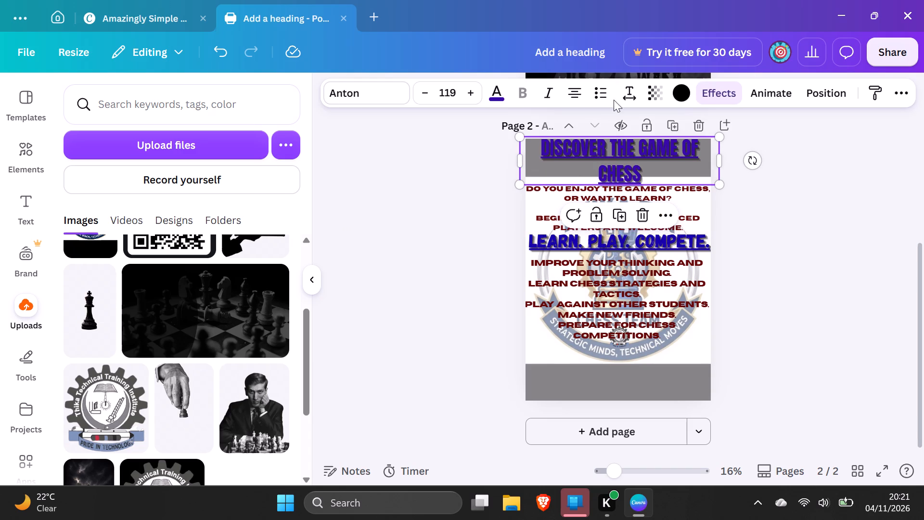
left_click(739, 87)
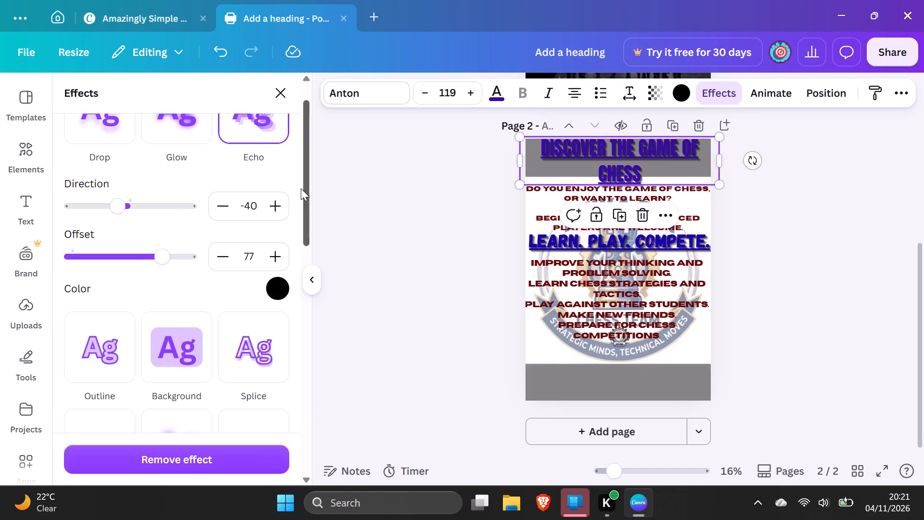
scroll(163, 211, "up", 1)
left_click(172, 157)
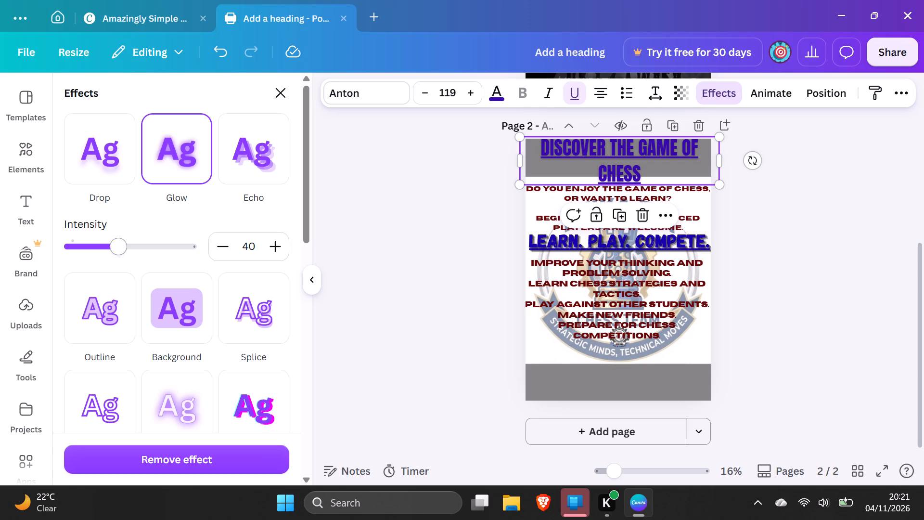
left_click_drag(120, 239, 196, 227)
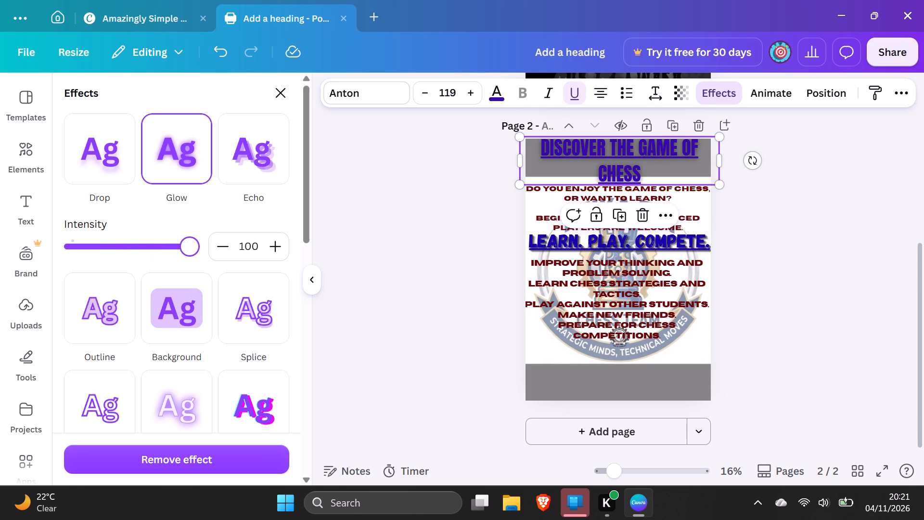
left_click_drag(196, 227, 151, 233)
Apply the Outline effect to the heading in dark blue with a thickness of 50.
left_click(114, 325)
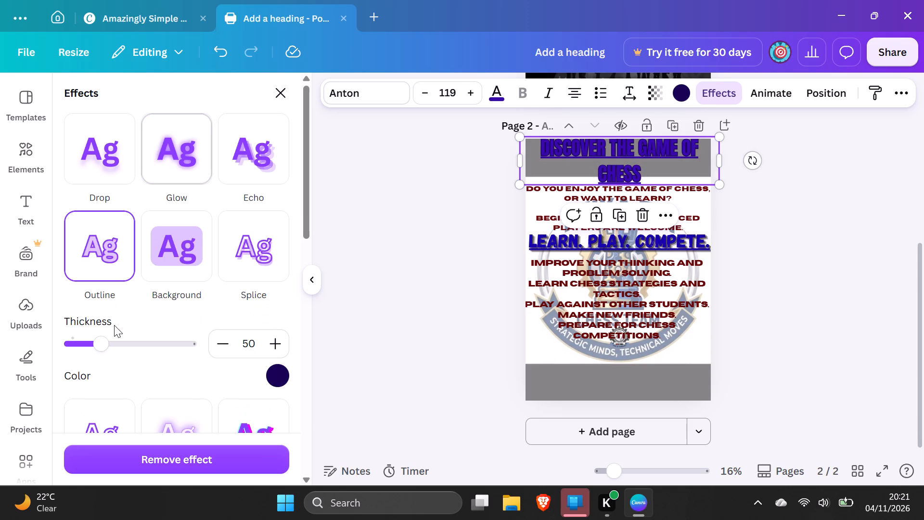
left_click(394, 268)
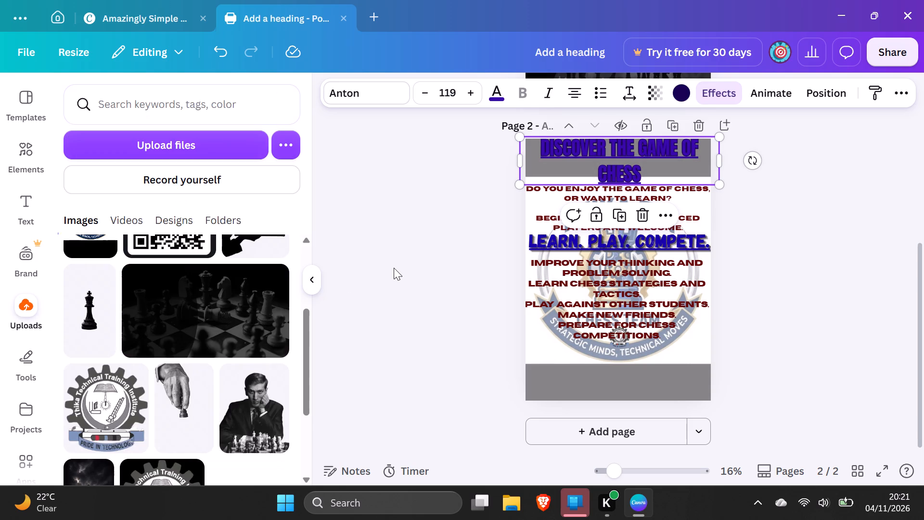
left_click(483, 247)
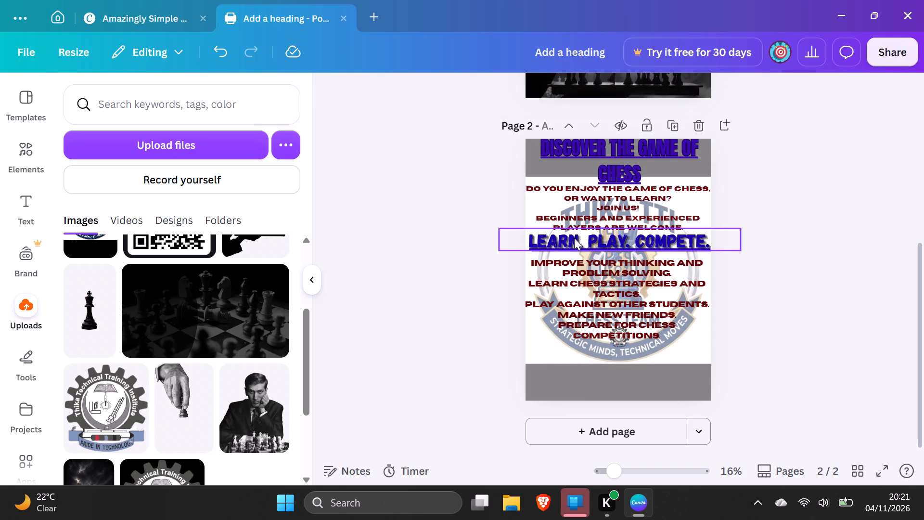
Replace the Echo effect on the "LEARN. PLAY. COMPETE." tagline with a dark blue Outline effect of thickness 50.
left_click(574, 238)
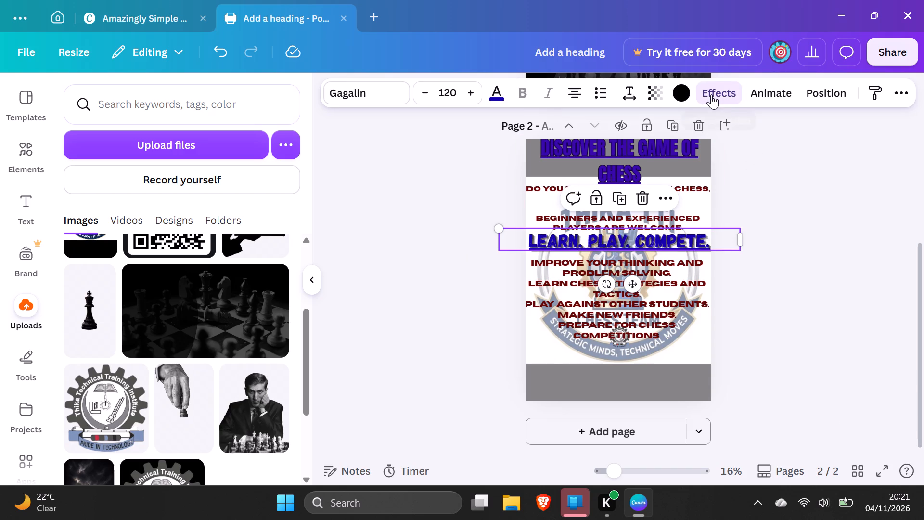
left_click(711, 94)
scroll(144, 200, "up", 1)
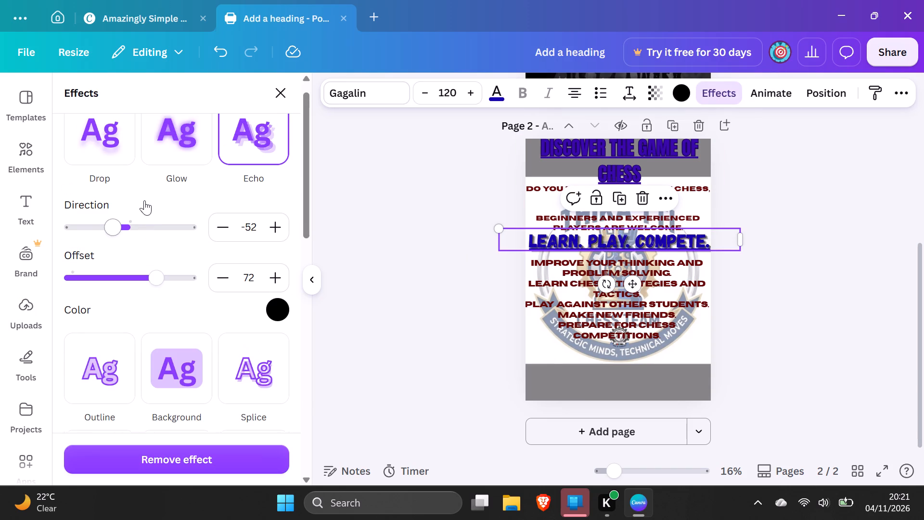
left_click(583, 158)
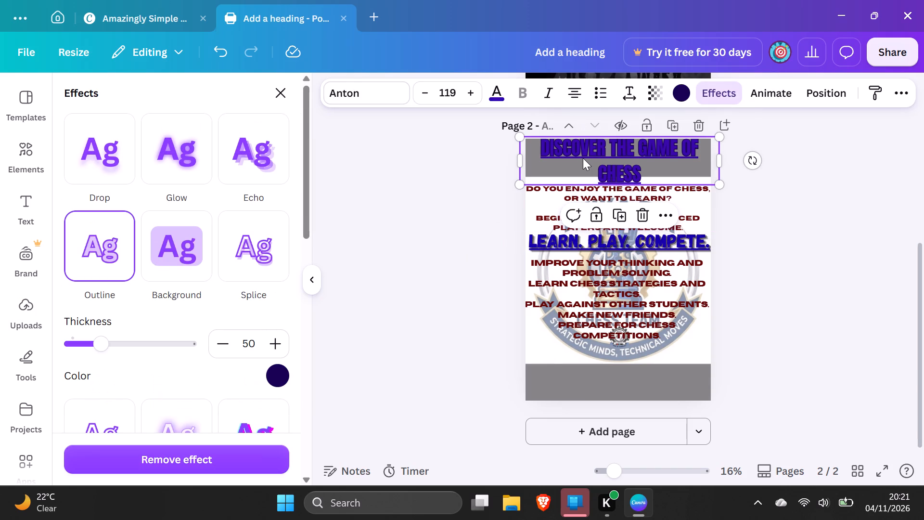
left_click(590, 241)
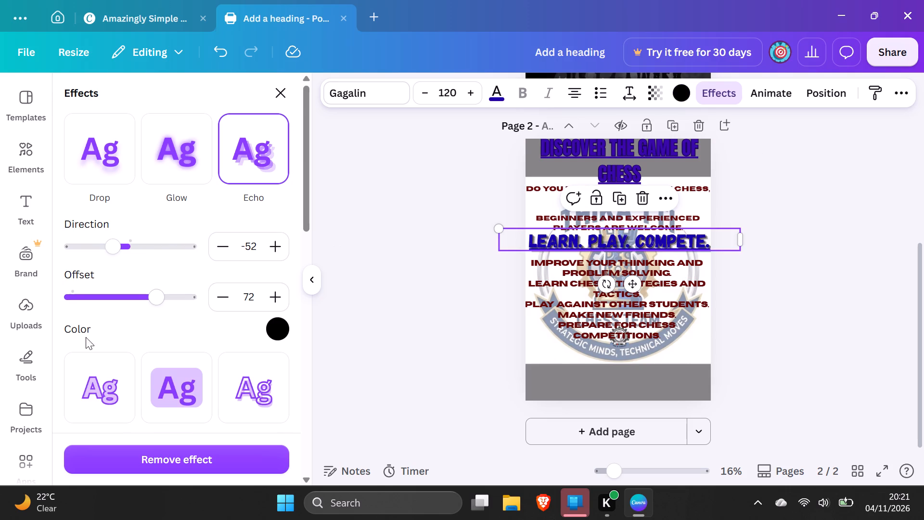
left_click(117, 384)
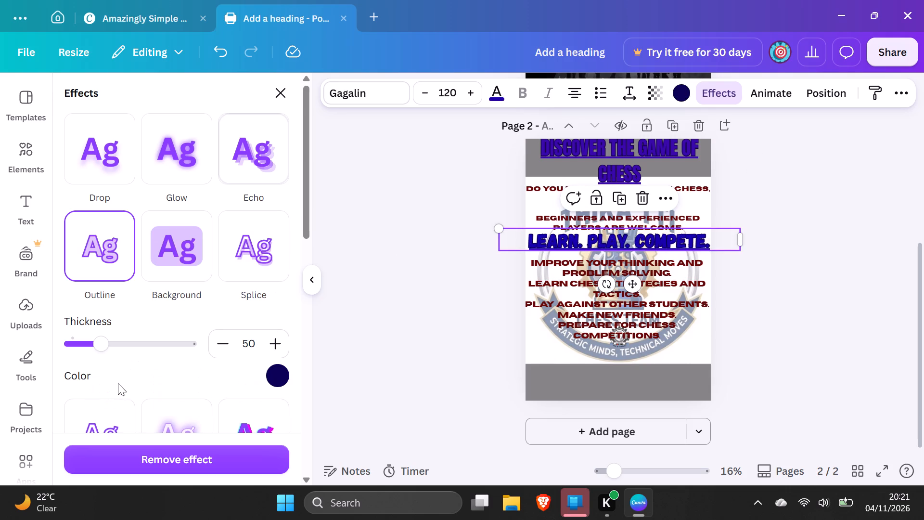
left_click(383, 312)
left_click(421, 290)
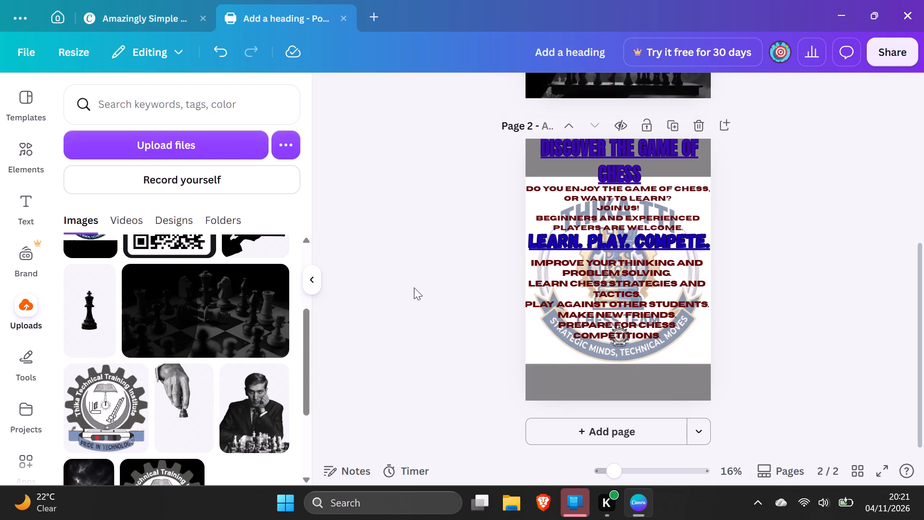
Examine the text effects and advanced styles available for the "Do you enjoy the game of chess" paragraph on page 2.
left_click(603, 193)
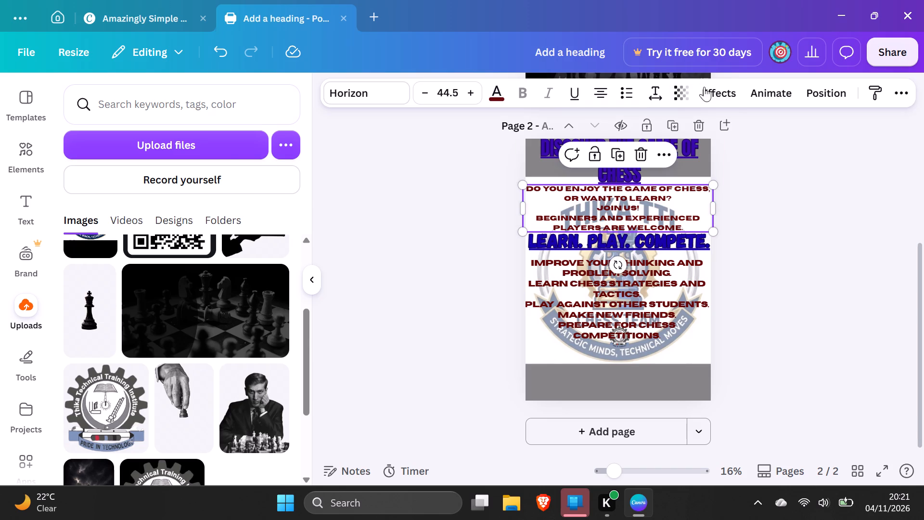
left_click(707, 92)
scroll(123, 357, "down", 1)
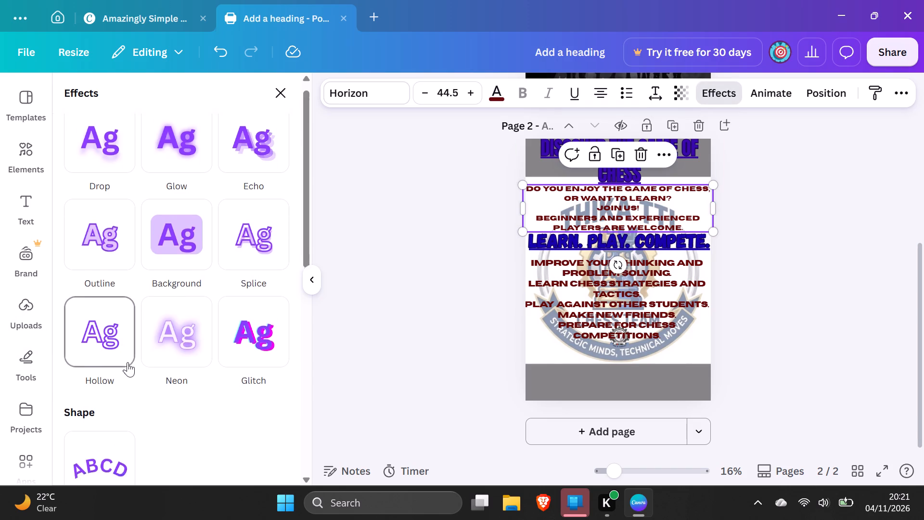
scroll(128, 362, "down", 4)
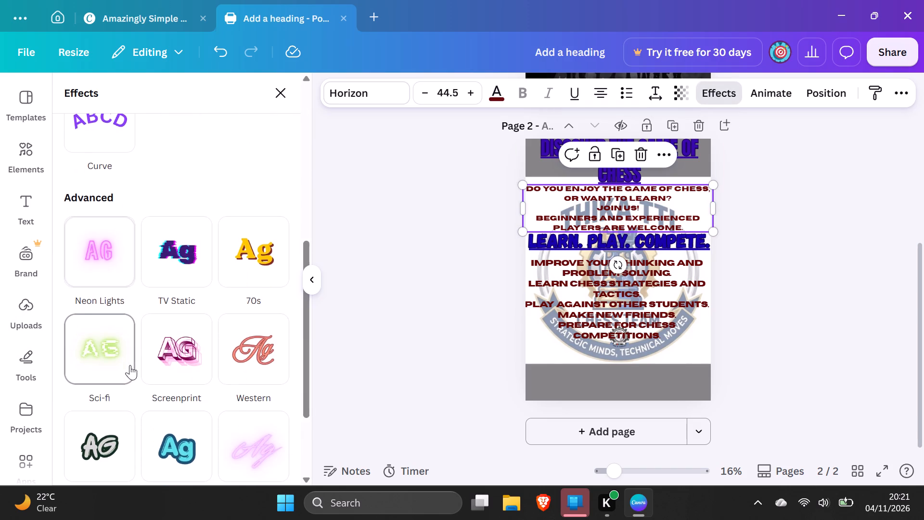
scroll(130, 365, "down", 3)
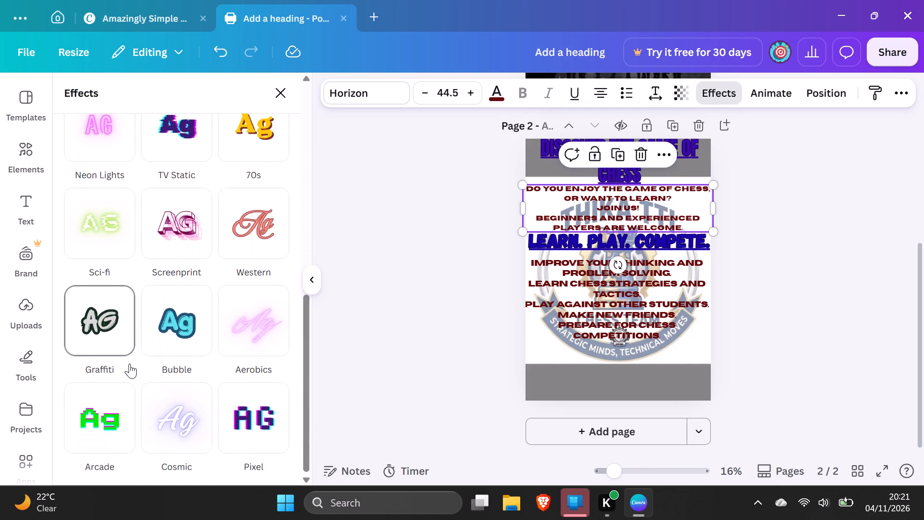
scroll(128, 363, "up", 4)
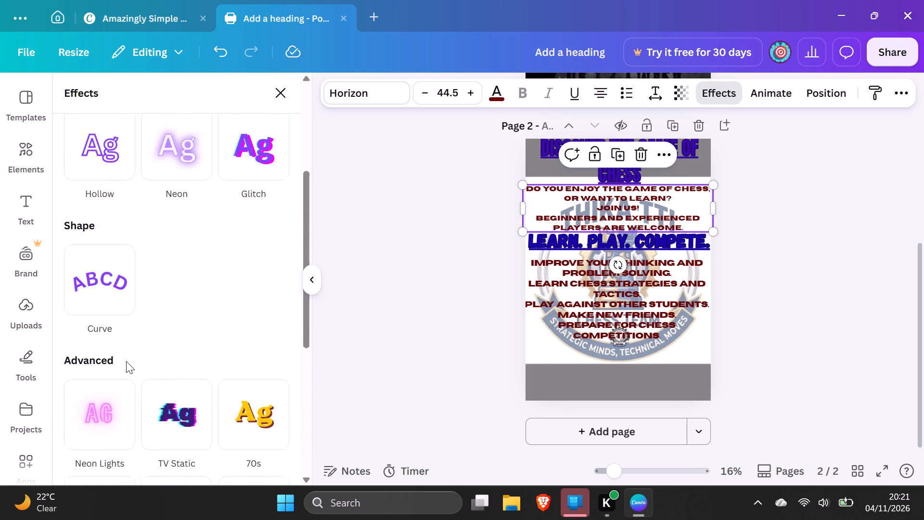
scroll(126, 357, "up", 1)
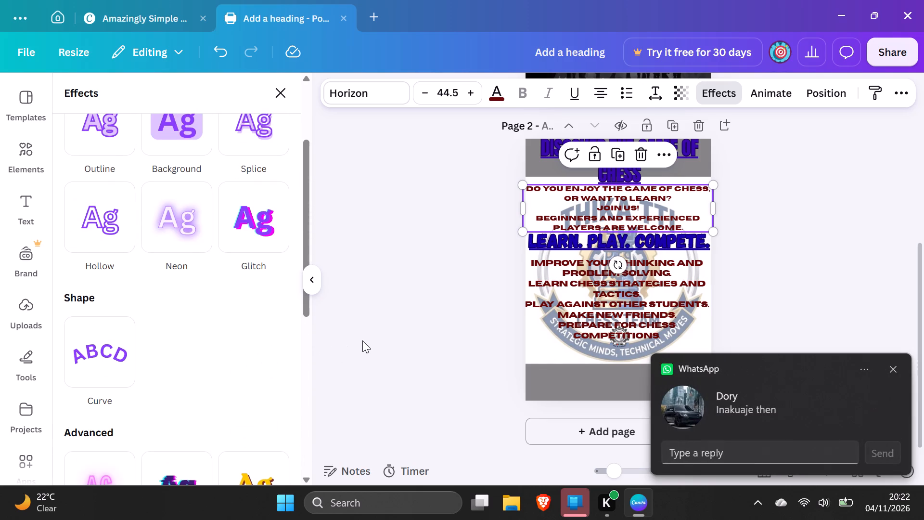
left_click(391, 349)
left_click(391, 349)
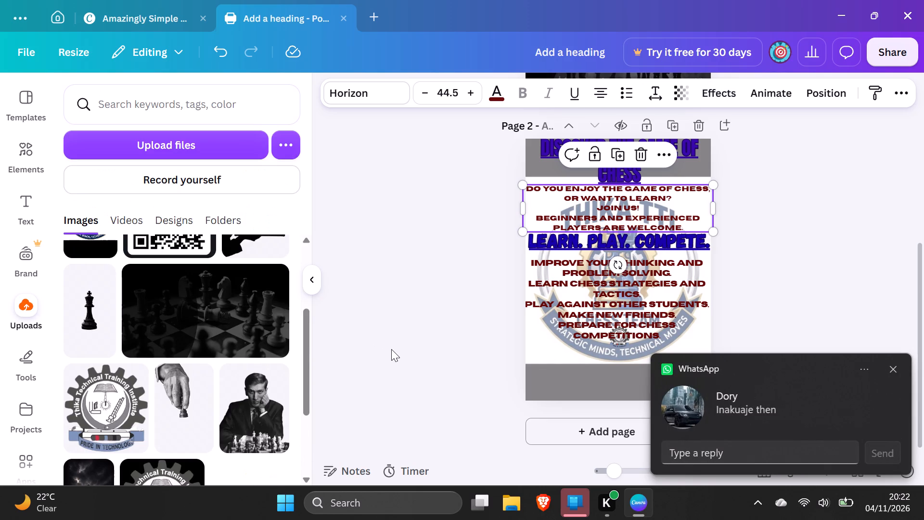
Shrink the "Do you enjoy the game of chess" paragraph to about font size 32.8 and centre it above the tagline.
left_click(585, 212)
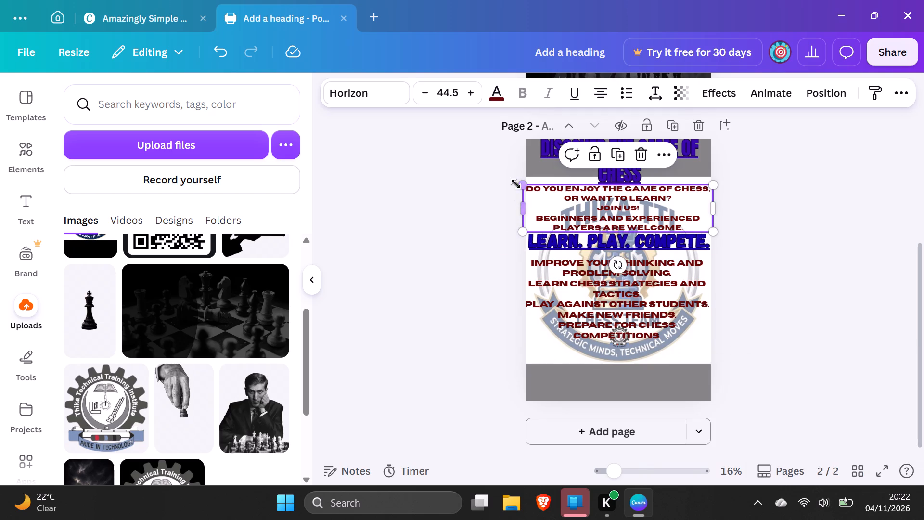
left_click_drag(520, 186, 572, 190)
left_click_drag(594, 207, 570, 204)
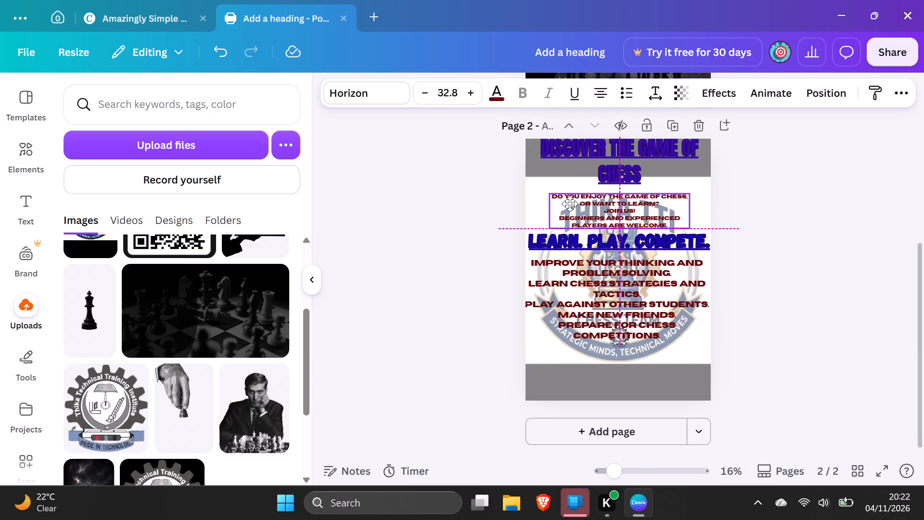
left_click_drag(570, 204, 570, 204)
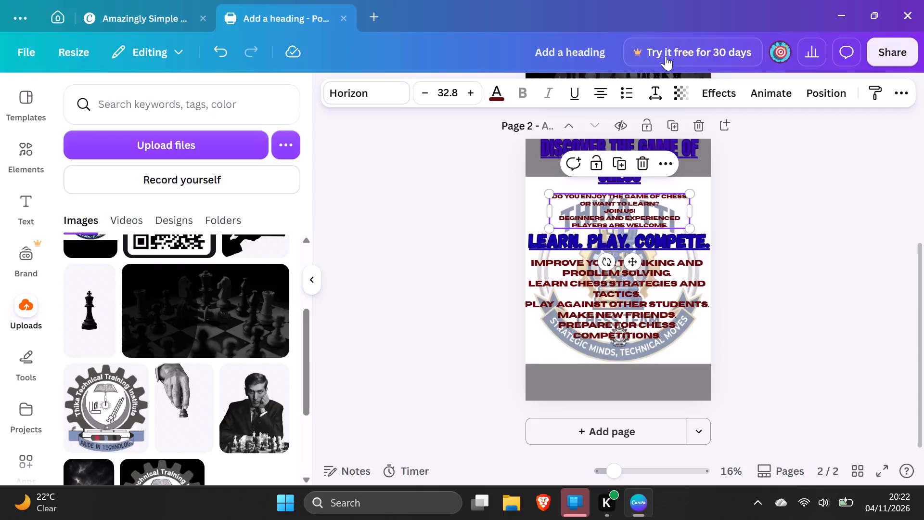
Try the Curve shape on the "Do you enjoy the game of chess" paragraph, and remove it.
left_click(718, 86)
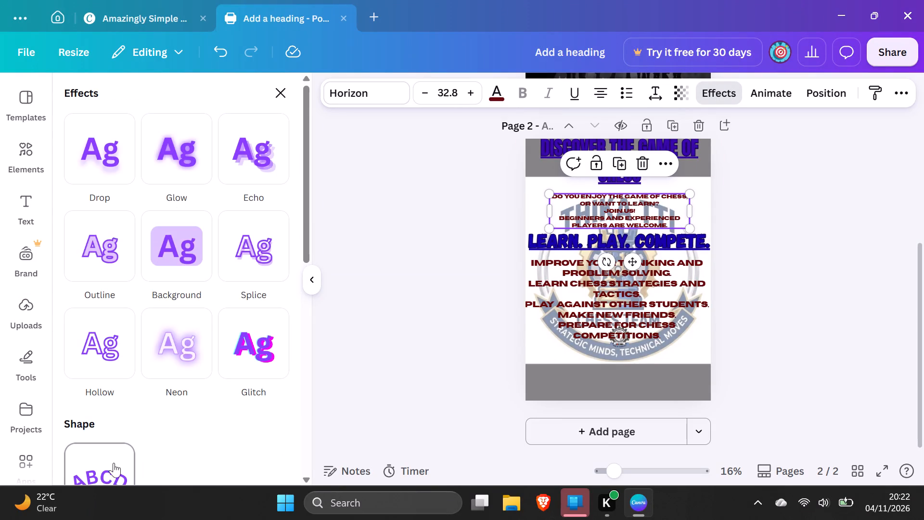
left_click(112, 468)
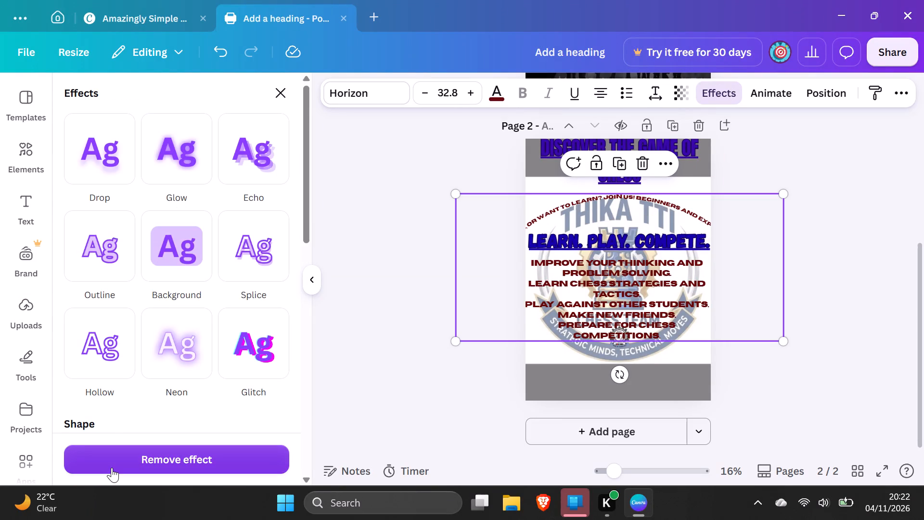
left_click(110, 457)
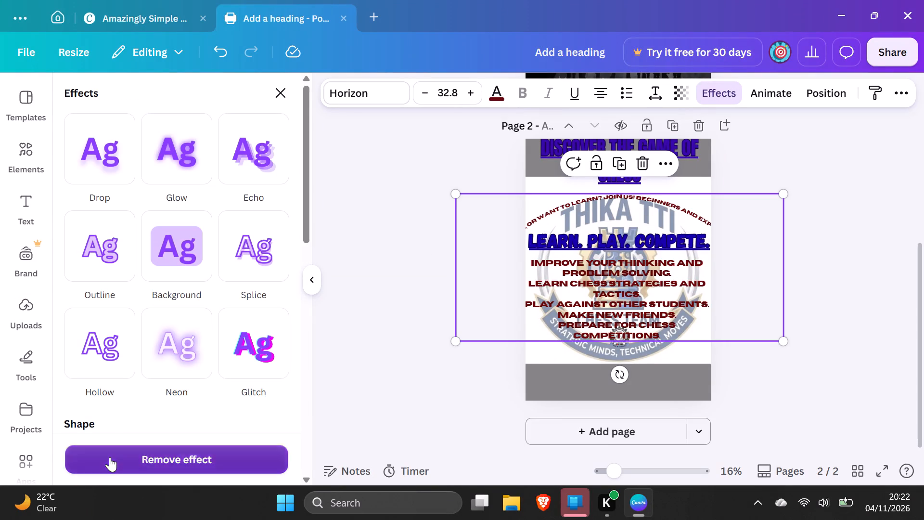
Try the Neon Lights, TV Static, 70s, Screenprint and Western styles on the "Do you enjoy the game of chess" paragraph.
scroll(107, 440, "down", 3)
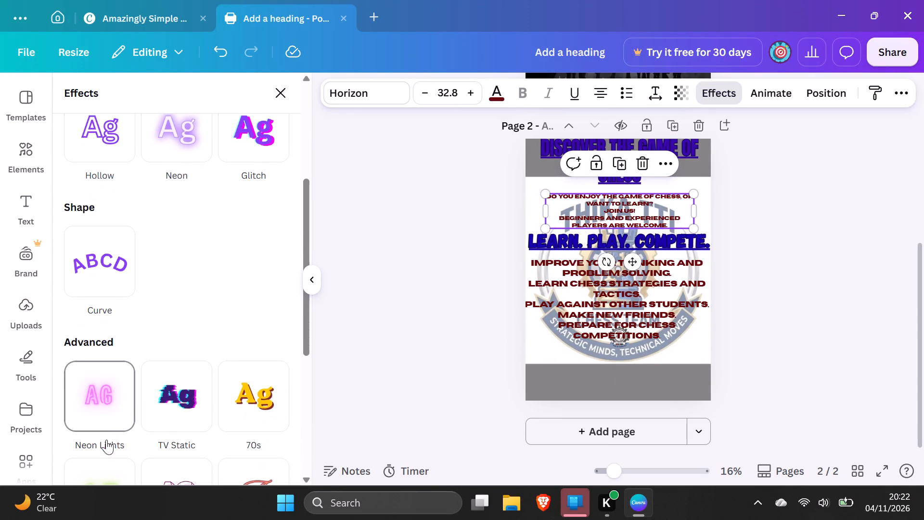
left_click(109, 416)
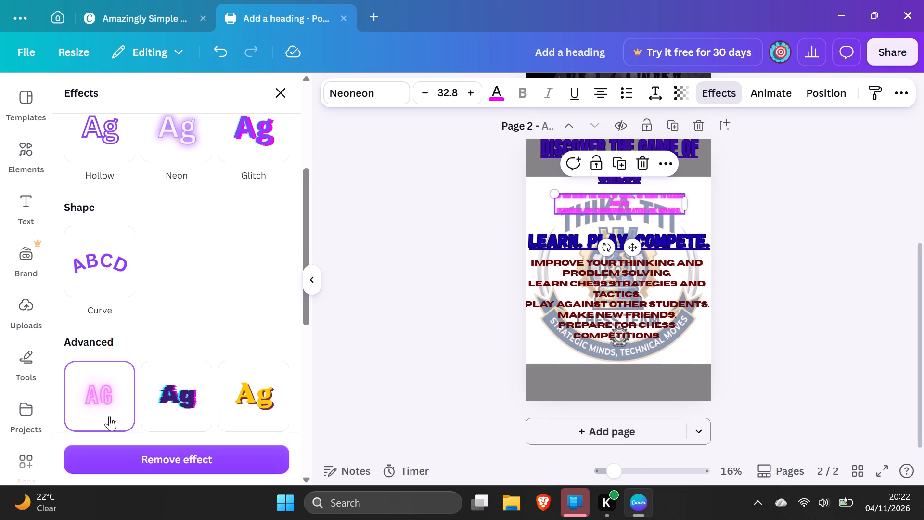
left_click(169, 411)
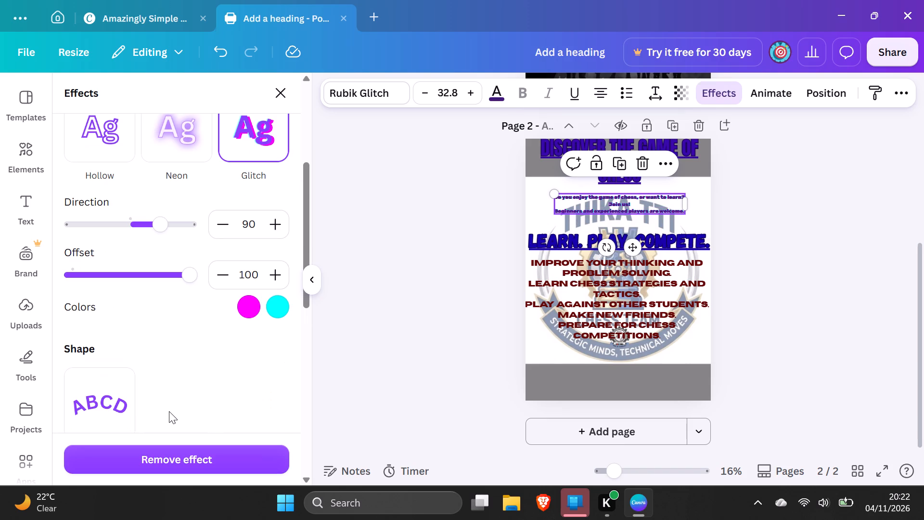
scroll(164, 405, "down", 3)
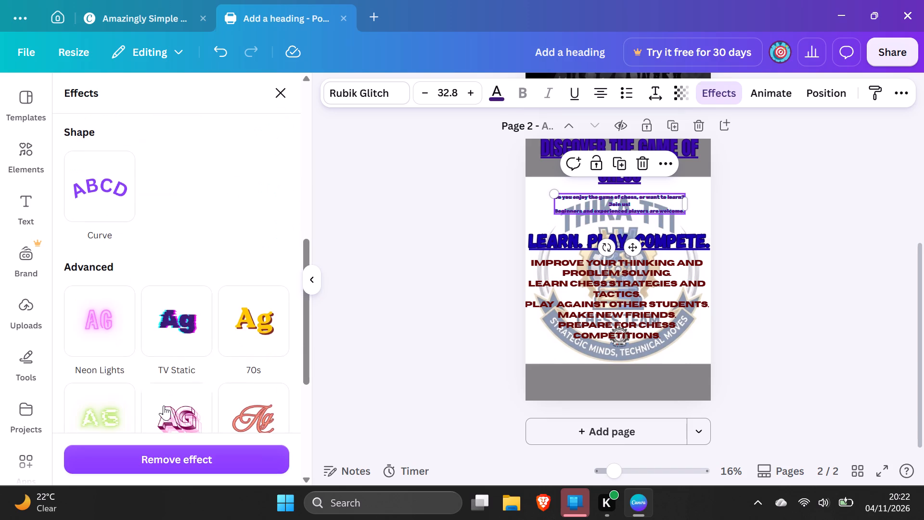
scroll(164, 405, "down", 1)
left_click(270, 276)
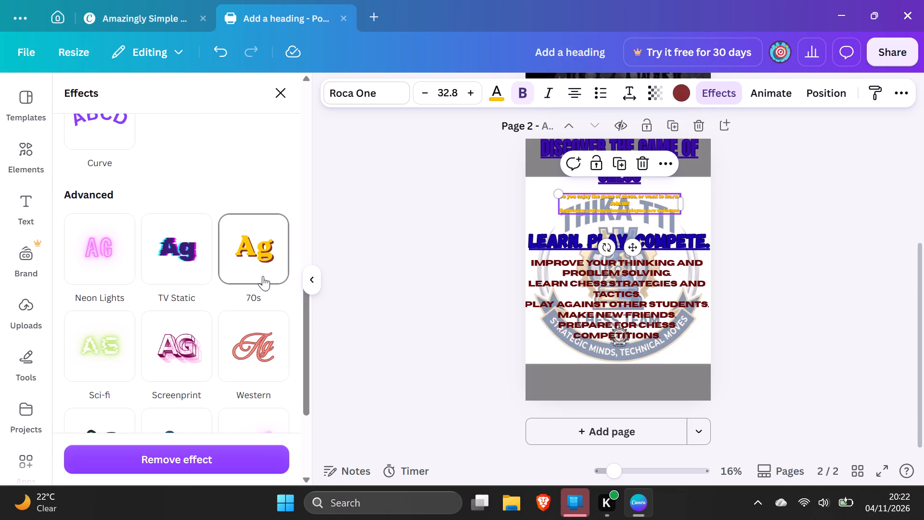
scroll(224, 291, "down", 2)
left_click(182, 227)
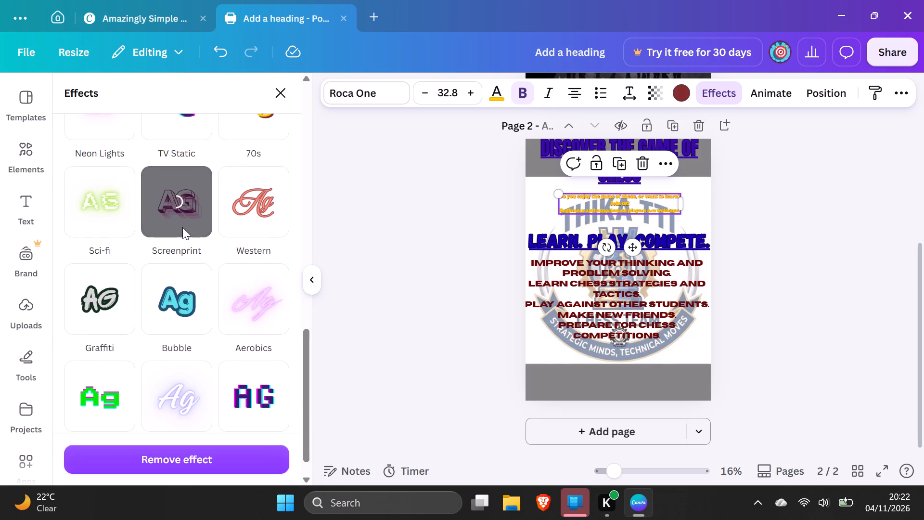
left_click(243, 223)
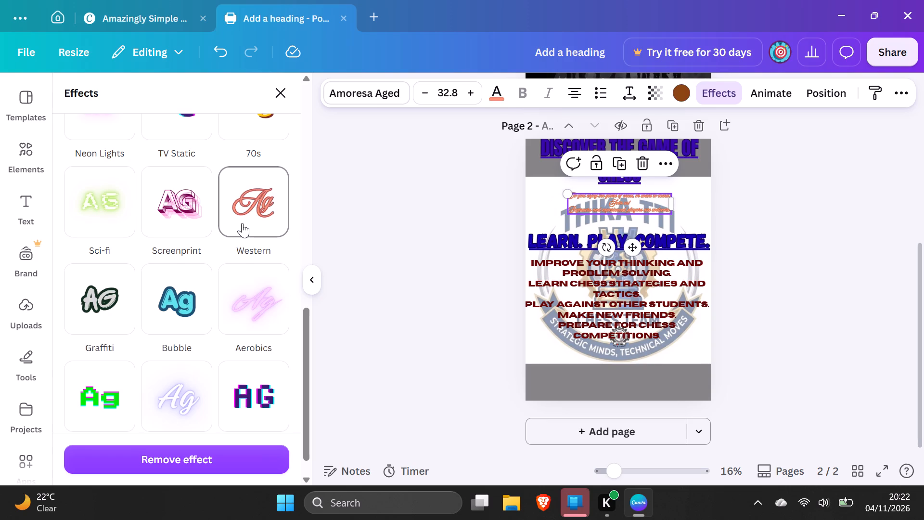
Apply the Bubble style to the "Do you enjoy the game of chess" paragraph, trying Arcade for comparison.
left_click(195, 314)
scroll(142, 404, "down", 1)
left_click(115, 391)
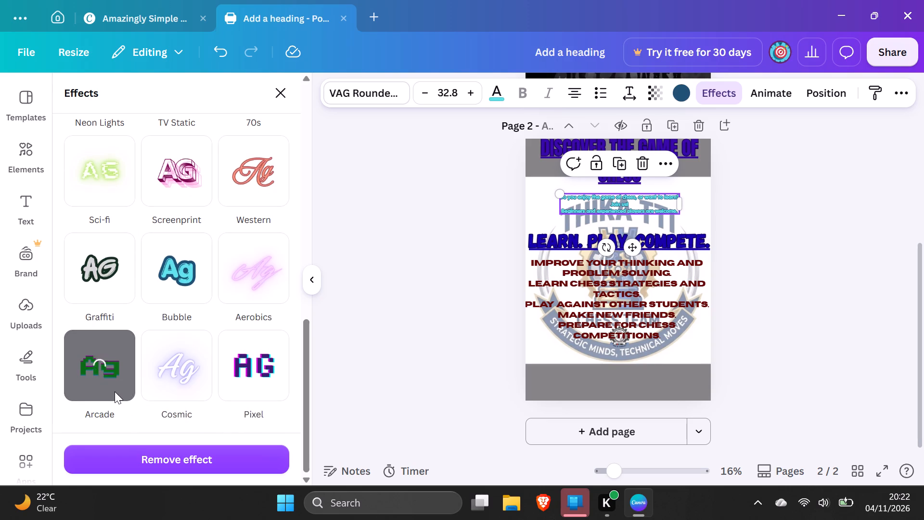
left_click(178, 288)
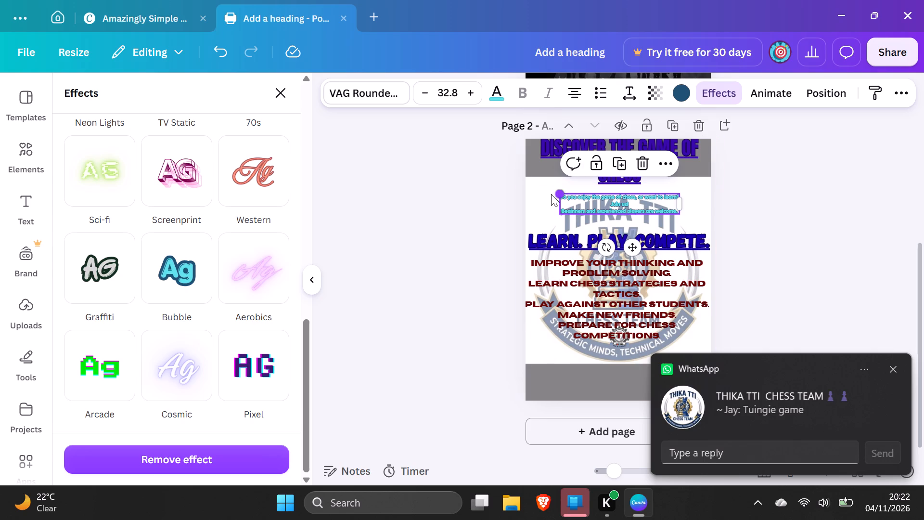
Enlarge the Bubble-styled paragraph to about font size 39.1.
left_click_drag(558, 195, 559, 195)
left_click_drag(559, 195, 538, 179)
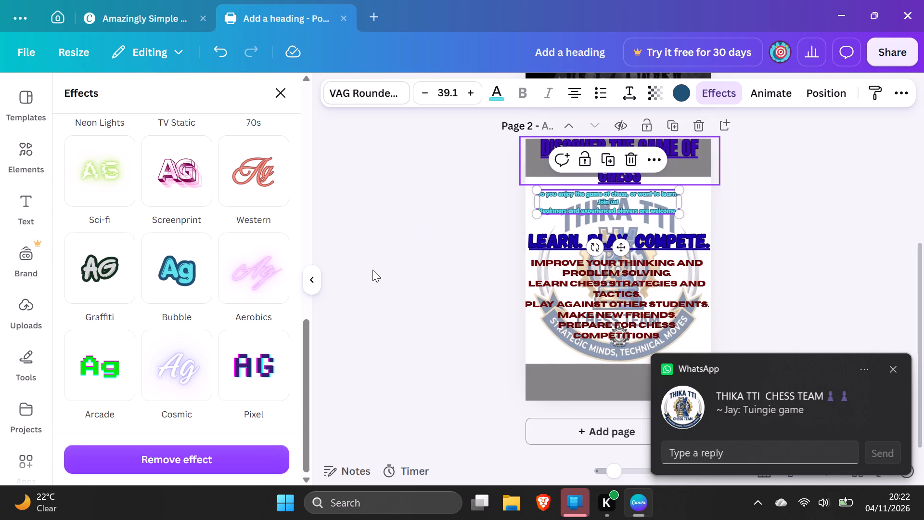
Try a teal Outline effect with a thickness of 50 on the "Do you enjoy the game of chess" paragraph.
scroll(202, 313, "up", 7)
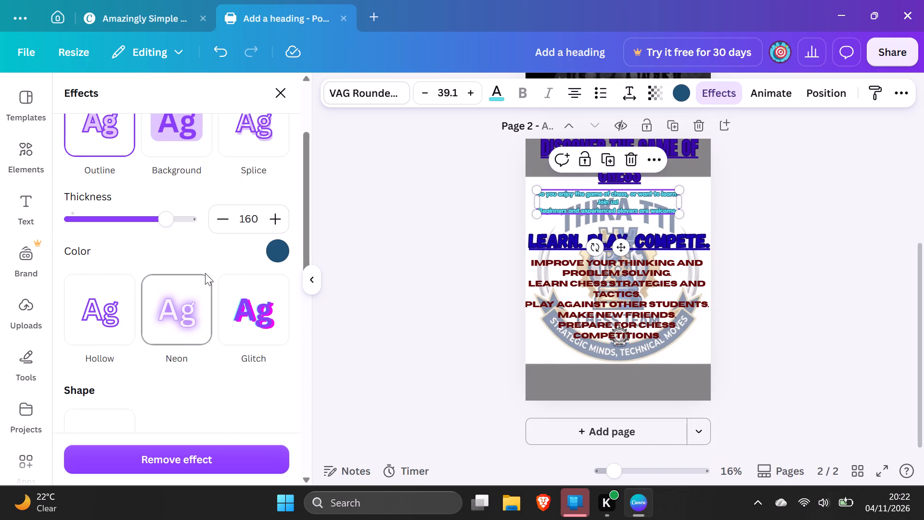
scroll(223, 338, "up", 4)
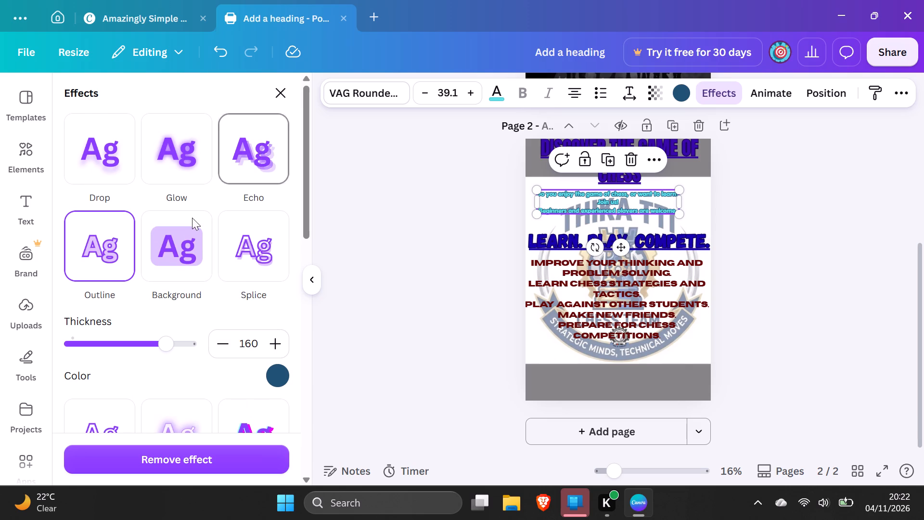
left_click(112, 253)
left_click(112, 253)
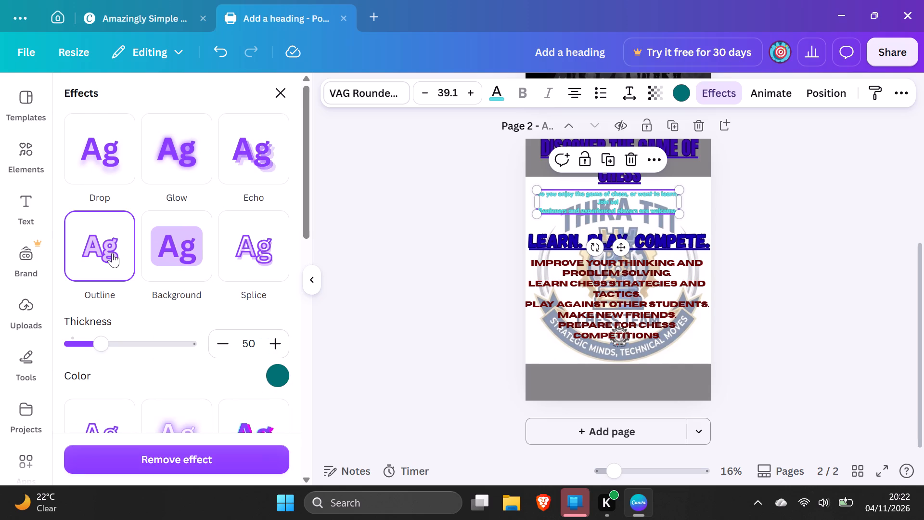
Switch the paragraph's effect to a black Echo with direction -52 and offset 13.
double_click(112, 253)
left_click(112, 253)
left_click(112, 253)
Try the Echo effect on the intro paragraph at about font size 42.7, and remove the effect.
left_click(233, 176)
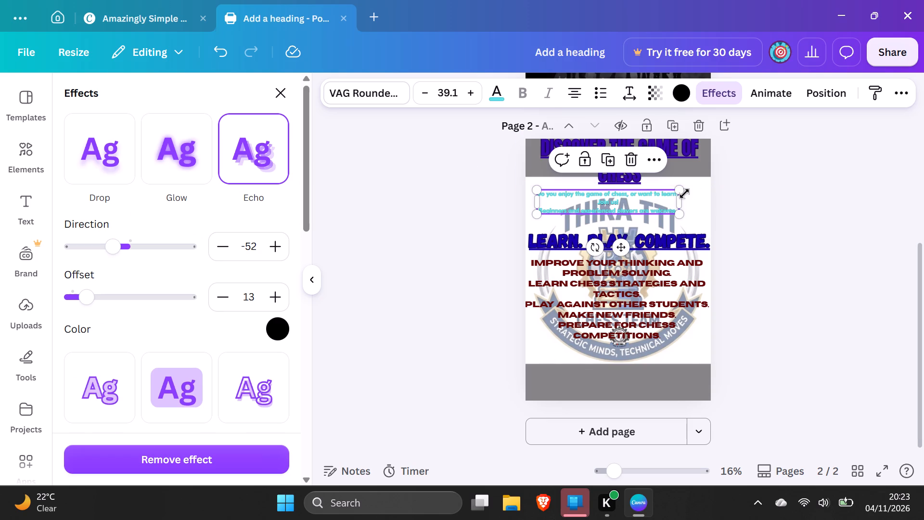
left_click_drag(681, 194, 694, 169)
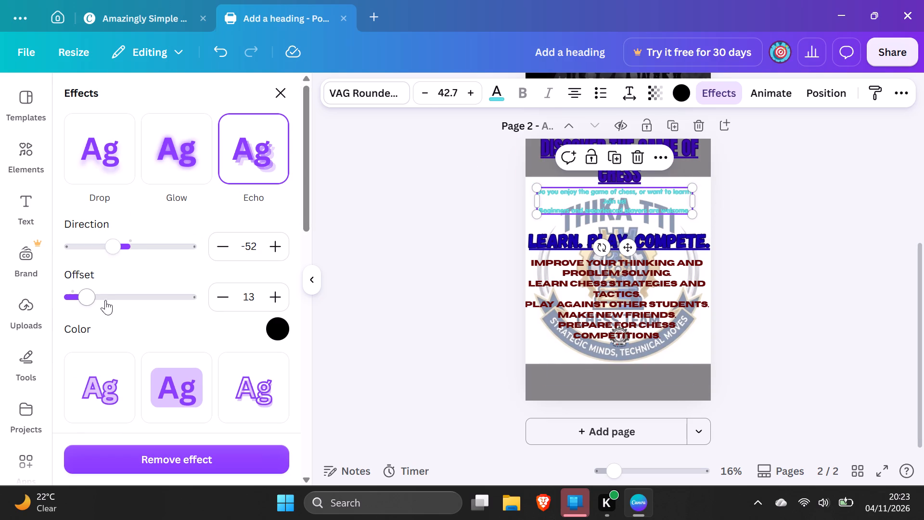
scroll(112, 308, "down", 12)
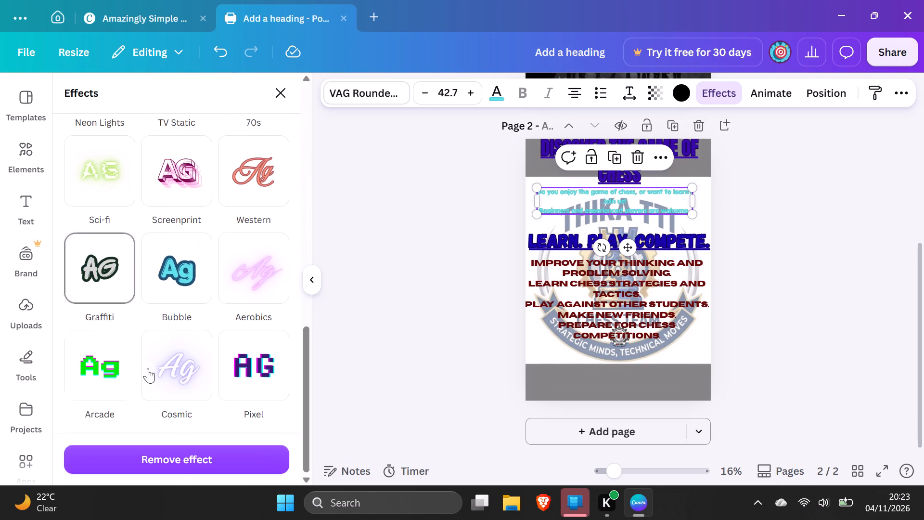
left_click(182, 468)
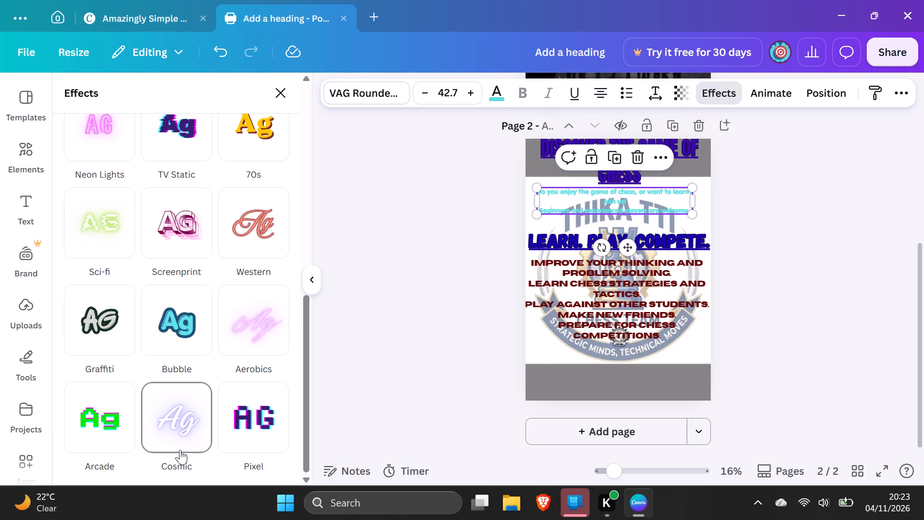
Apply the Drop effect to the intro paragraph after trying the Outline and Background effects.
scroll(175, 420, "up", 9)
left_click(128, 264)
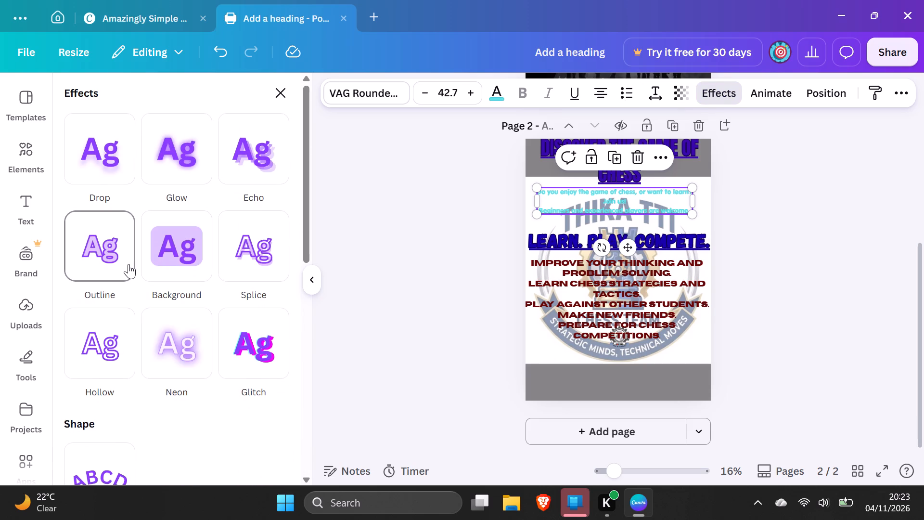
left_click(166, 256)
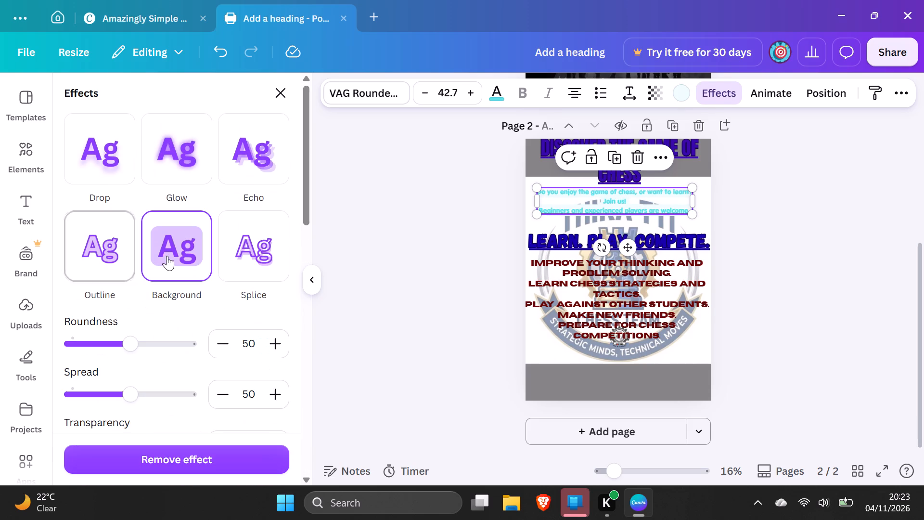
left_click(98, 164)
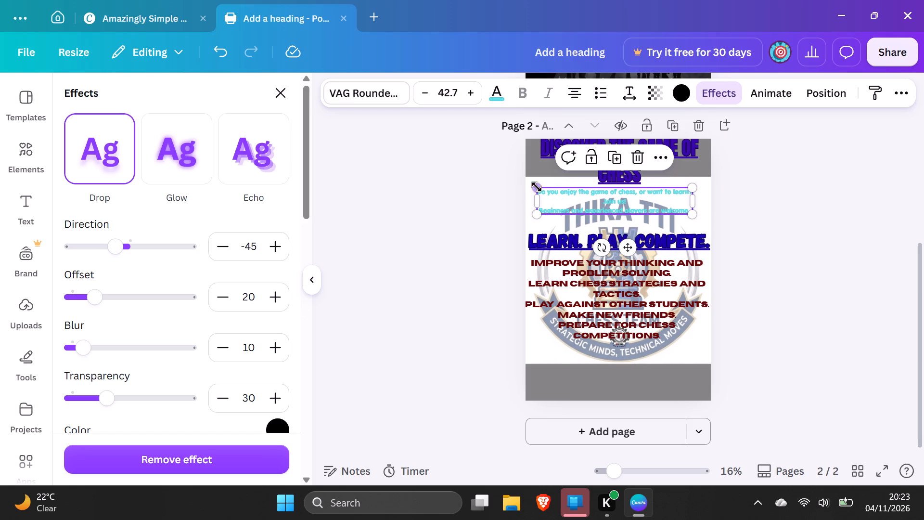
Enlarge the intro paragraph to about font size 48.7 so it spans nearly the full page width.
left_click_drag(538, 185, 520, 174)
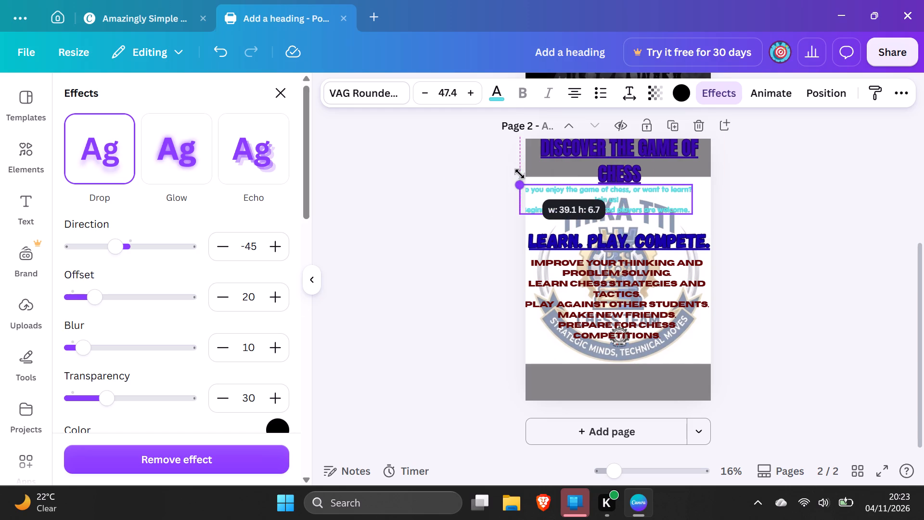
left_click_drag(520, 174, 542, 178)
left_click(485, 190)
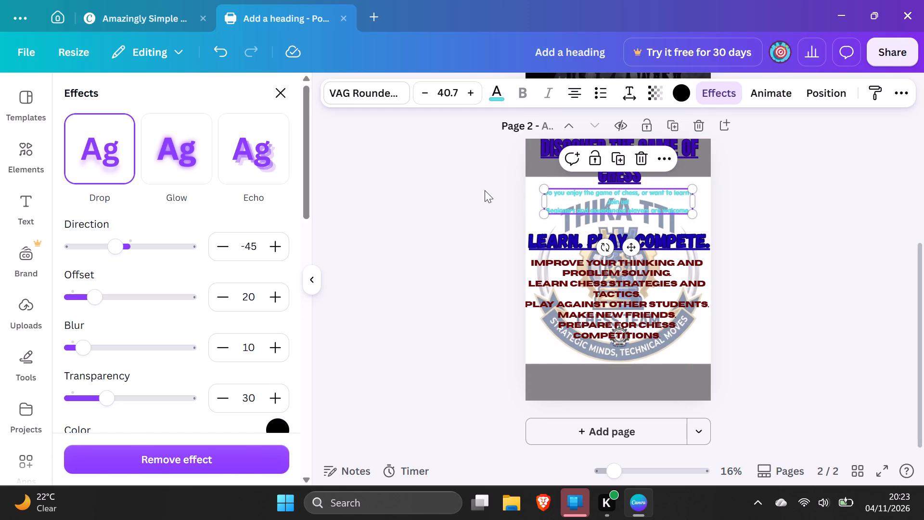
left_click_drag(694, 210, 707, 232)
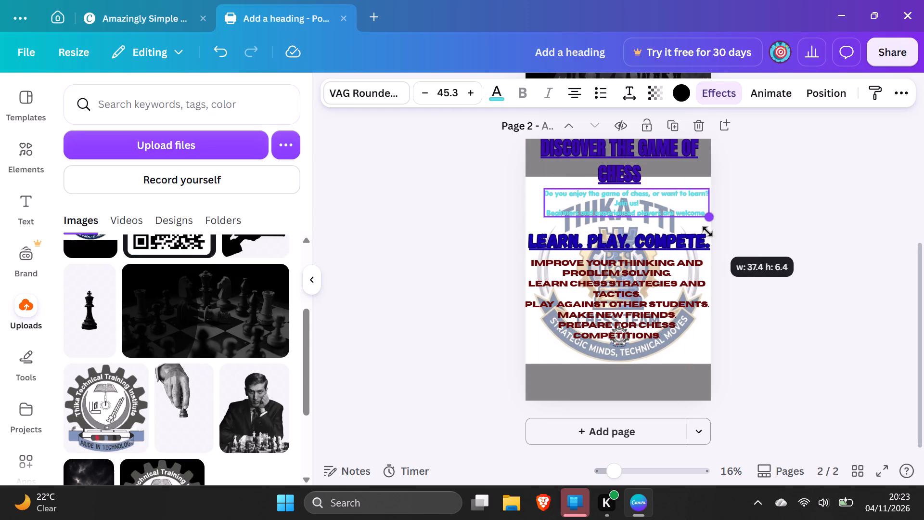
left_click_drag(707, 232, 707, 232)
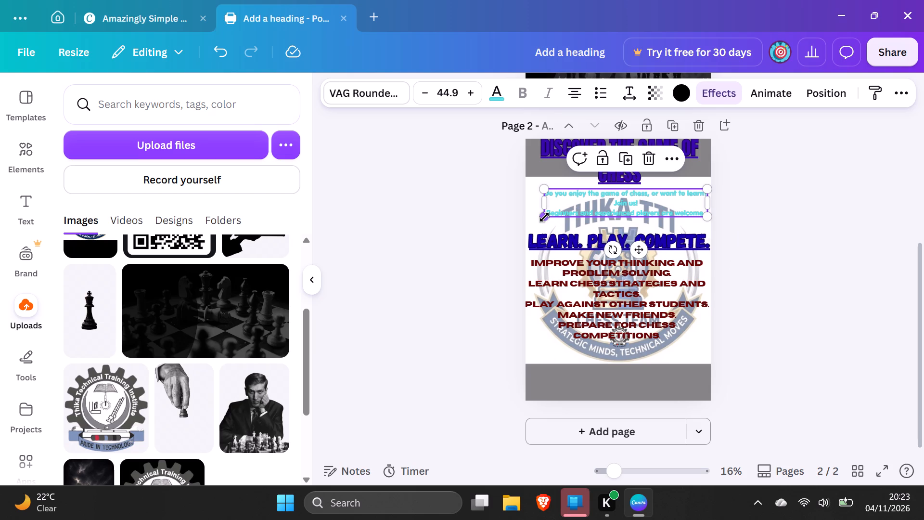
left_click_drag(544, 217, 530, 236)
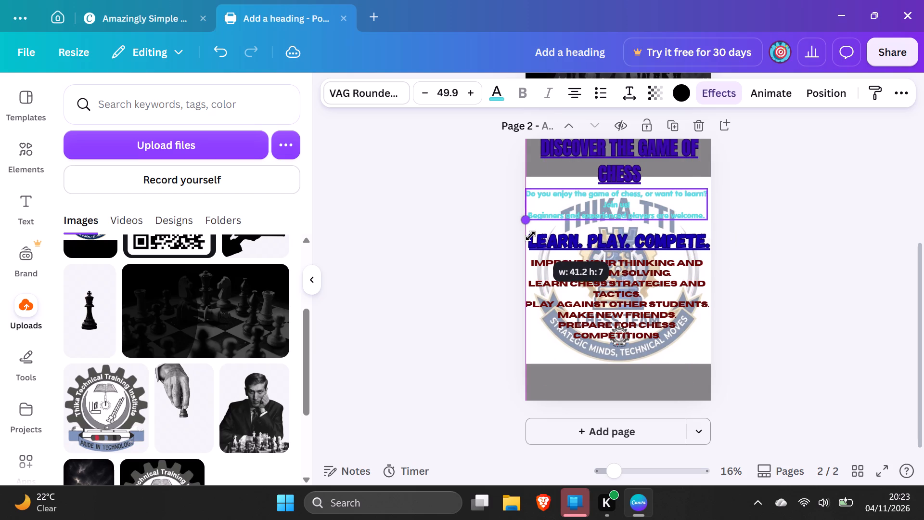
left_click_drag(530, 236, 533, 236)
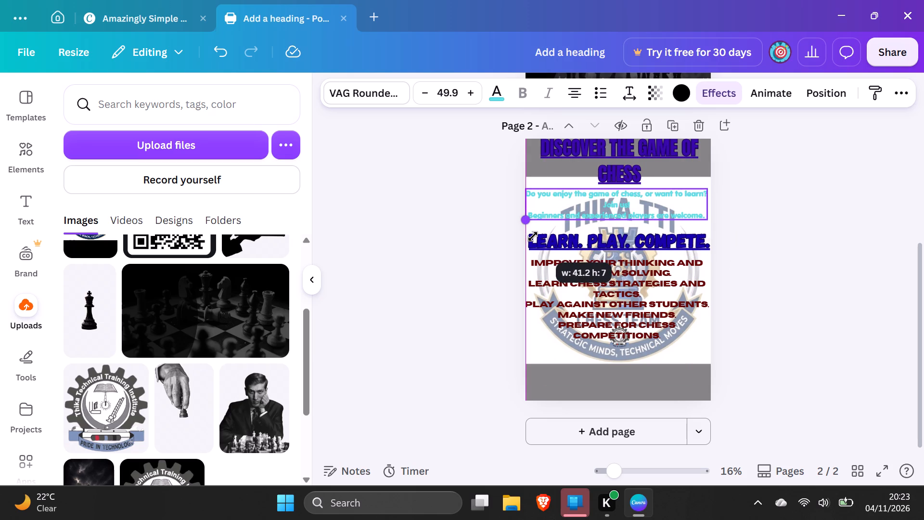
left_click_drag(533, 236, 533, 234)
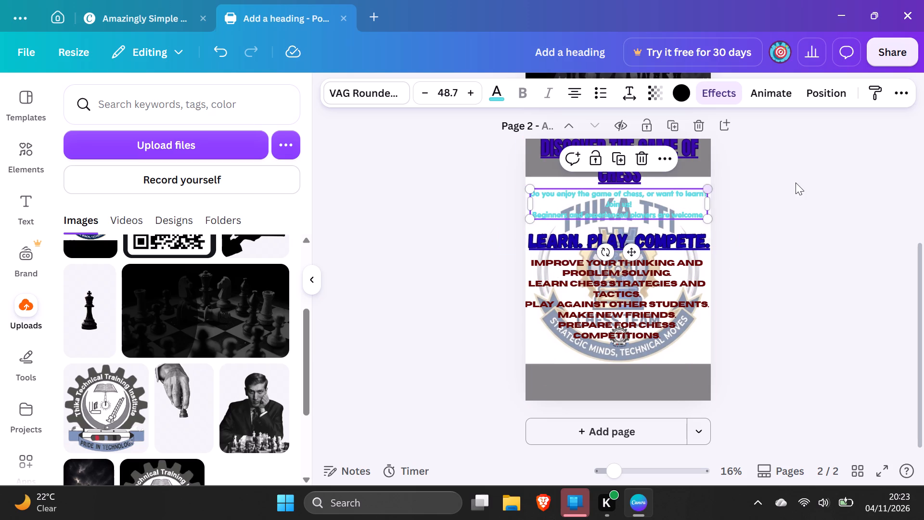
left_click(796, 182)
Recolour the intro paragraph's text dark red after trying dark blue.
left_click(653, 204)
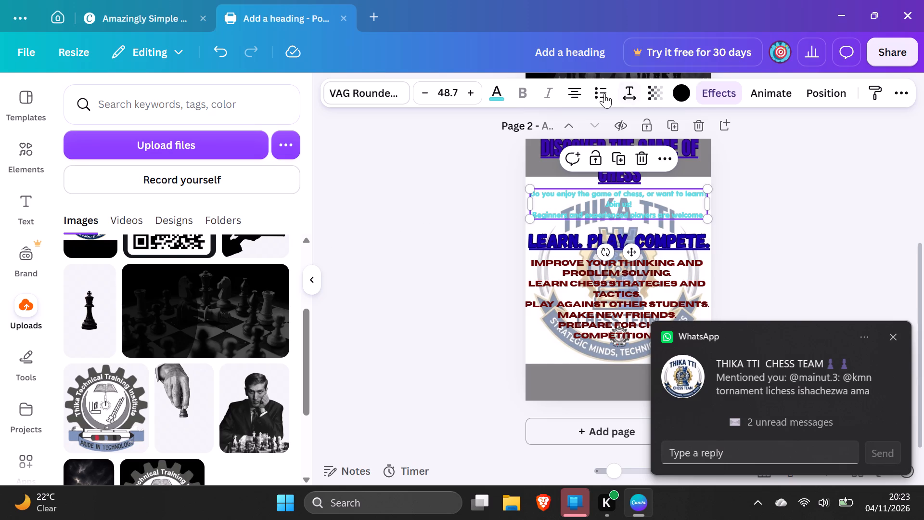
left_click(490, 96)
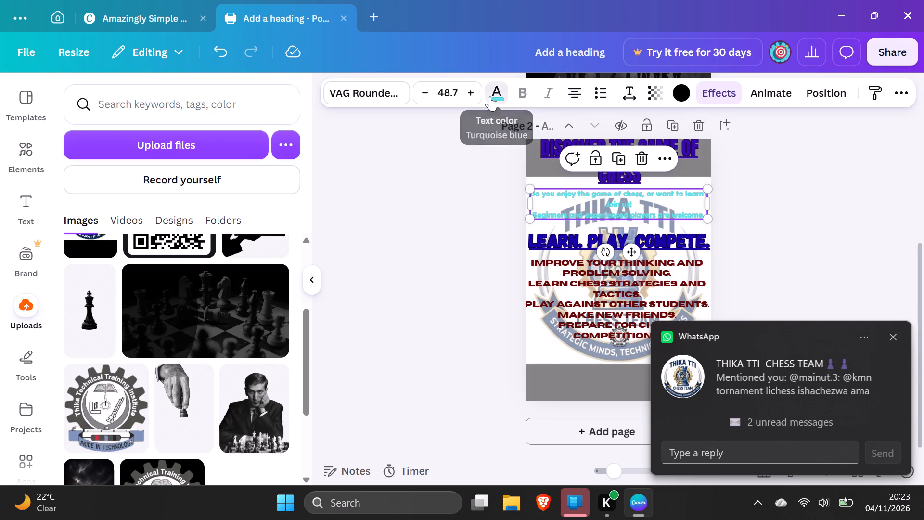
left_click(112, 273)
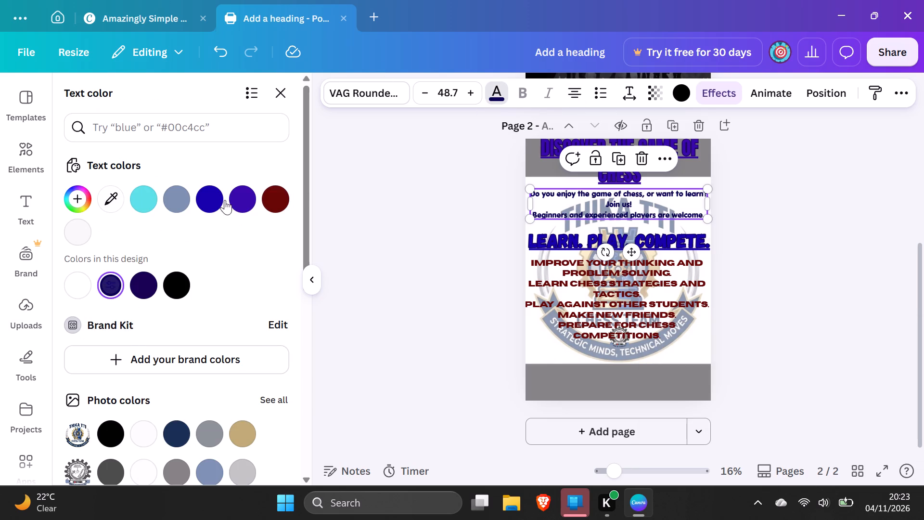
left_click(280, 201)
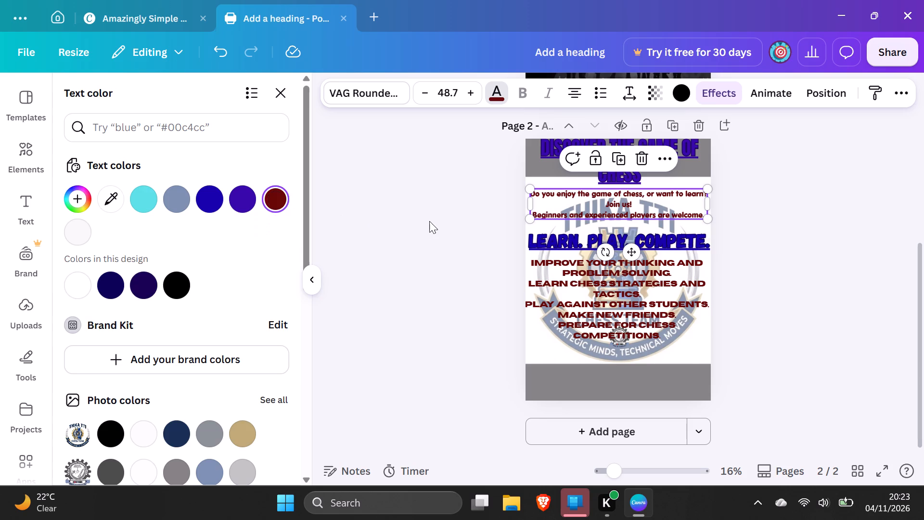
left_click(429, 221)
left_click(430, 221)
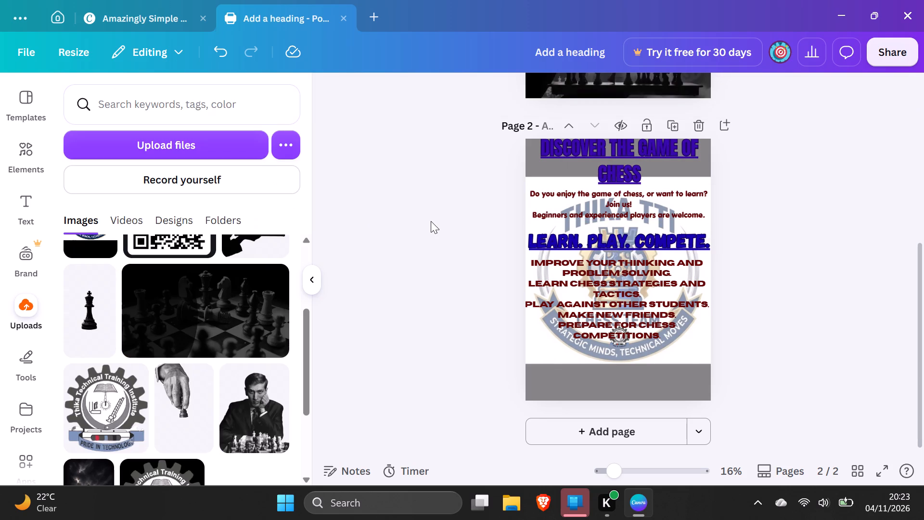
Stretch the intro paragraph to both side edges of page 2, at about font size 50.9.
left_click(541, 203)
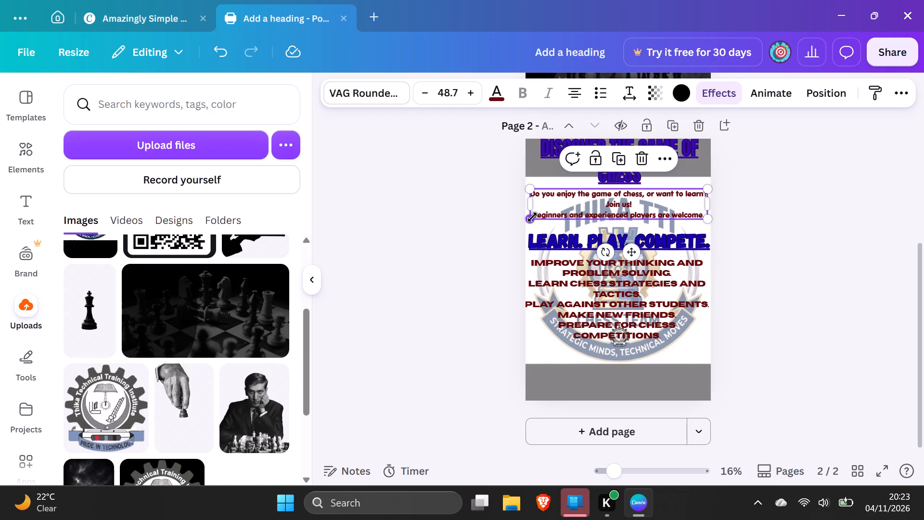
left_click(531, 217)
left_click(427, 237)
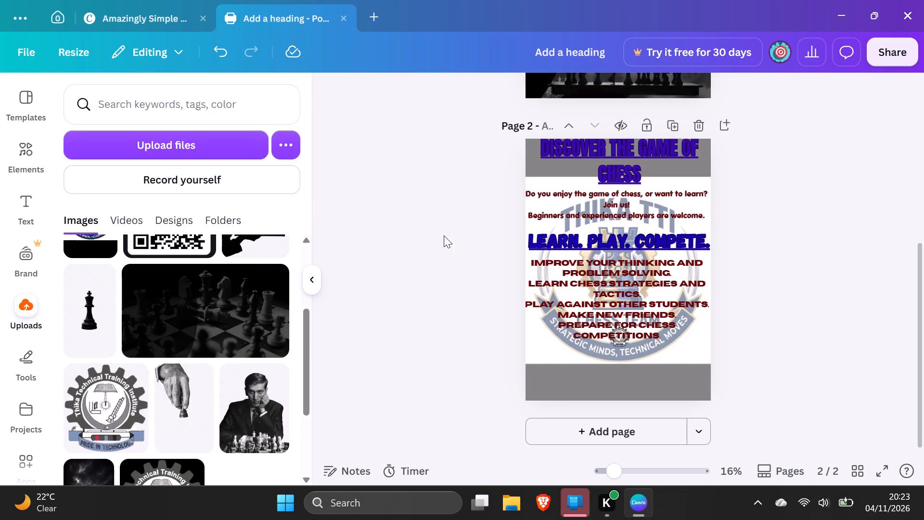
left_click(677, 212)
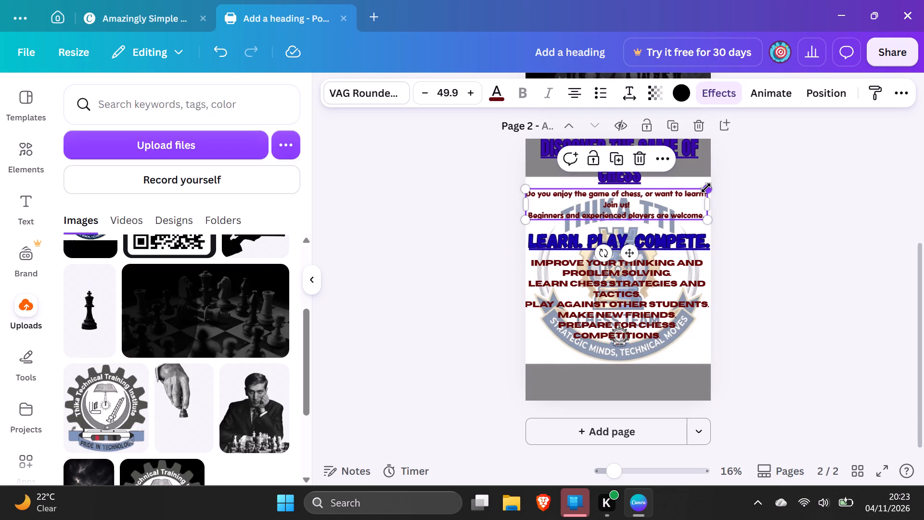
left_click(706, 188)
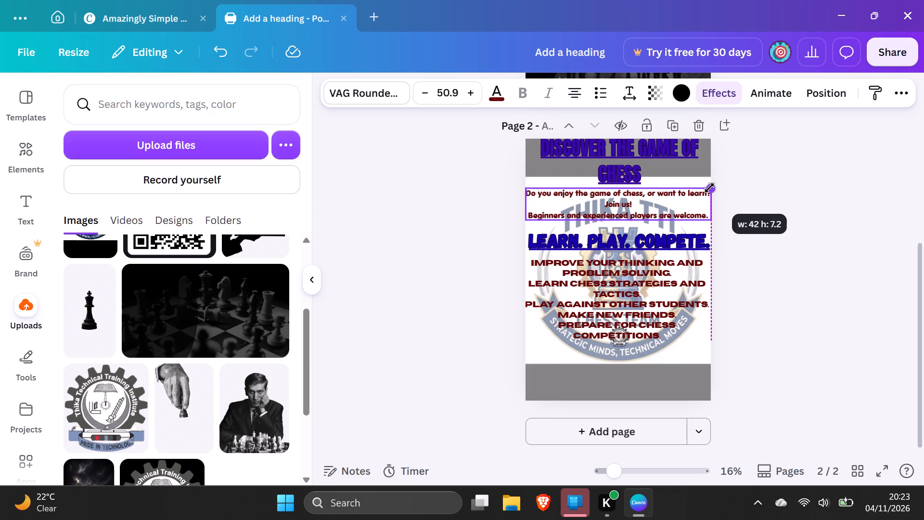
left_click(768, 187)
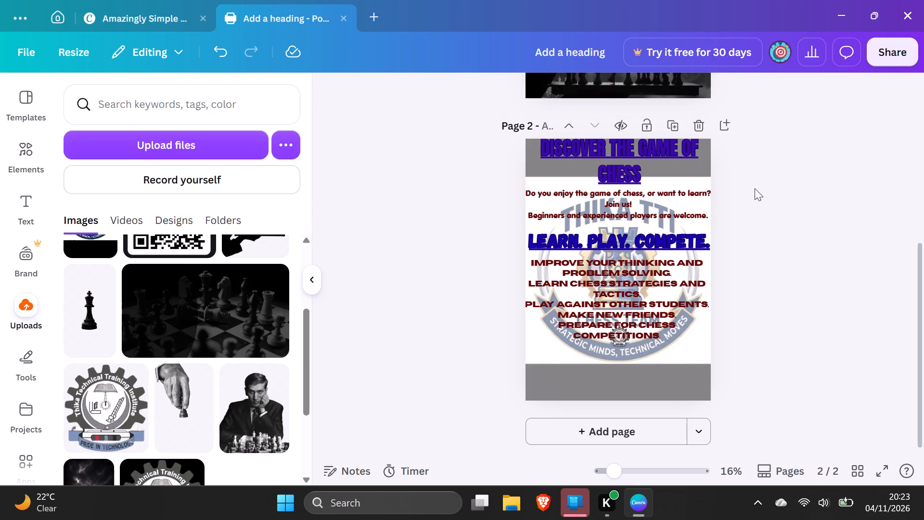
Increase the intro paragraph's font size to 51.9.
left_click(586, 192)
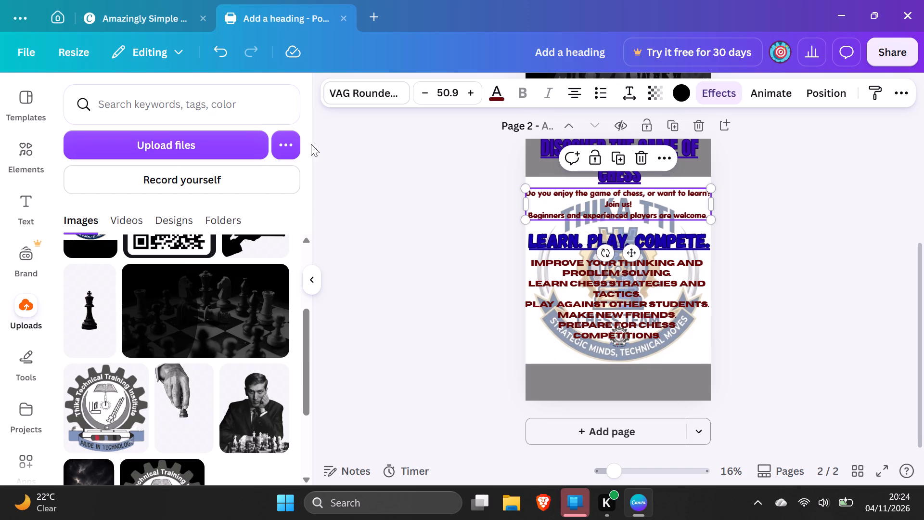
left_click(471, 94)
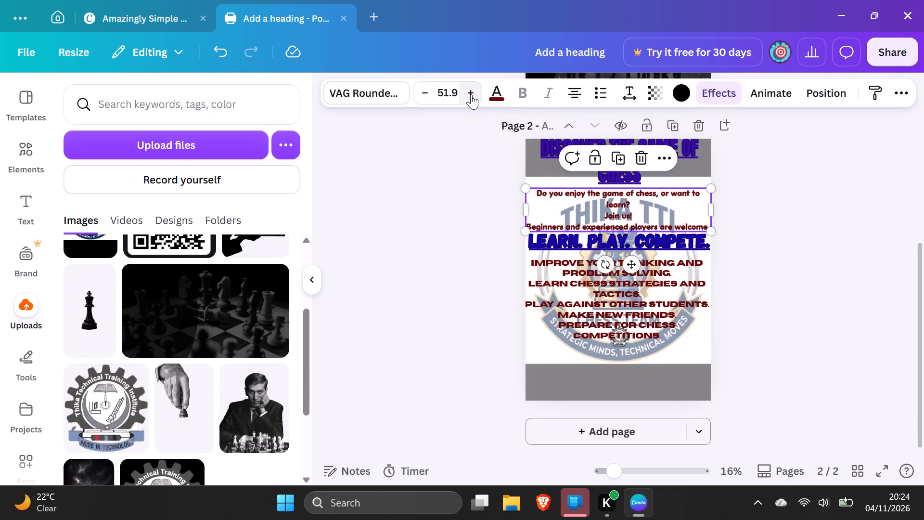
left_click(462, 207)
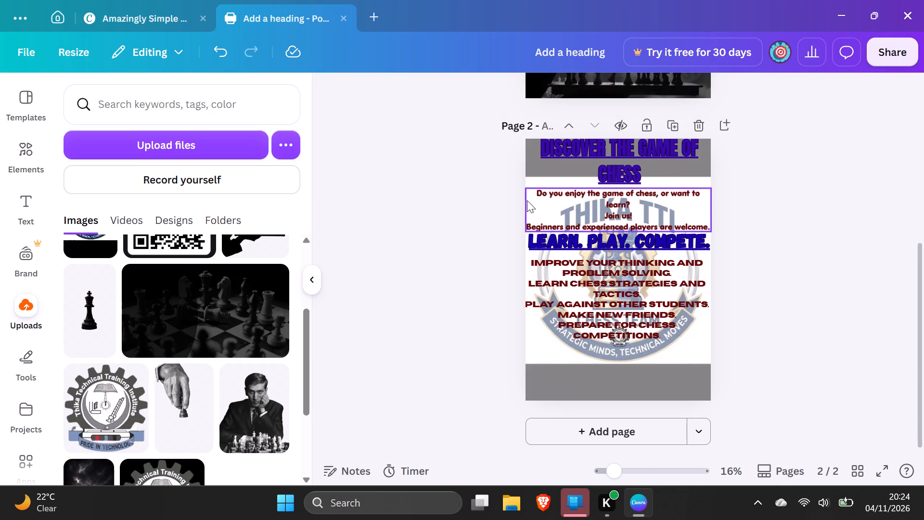
left_click(528, 200)
left_click(462, 212)
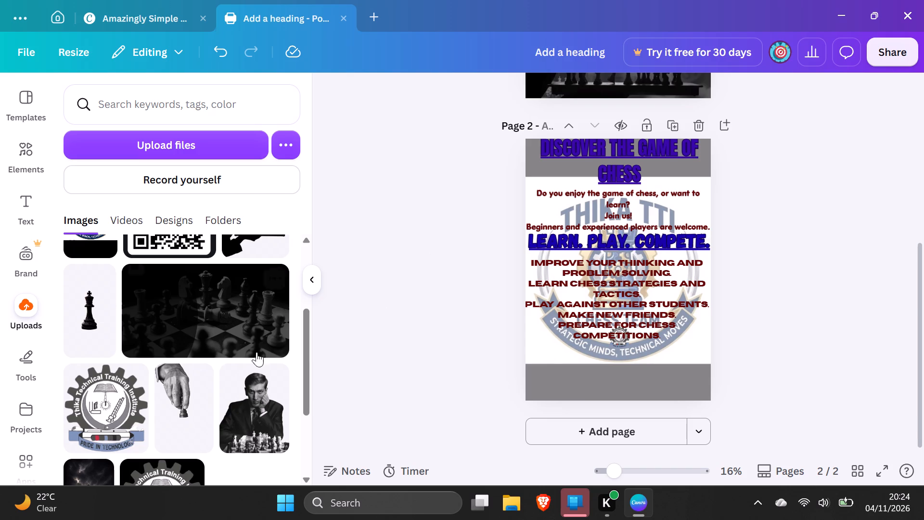
Add the uploaded hand-over-chessboard silhouette to page 2, trim its top edge slightly and shrink it to about one-fifth of the page width.
scroll(205, 376, "down", 2)
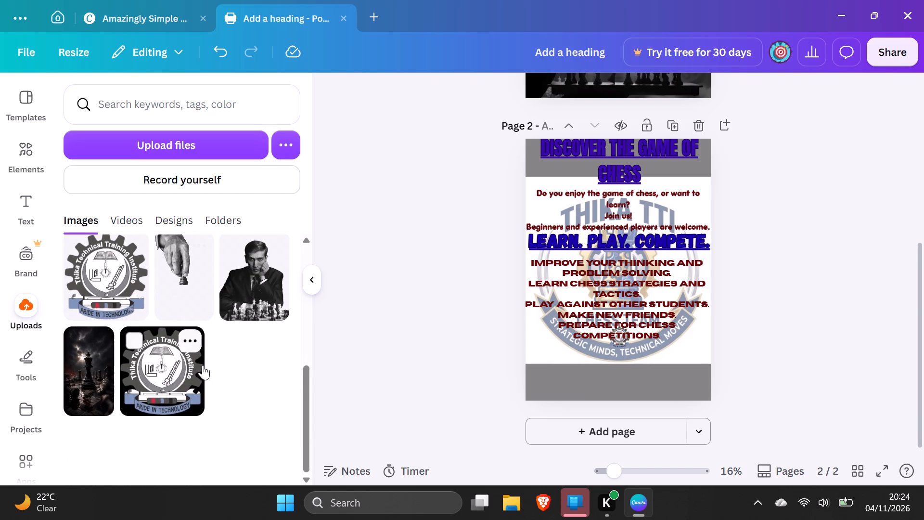
left_click(608, 299)
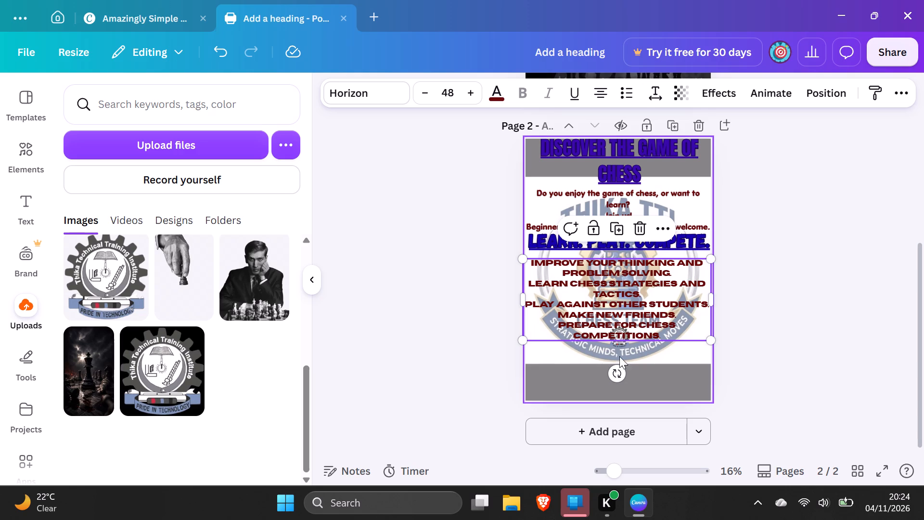
left_click(397, 367)
scroll(203, 431, "up", 2)
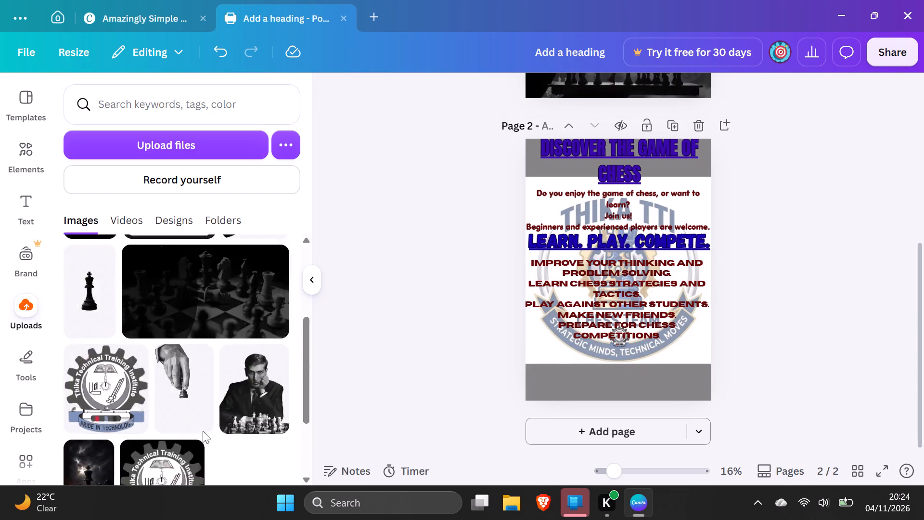
scroll(203, 431, "up", 2)
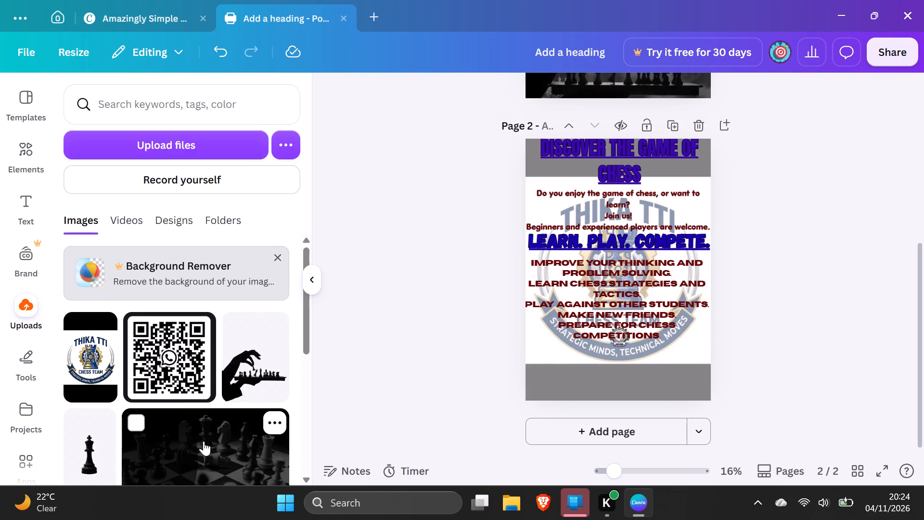
left_click(255, 379)
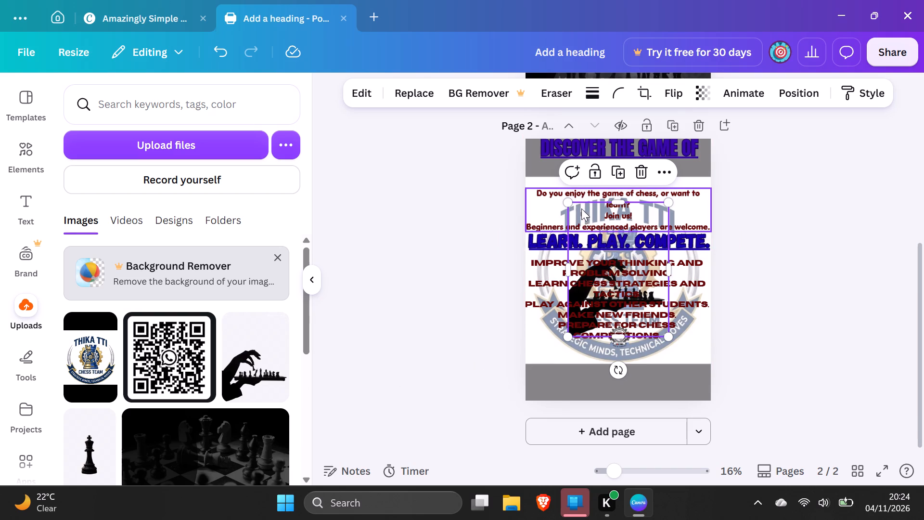
left_click_drag(581, 206, 582, 214)
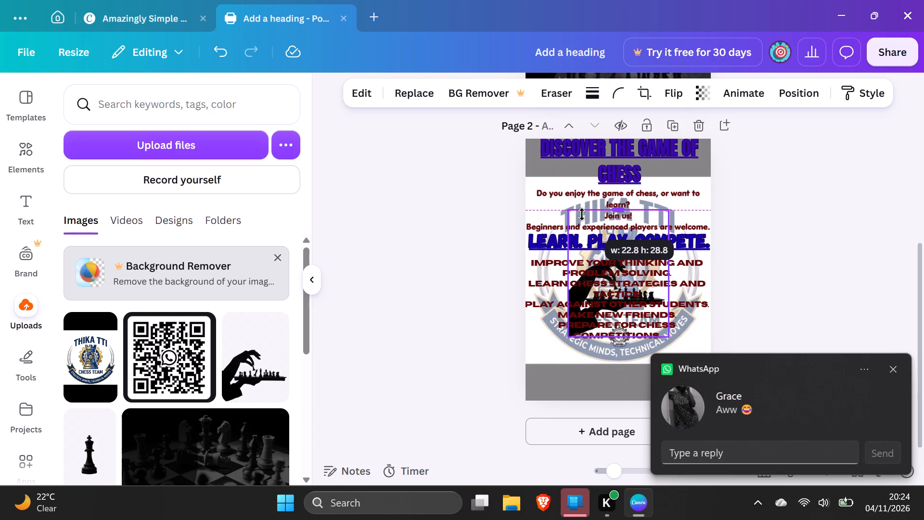
left_click_drag(582, 214, 583, 219)
left_click_drag(569, 216, 582, 240)
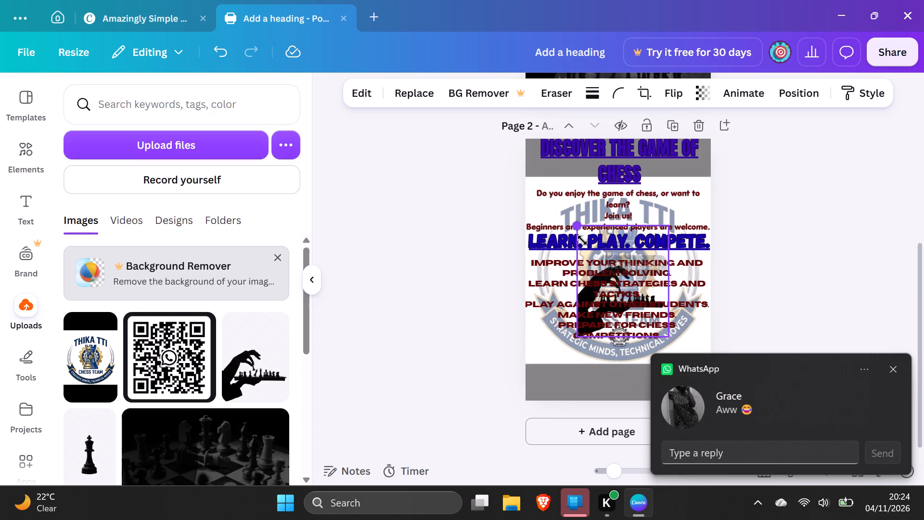
left_click_drag(582, 240, 618, 302)
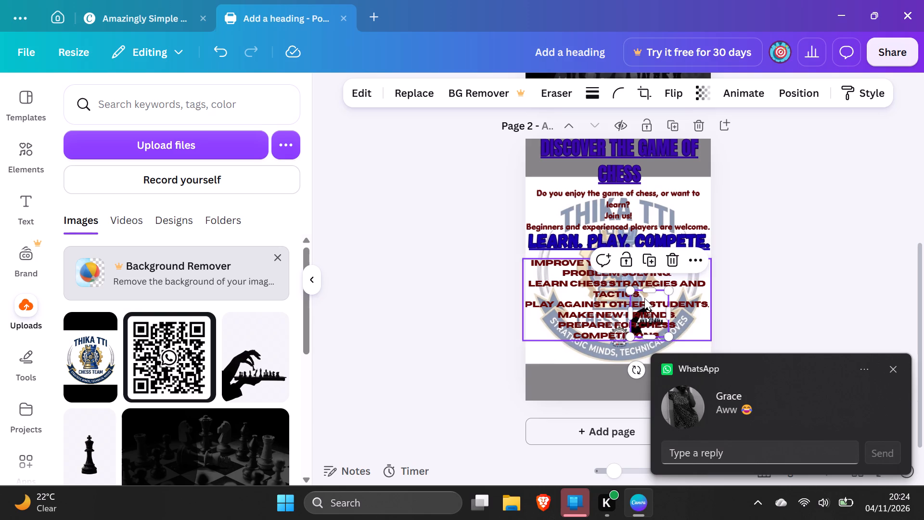
Move the hand-over-chessboard silhouette into the bottom-left corner of page 2, flush with the page edges on the grey band.
left_click(649, 293)
left_click_drag(652, 299, 654, 303)
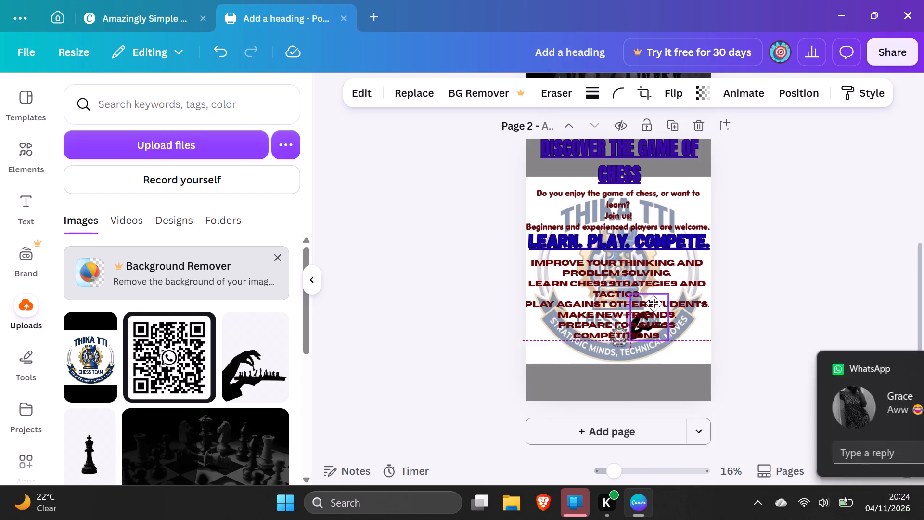
left_click_drag(654, 303, 569, 352)
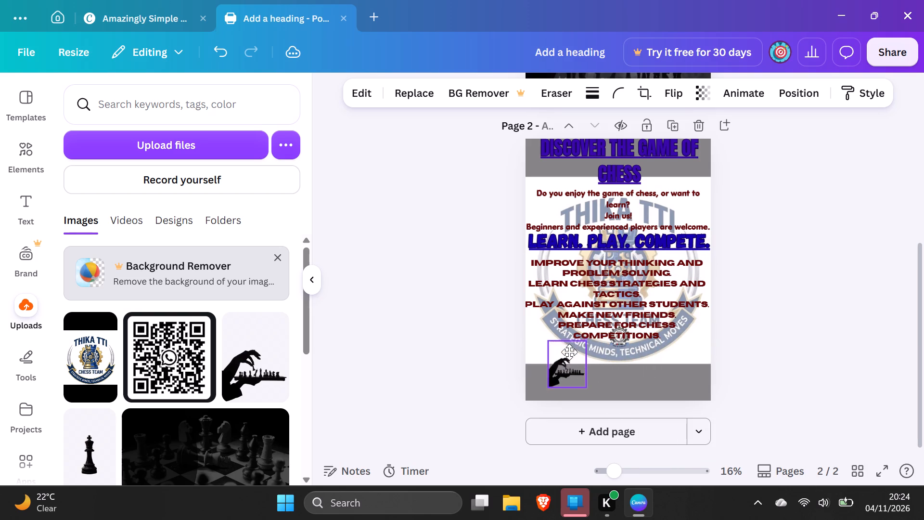
left_click_drag(569, 352, 552, 363)
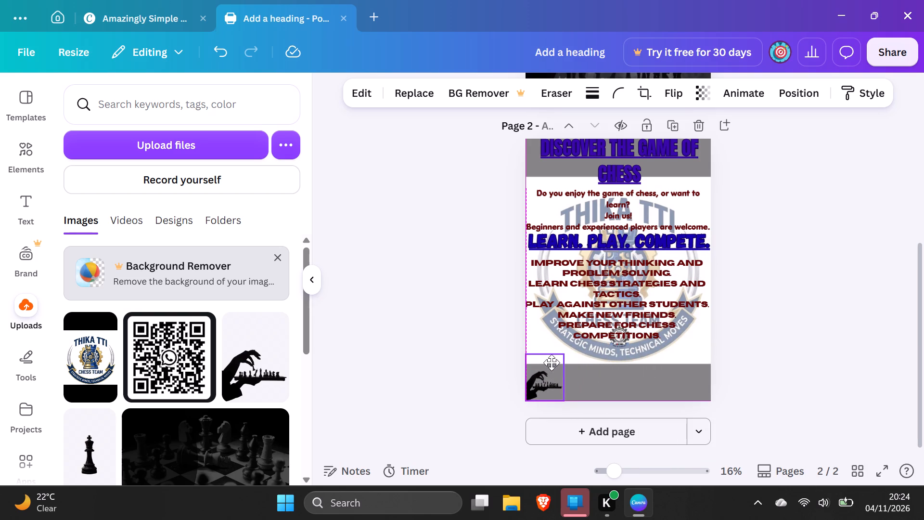
left_click_drag(552, 363, 552, 363)
left_click(485, 374)
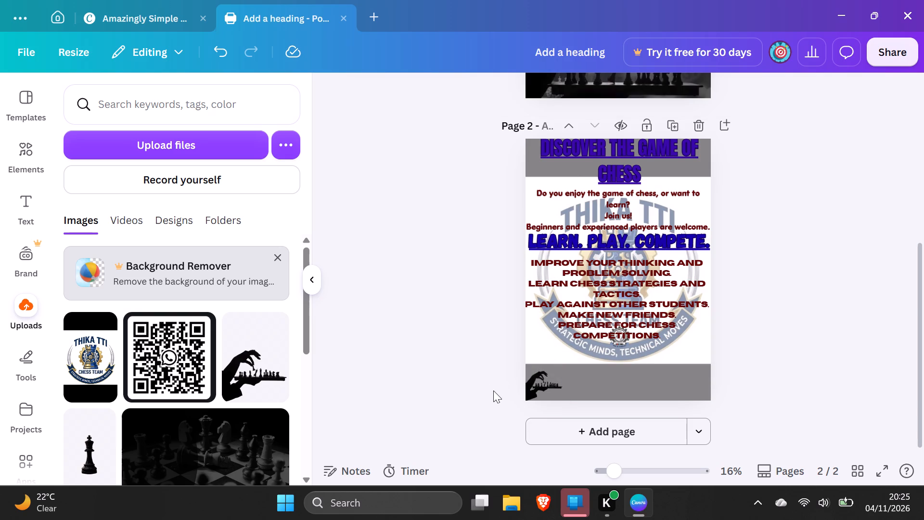
left_click(475, 412)
Insert the uploaded WhatsApp QR code on page 2 and shrink it to a little over a quarter of the page width.
scroll(275, 428, "down", 1)
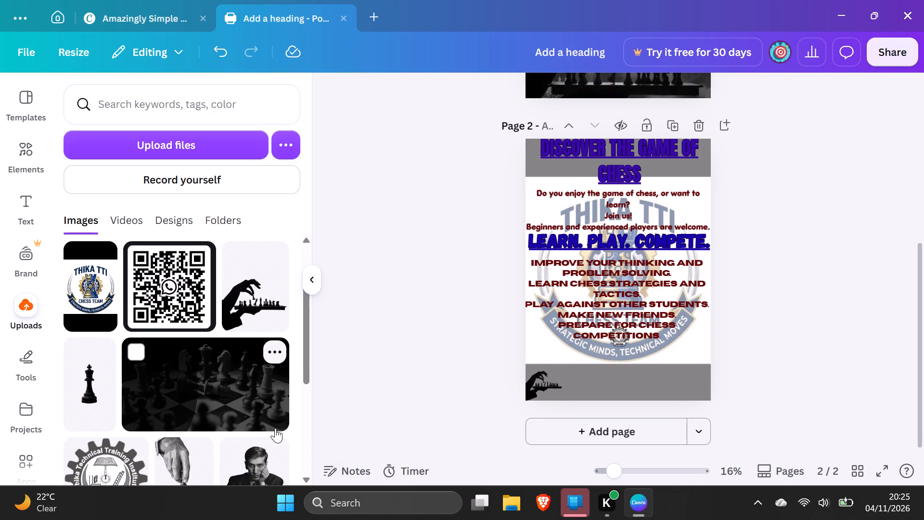
left_click(164, 299)
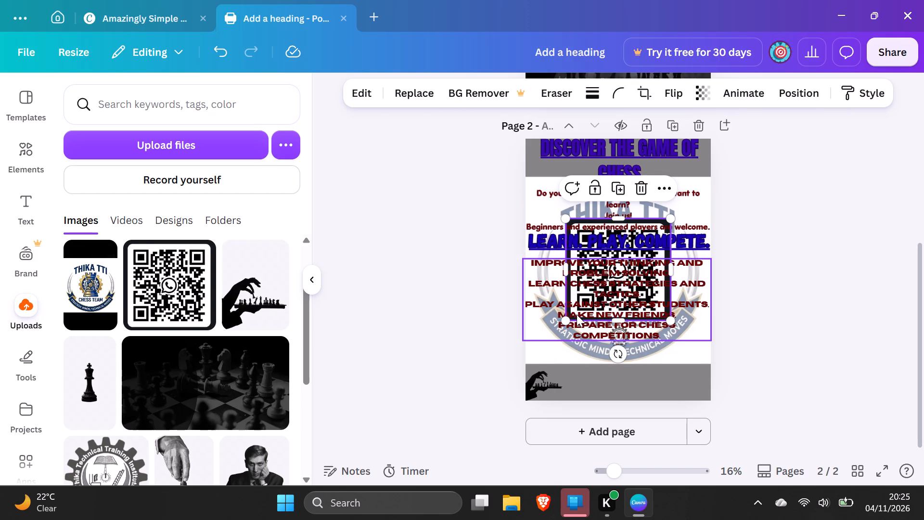
left_click_drag(569, 319, 585, 307)
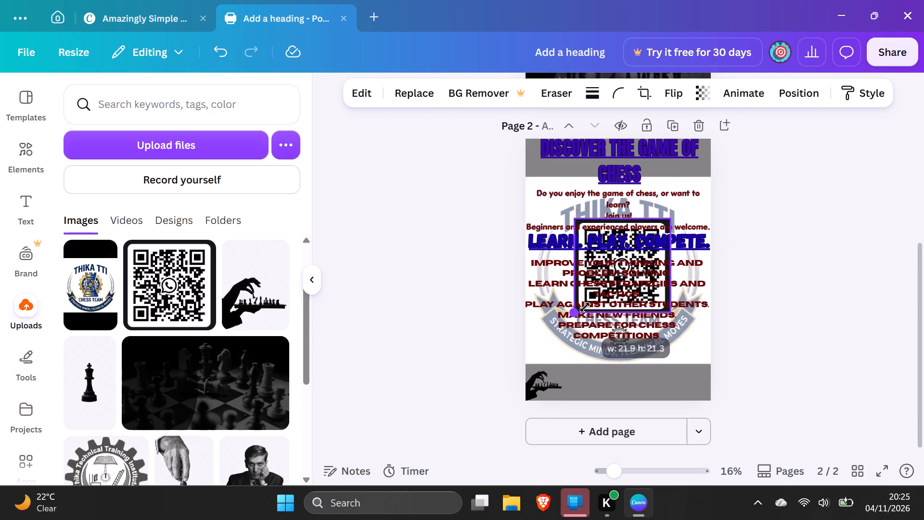
left_click_drag(585, 307, 647, 250)
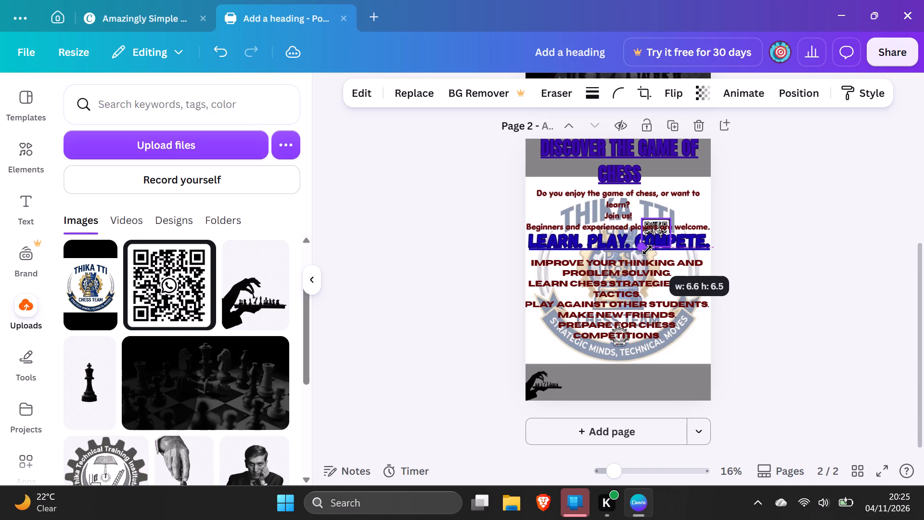
left_click_drag(647, 250, 675, 288)
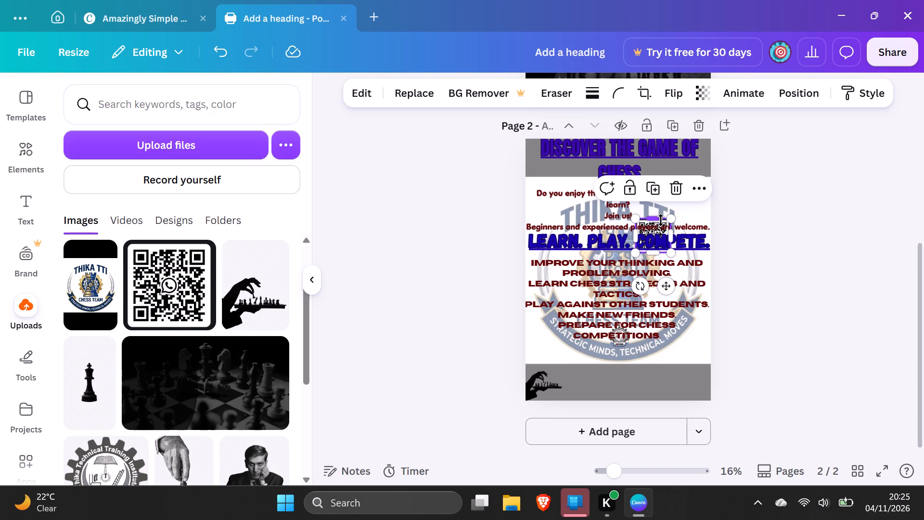
left_click(661, 220)
left_click_drag(673, 218, 673, 215)
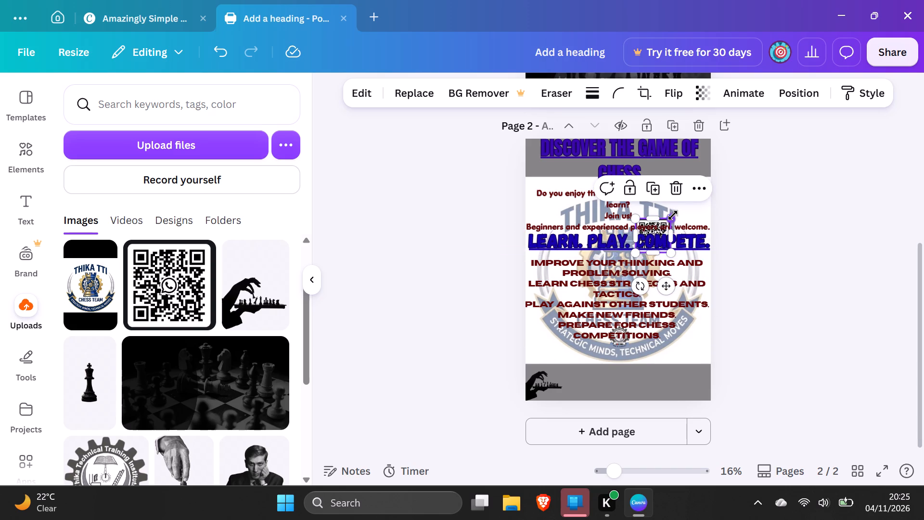
left_click_drag(673, 215, 685, 193)
left_click(672, 211)
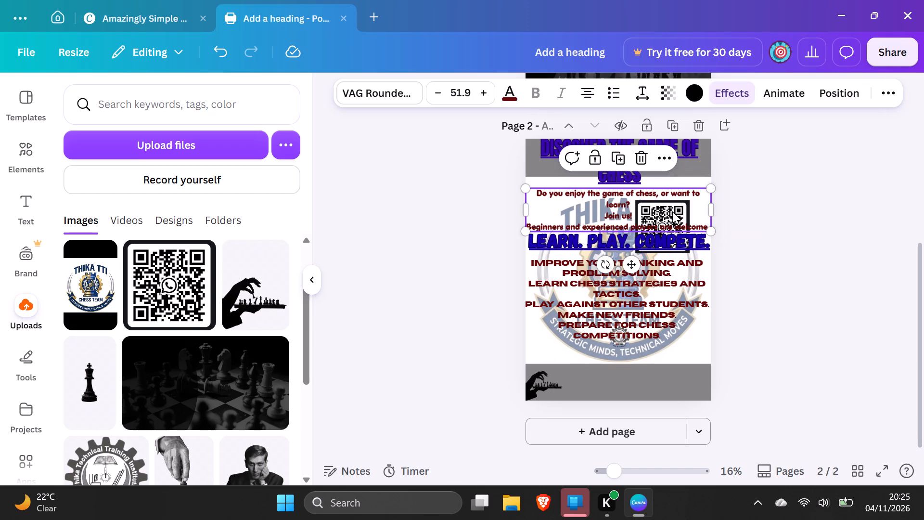
left_click(802, 242)
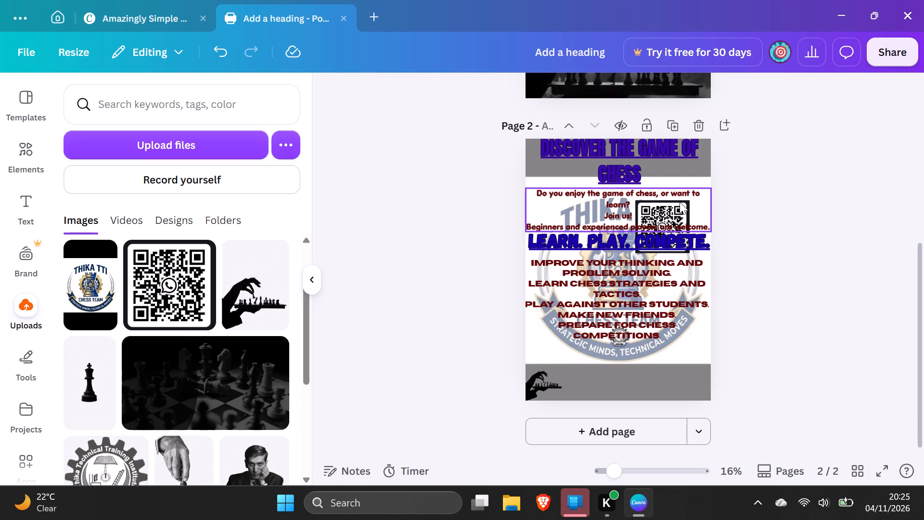
left_click(753, 301)
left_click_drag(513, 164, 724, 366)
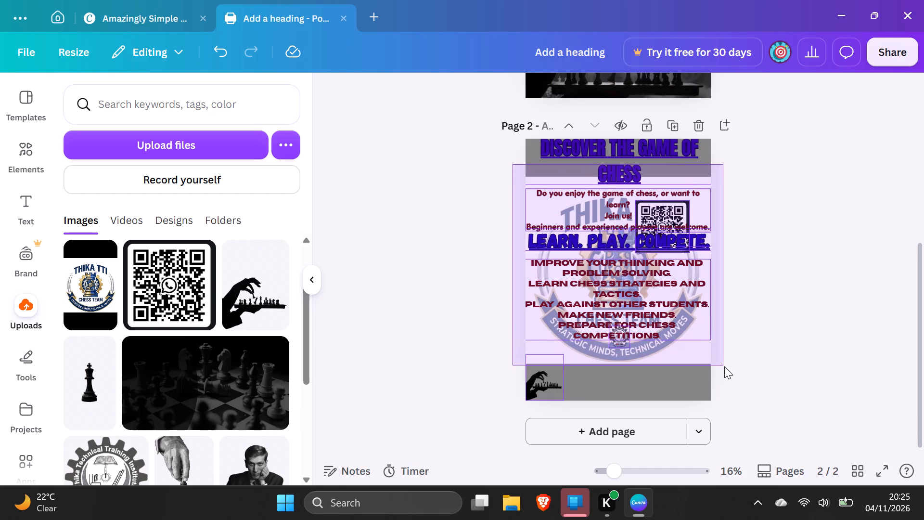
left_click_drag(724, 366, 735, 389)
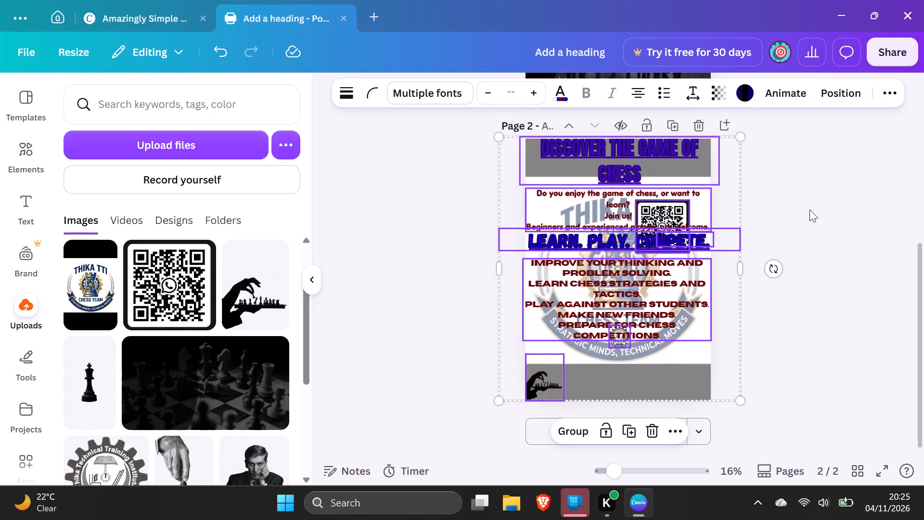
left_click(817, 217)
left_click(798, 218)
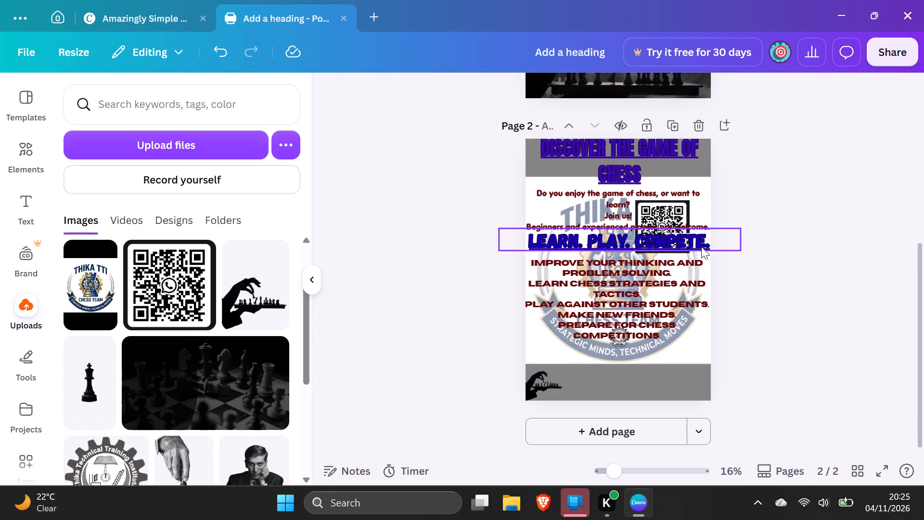
Move the intro paragraph up off the QR code and place the QR code near page 2's bottom-right corner.
left_click_drag(654, 206, 651, 192)
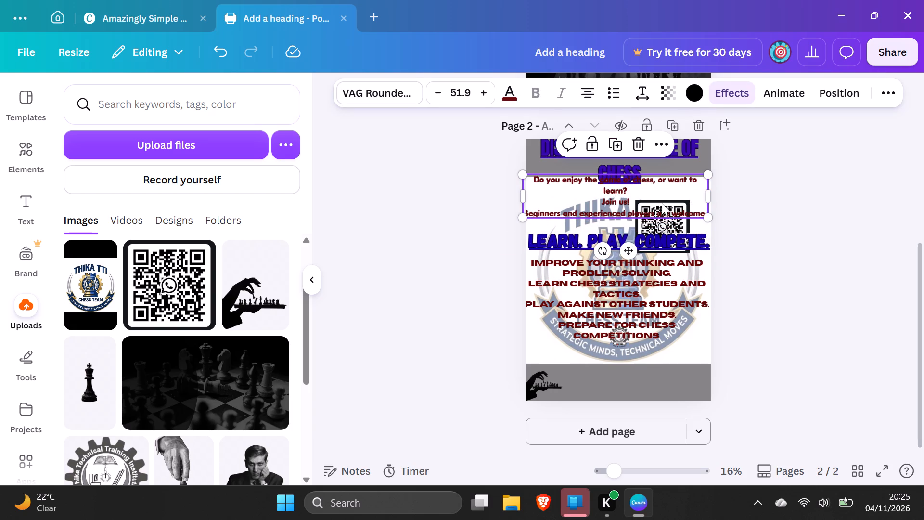
left_click_drag(671, 223, 693, 367)
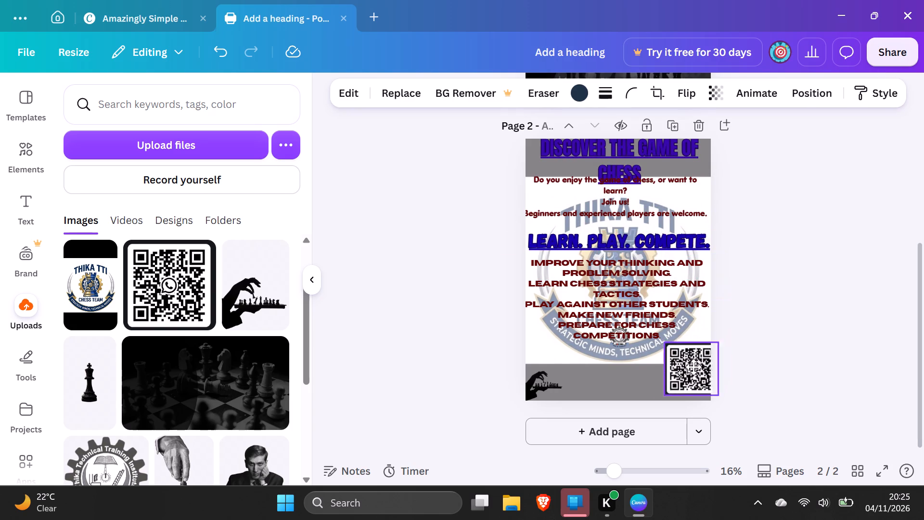
left_click_drag(693, 367, 690, 371)
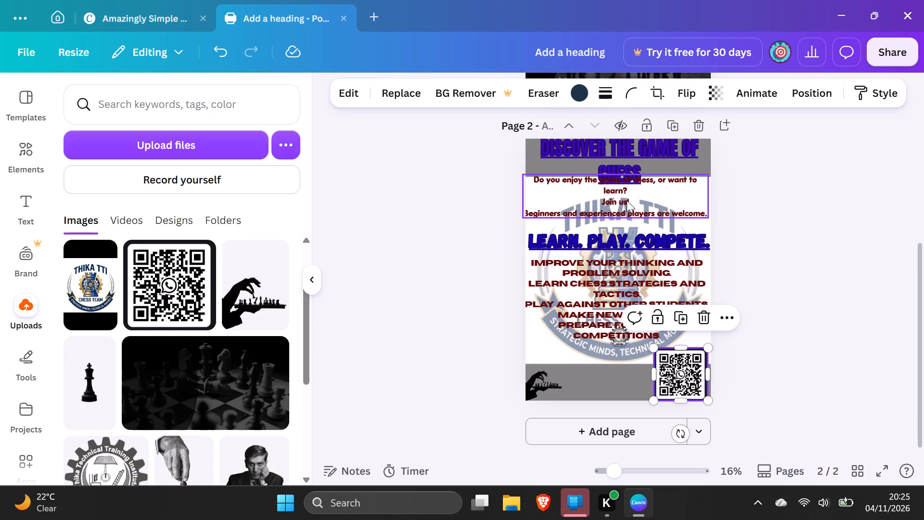
Centre the intro paragraph horizontally on page 2, between the title and the LEARN. PLAY. COMPETE. heading.
left_click_drag(650, 197, 656, 202)
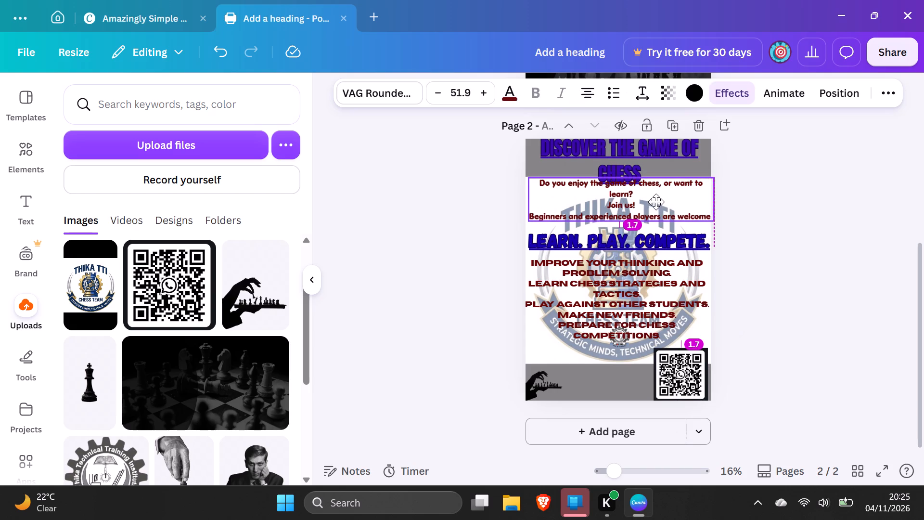
left_click_drag(656, 202, 653, 205)
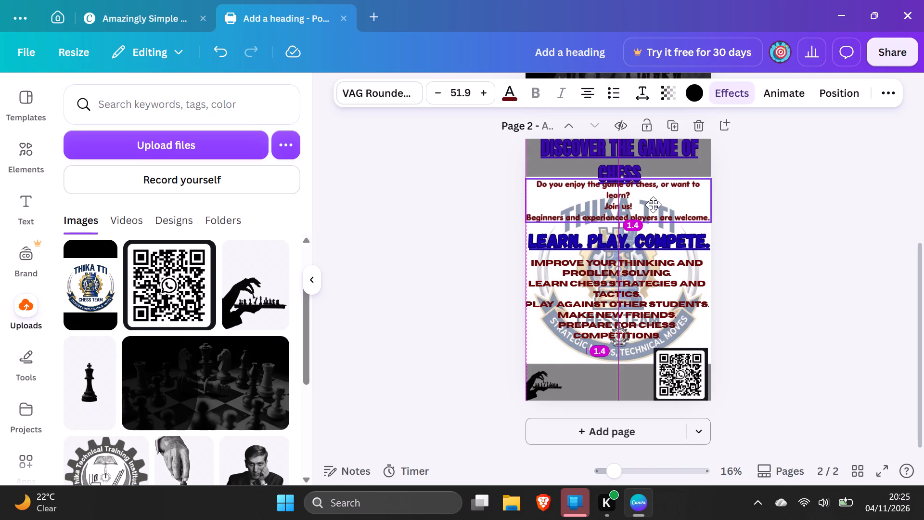
left_click_drag(653, 205, 653, 205)
left_click(740, 231)
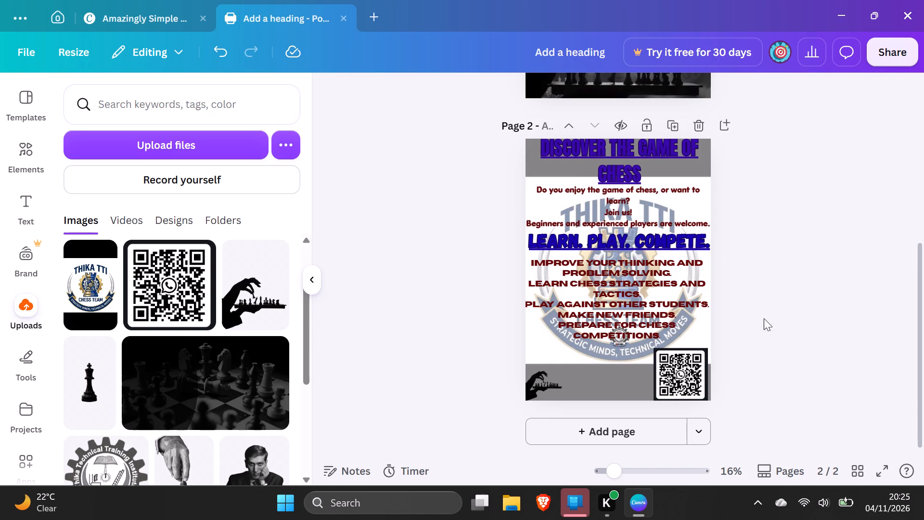
Shrink the QR code slightly and set it flush in page 2's bottom-right corner.
left_click(691, 377)
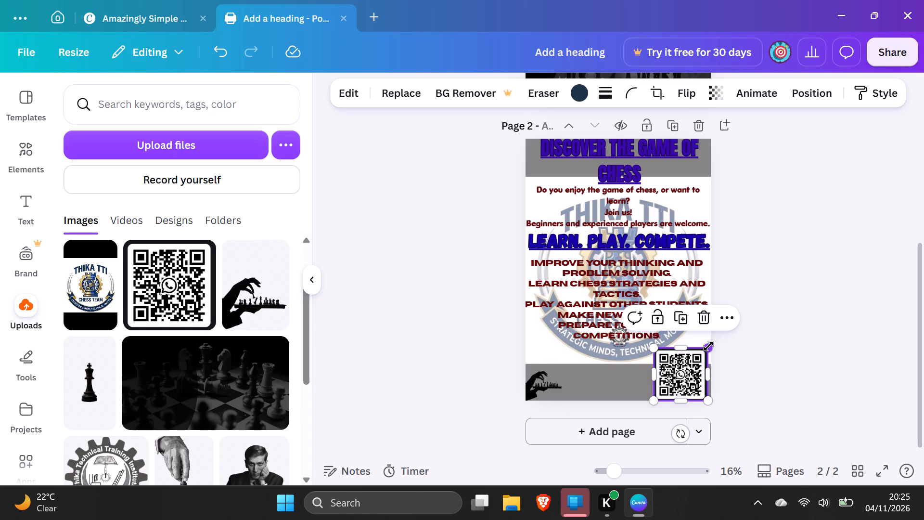
left_click_drag(709, 346, 707, 354)
left_click_drag(681, 375, 684, 375)
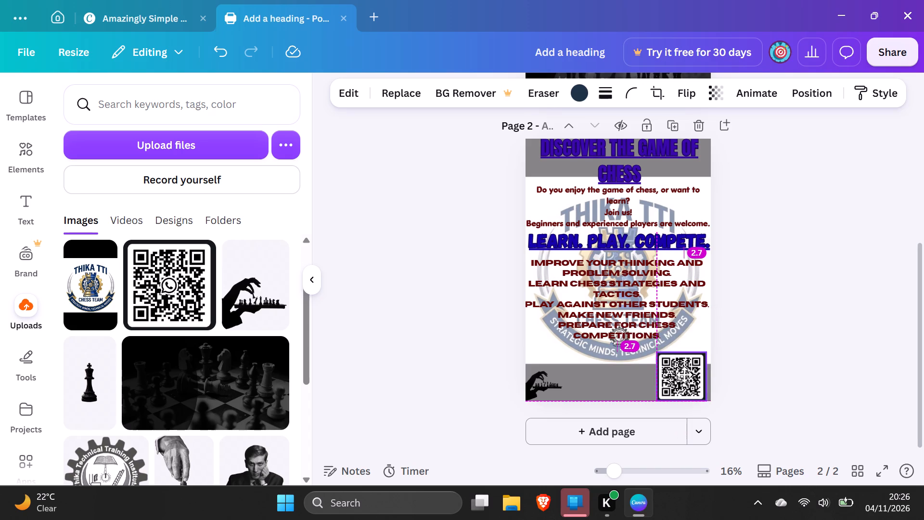
left_click_drag(684, 375, 686, 375)
left_click(759, 353)
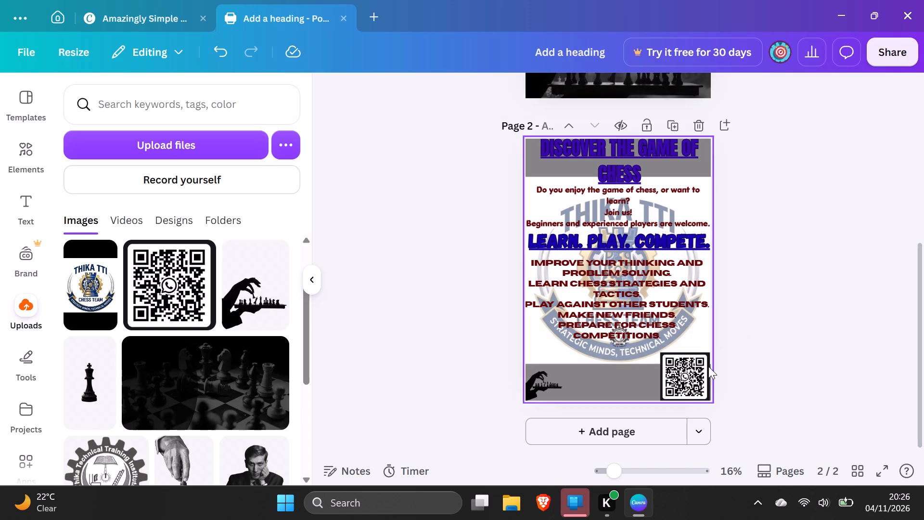
left_click(689, 376)
left_click(764, 354)
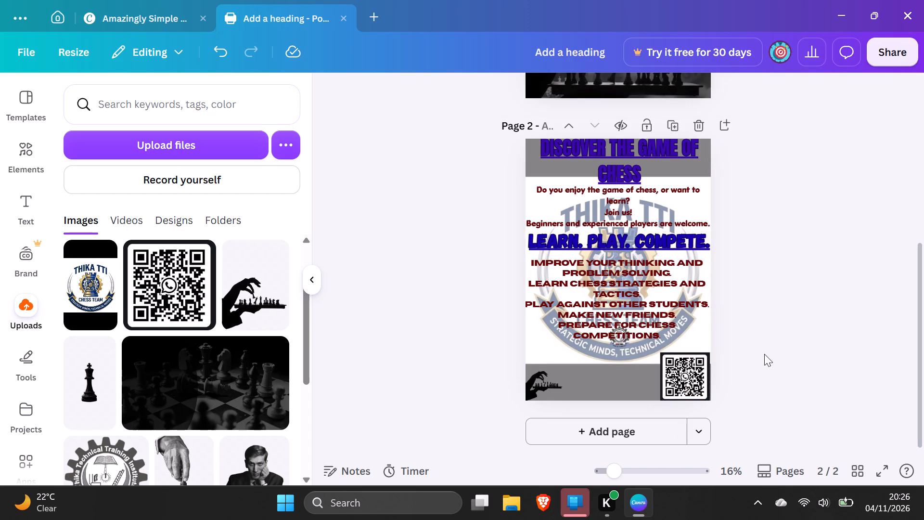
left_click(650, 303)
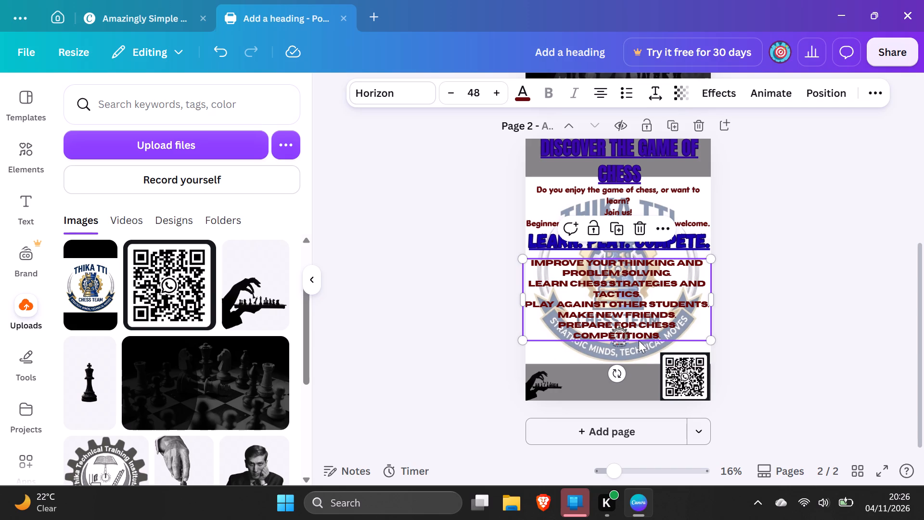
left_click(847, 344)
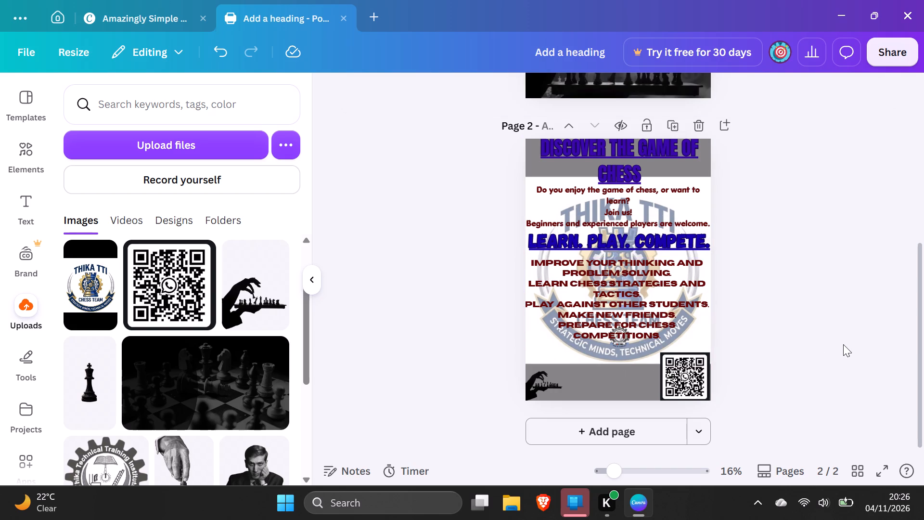
Increase the intro paragraph's font size to 52.9 and move it up clear of the LEARN. PLAY. COMPETE. heading.
left_click(646, 189)
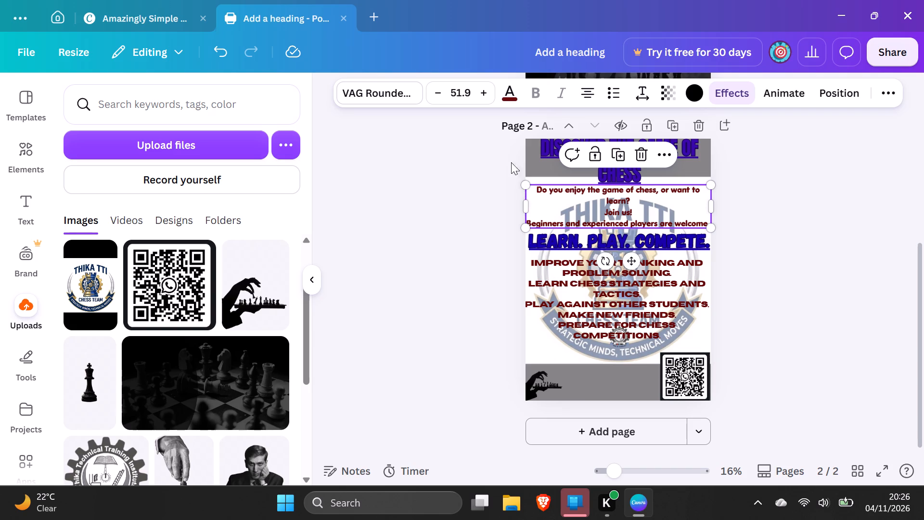
left_click(487, 88)
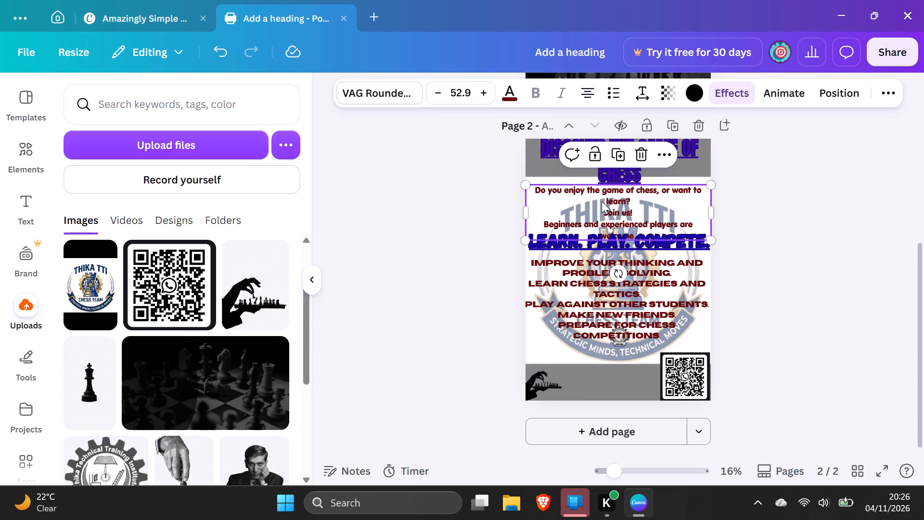
left_click_drag(602, 202, 601, 198)
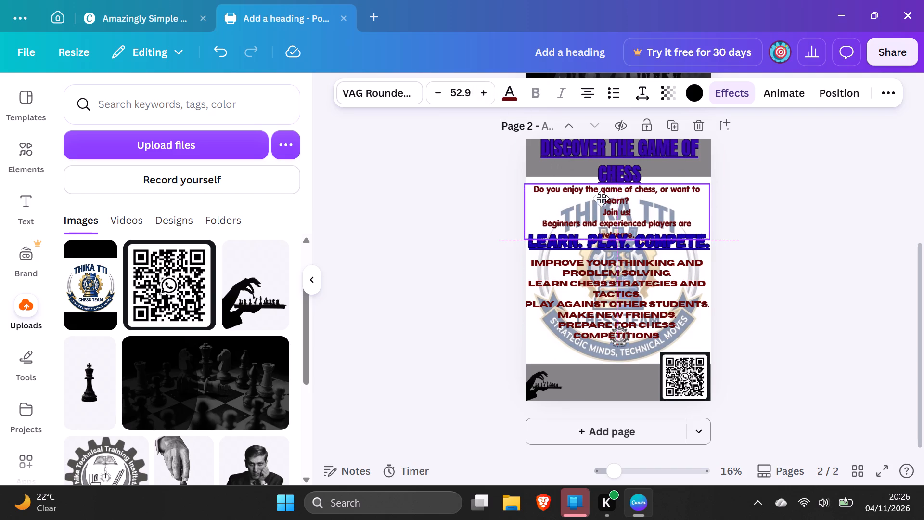
left_click_drag(601, 198, 603, 197)
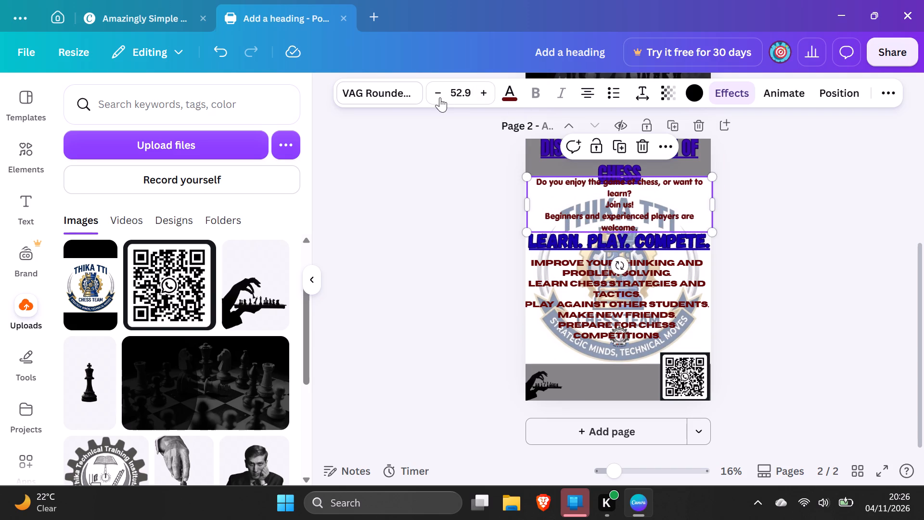
Enlarge the intro paragraph on page 2 until its text box spans almost the full page width.
left_click(439, 96)
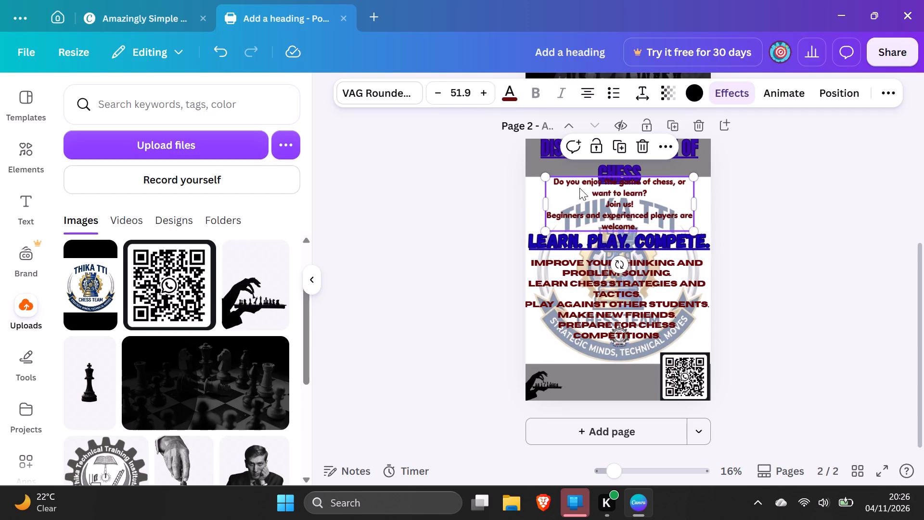
left_click_drag(580, 195, 580, 201)
left_click_drag(544, 183, 529, 177)
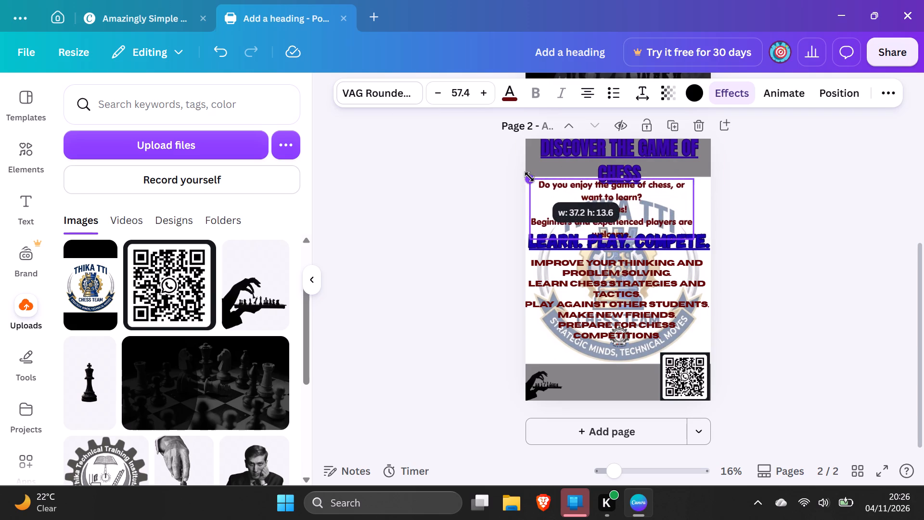
left_click_drag(529, 177, 529, 177)
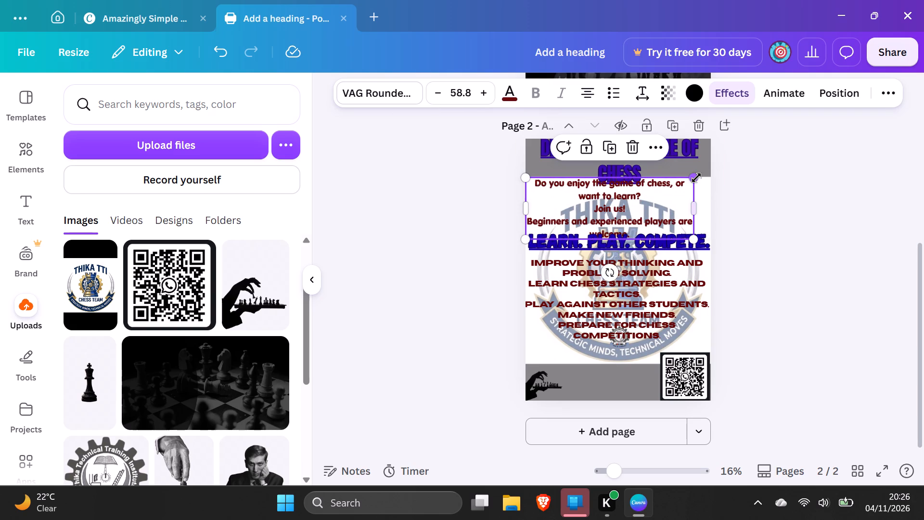
left_click_drag(696, 178, 708, 173)
left_click(679, 207)
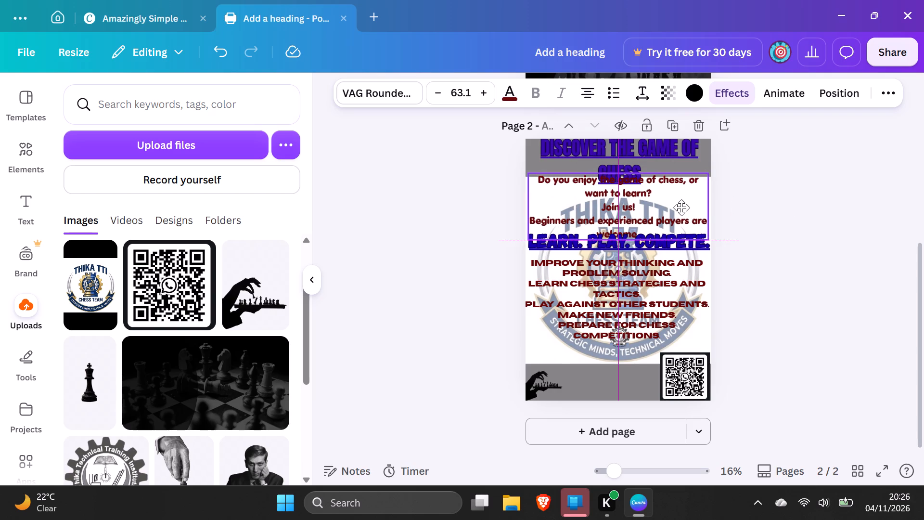
left_click(824, 235)
Reduce the intro paragraph's font size to 52.1.
left_click(608, 191)
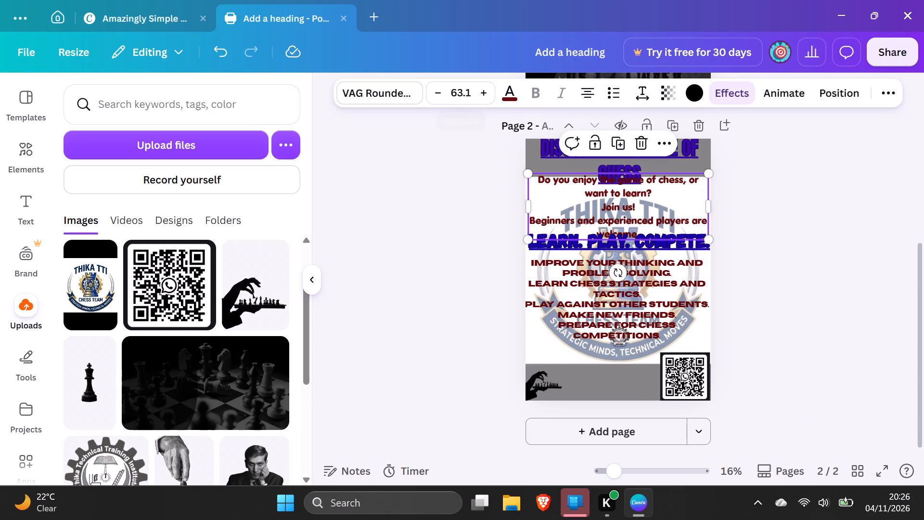
left_click(440, 97)
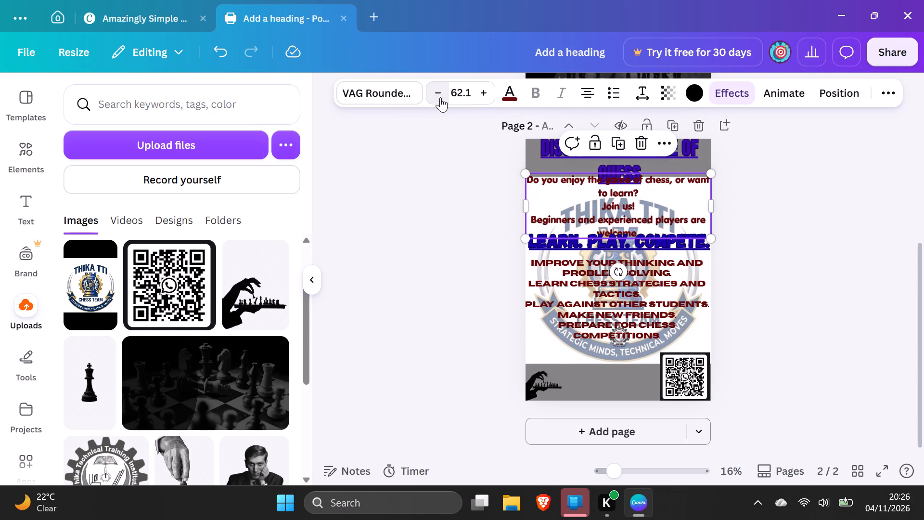
left_click(436, 95)
left_click(436, 95)
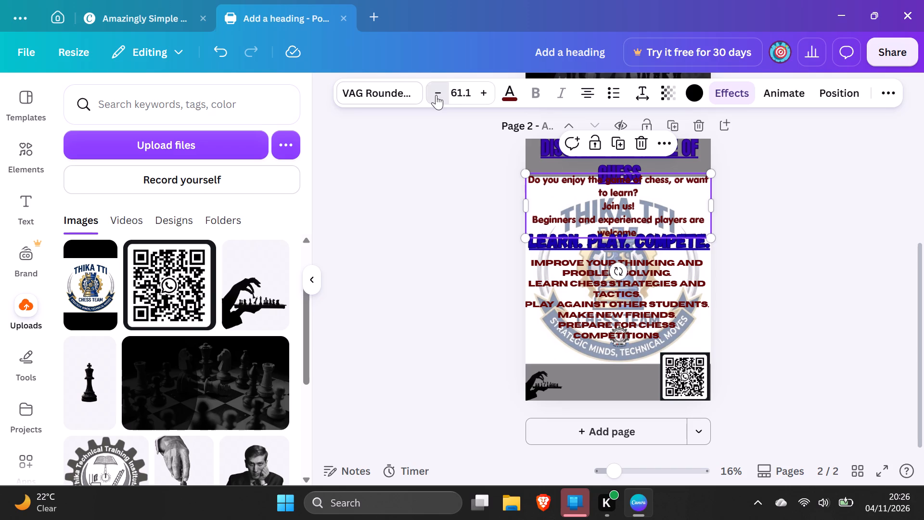
left_click(436, 95)
left_click(436, 95)
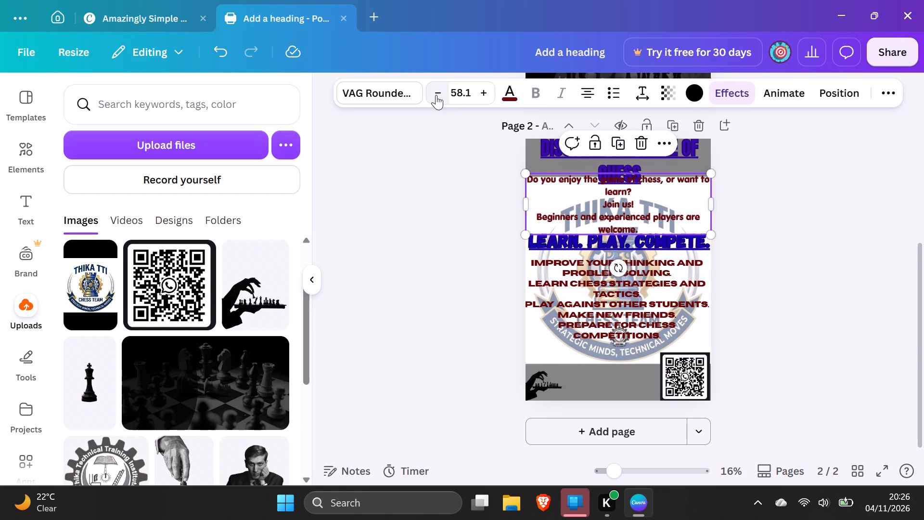
left_click(436, 95)
triple_click(436, 95)
double_click(436, 95)
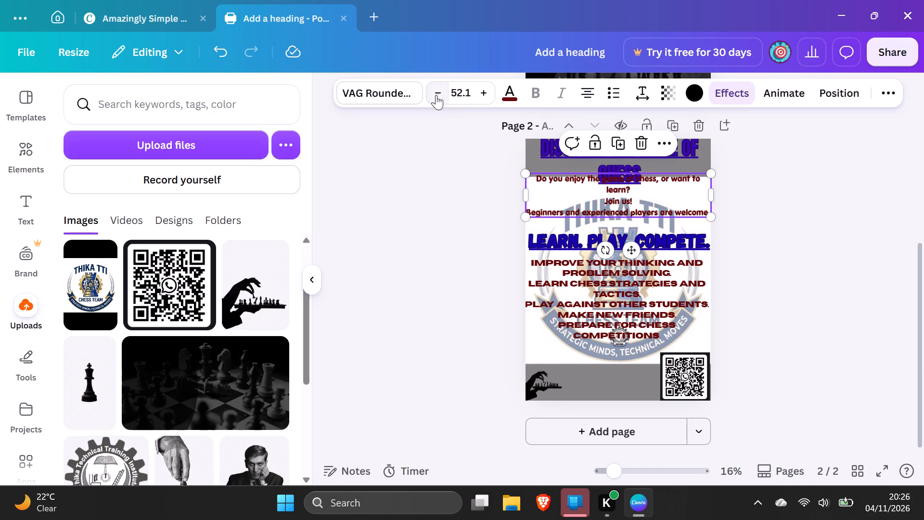
Move the intro paragraph down so it sits between the title and the LEARN. PLAY. COMPETE. heading.
left_click_drag(590, 187, 590, 195)
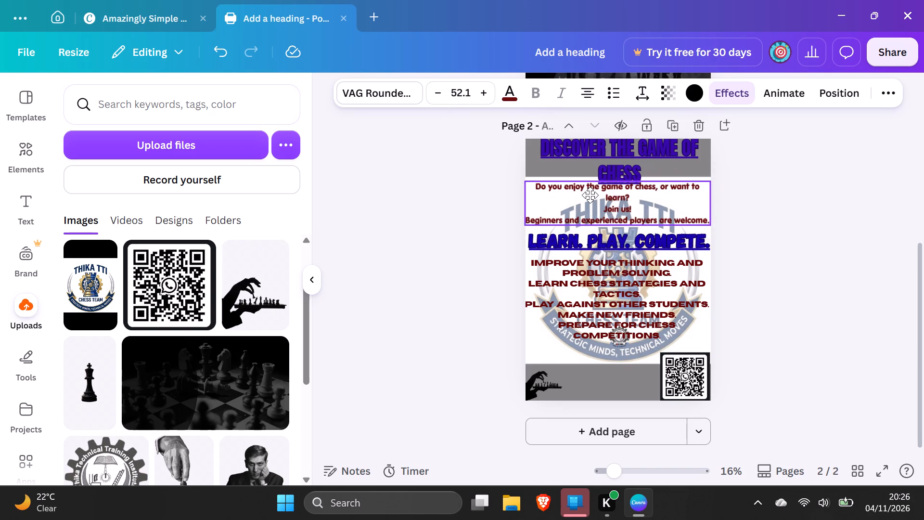
left_click_drag(590, 195, 591, 195)
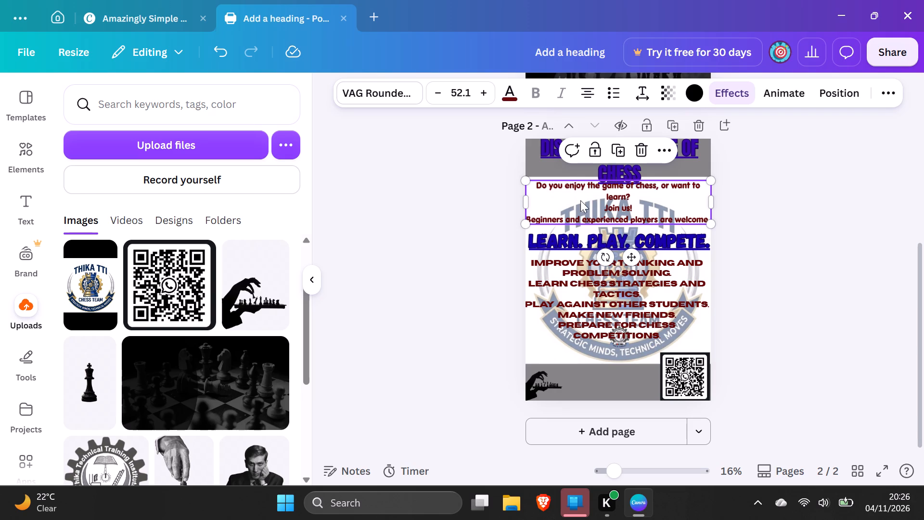
left_click(580, 200)
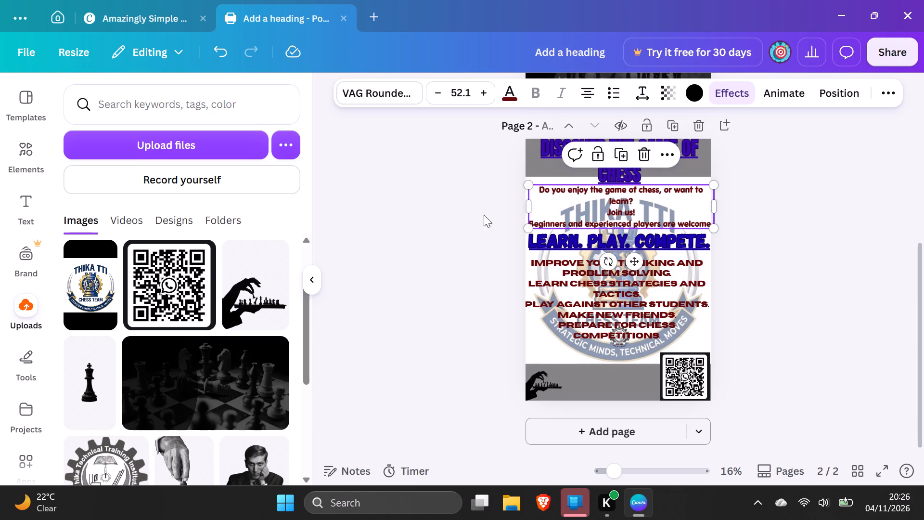
left_click(457, 215)
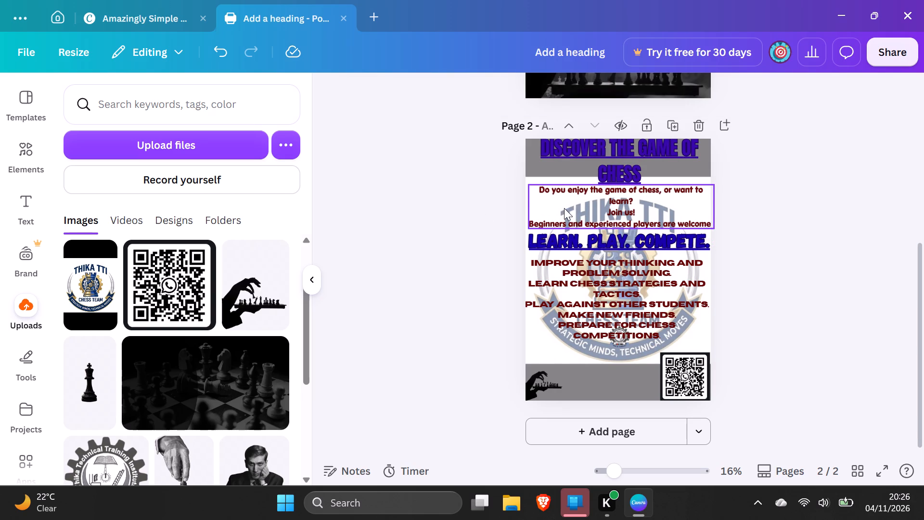
left_click(564, 208)
left_click(445, 208)
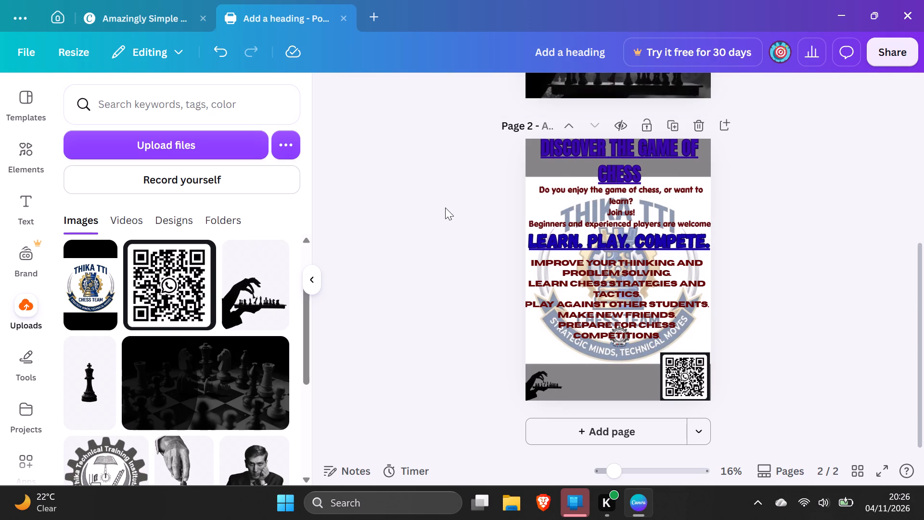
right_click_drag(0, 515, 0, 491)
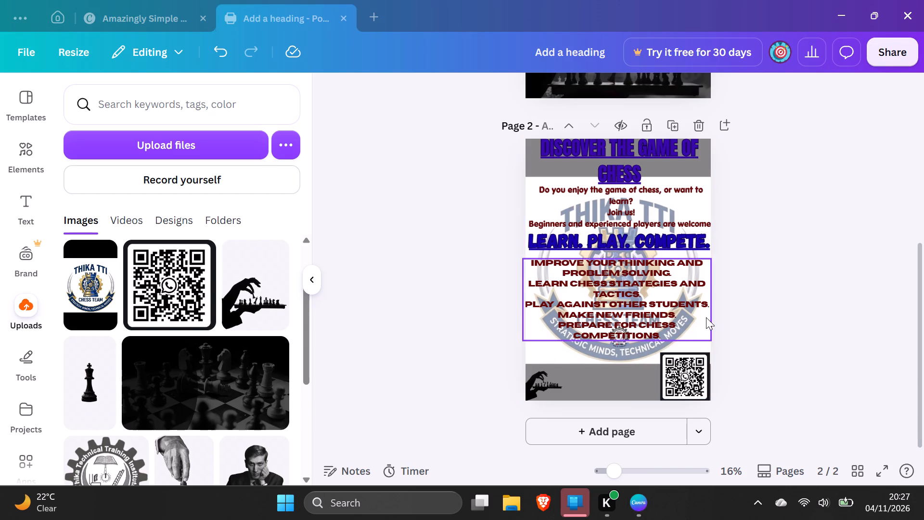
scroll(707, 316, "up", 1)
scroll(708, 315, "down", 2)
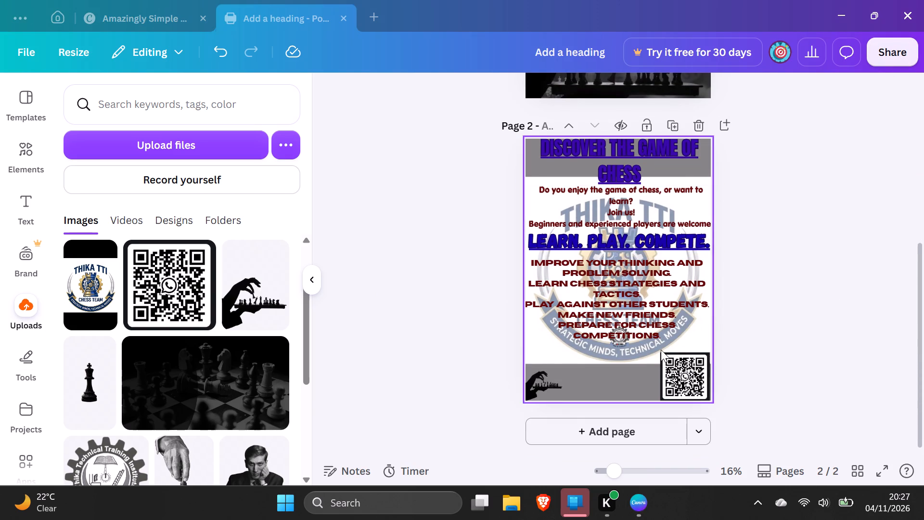
Enlarge the hand-and-chessboard silhouette in page 2's bottom-left corner to about 19.8 wide by 24.1 high.
left_click(546, 390)
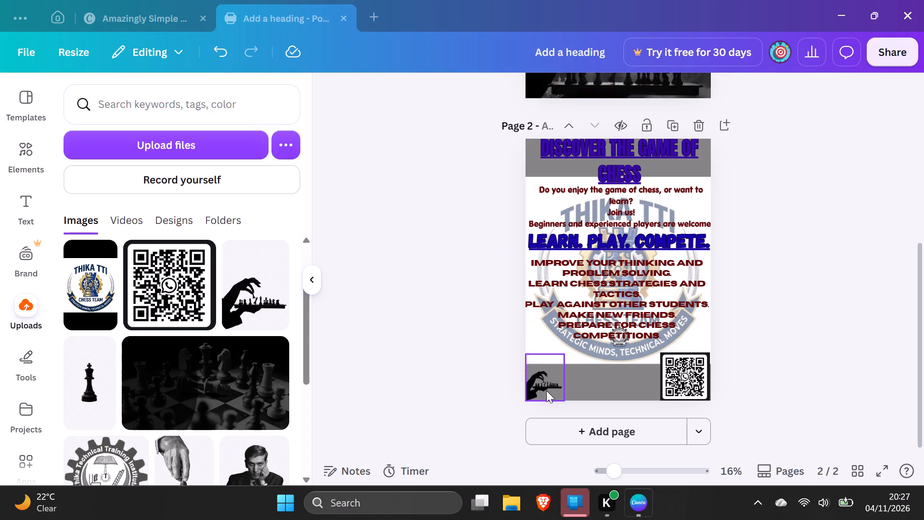
left_click_drag(565, 356, 574, 330)
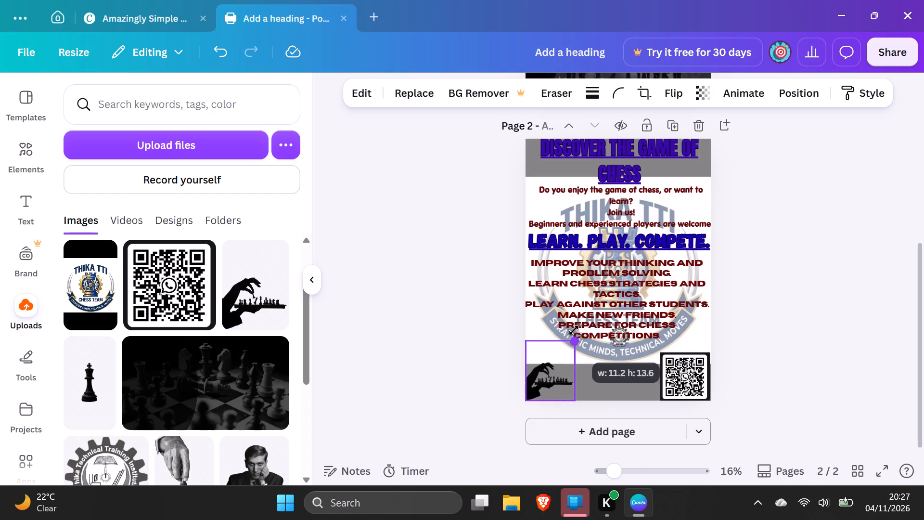
left_click_drag(574, 330, 593, 303)
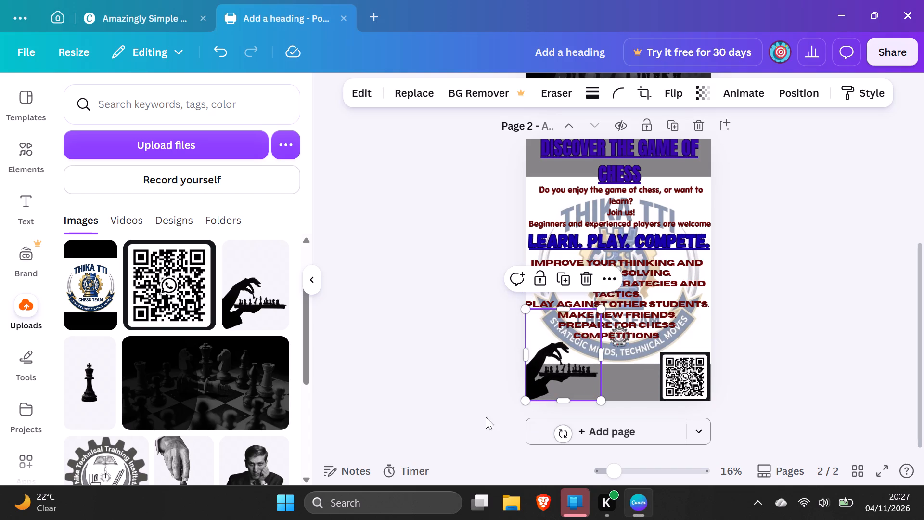
left_click(476, 406)
left_click(544, 359)
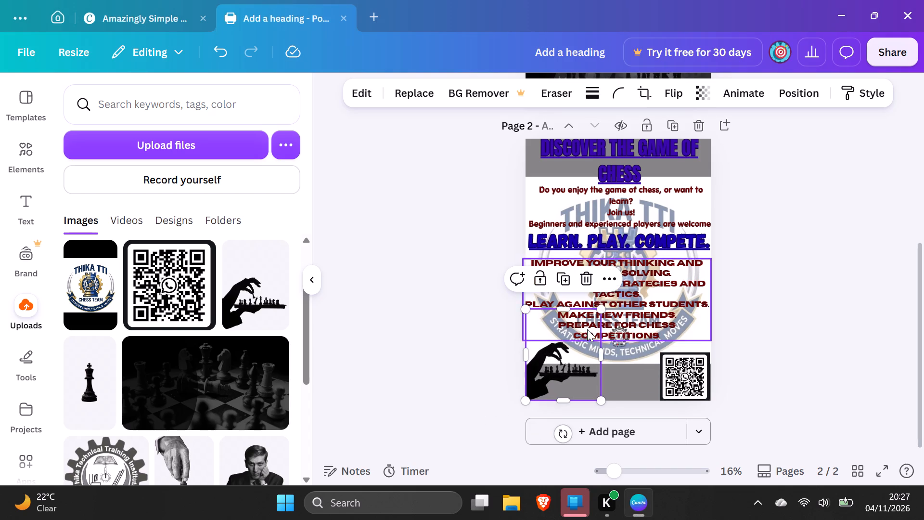
left_click_drag(605, 307, 613, 292)
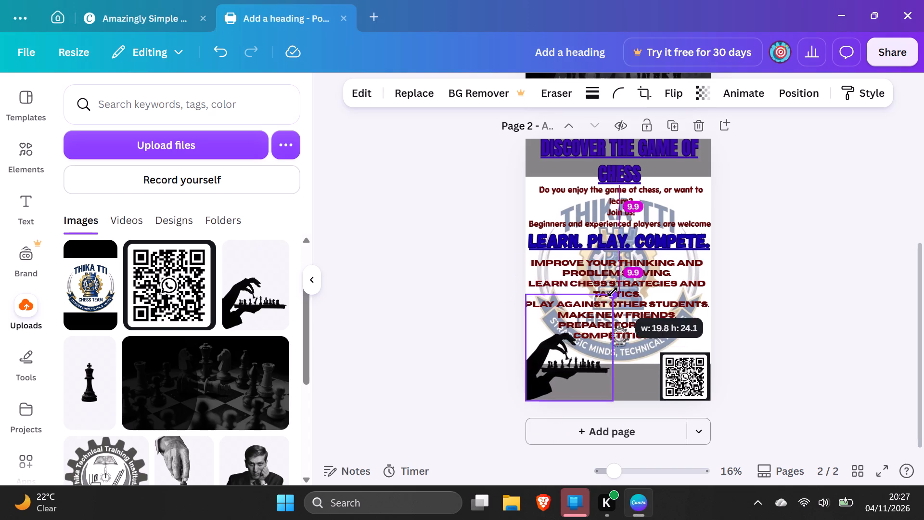
left_click_drag(613, 292, 614, 290)
left_click(468, 400)
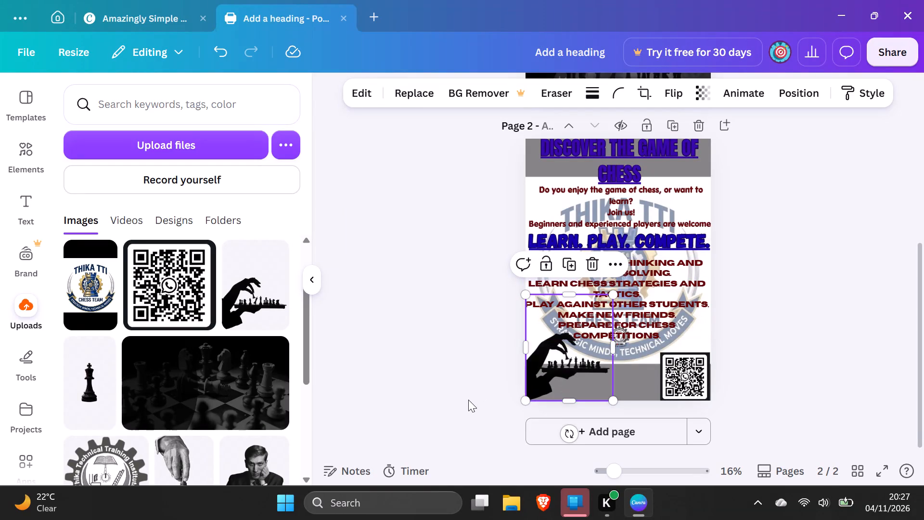
Look over both poster pages and browse the uploaded images.
scroll(466, 400, "down", 1)
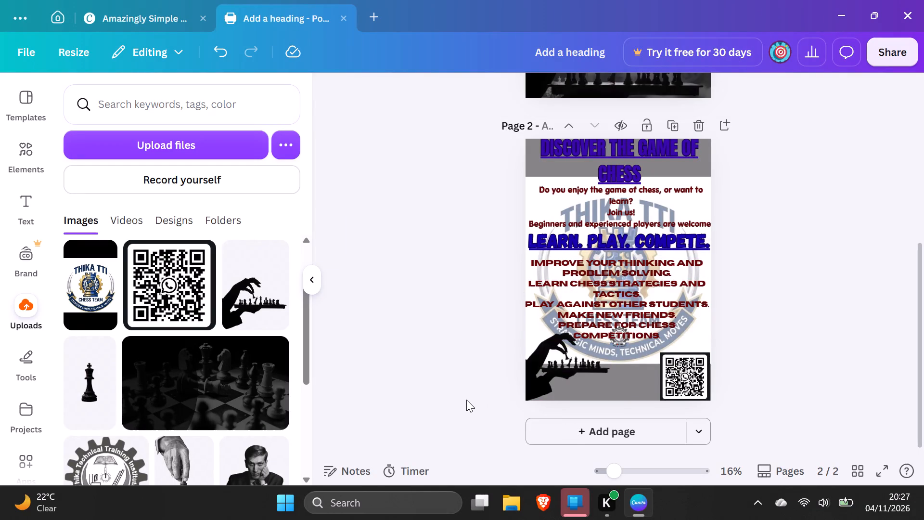
scroll(466, 400, "up", 2)
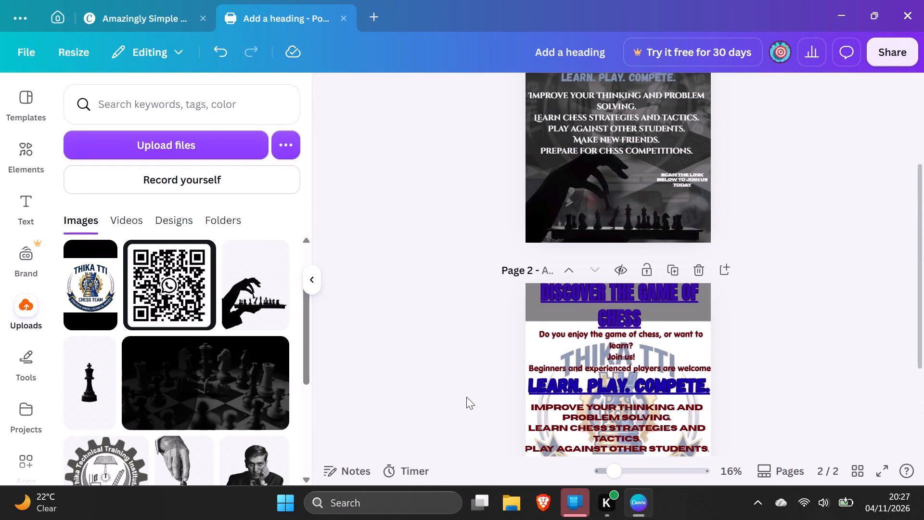
scroll(466, 397, "up", 1)
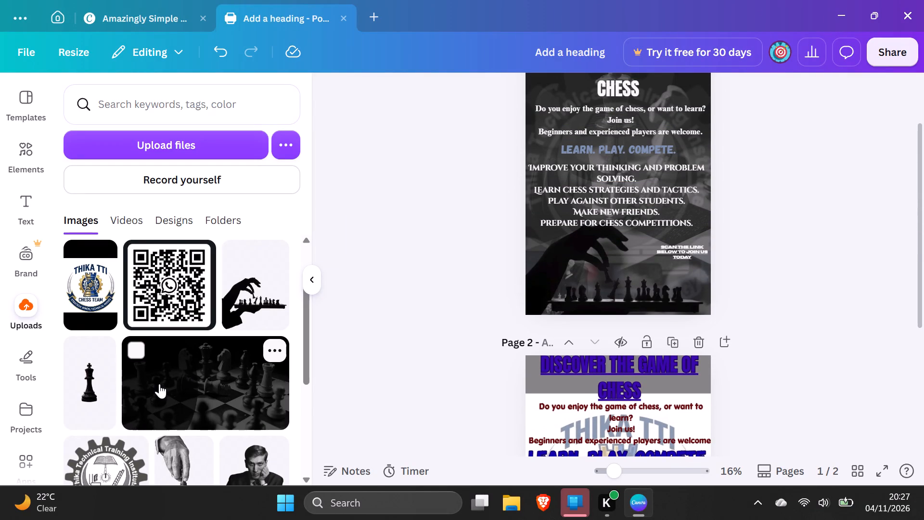
scroll(159, 384, "up", 3)
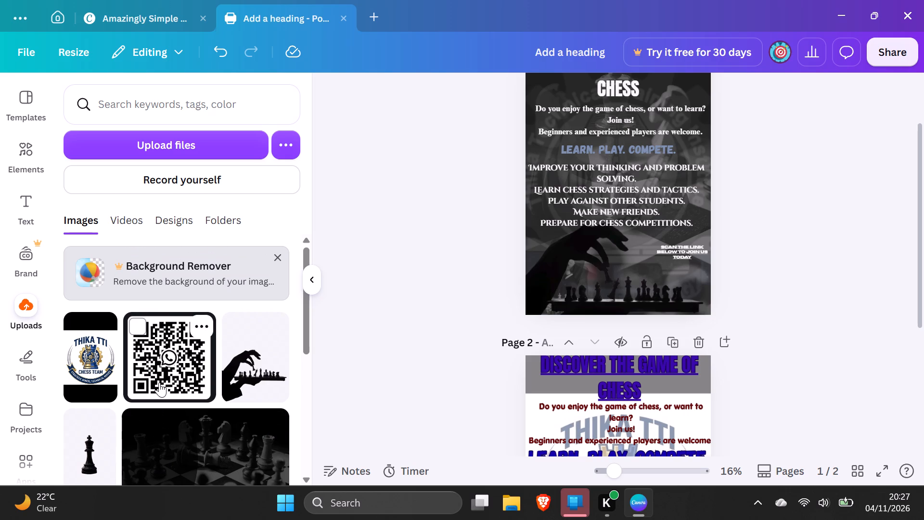
scroll(159, 382, "down", 5)
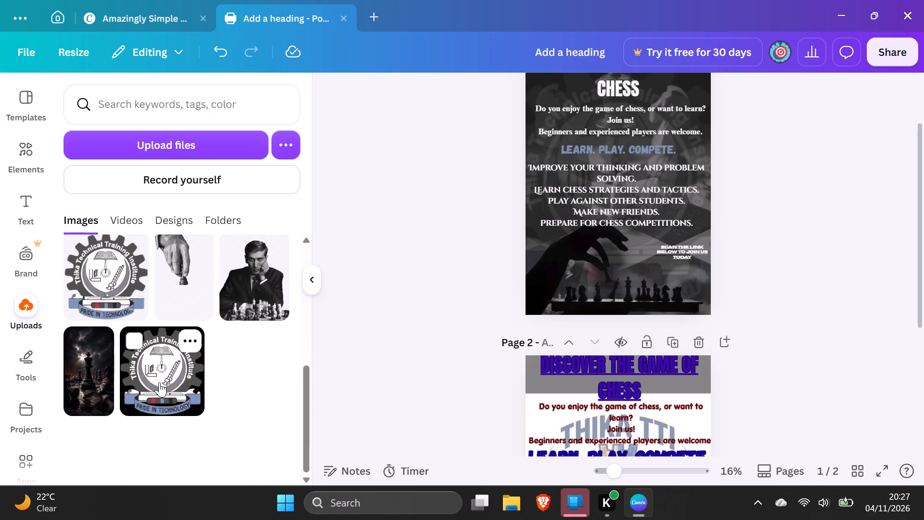
scroll(356, 292, "down", 2)
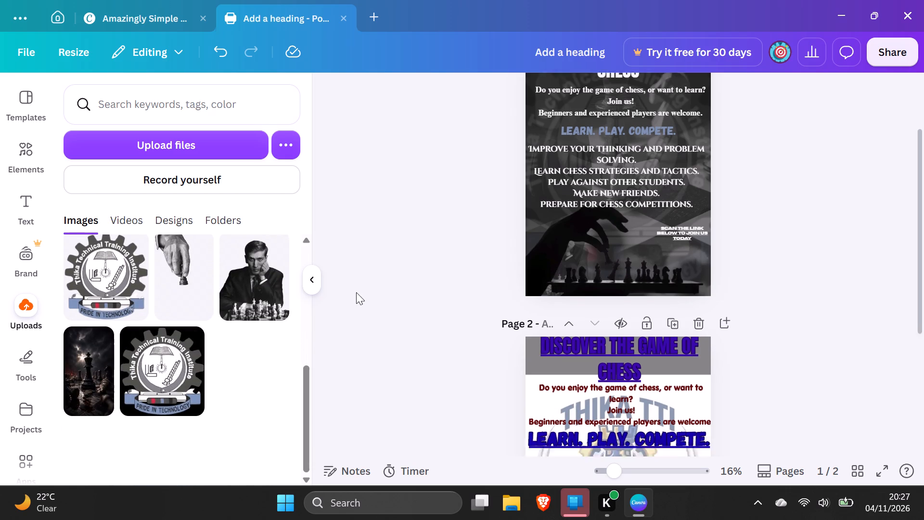
scroll(356, 292, "down", 1)
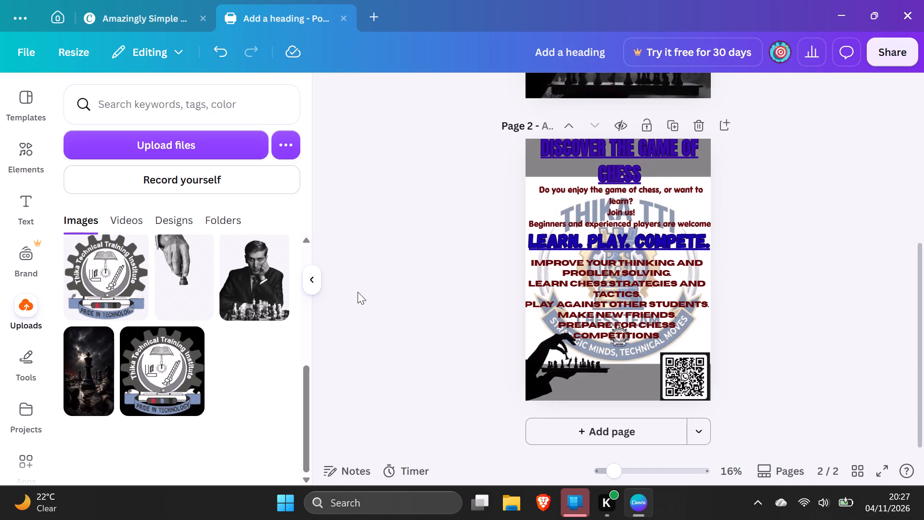
Copy the "SCAN THE LINK BELOW TO JOIN US TODAY" text from page 1 and paste it onto page 2 above the QR code.
scroll(371, 286, "up", 3)
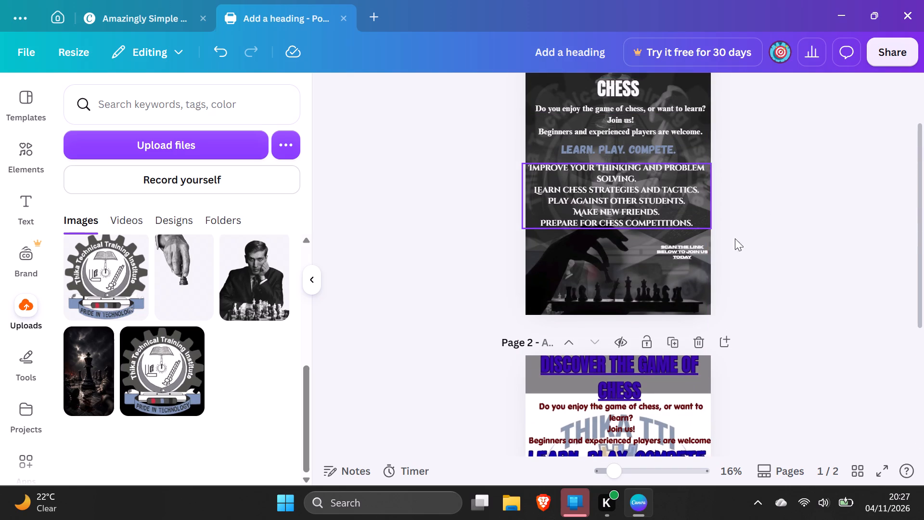
right_click(688, 247)
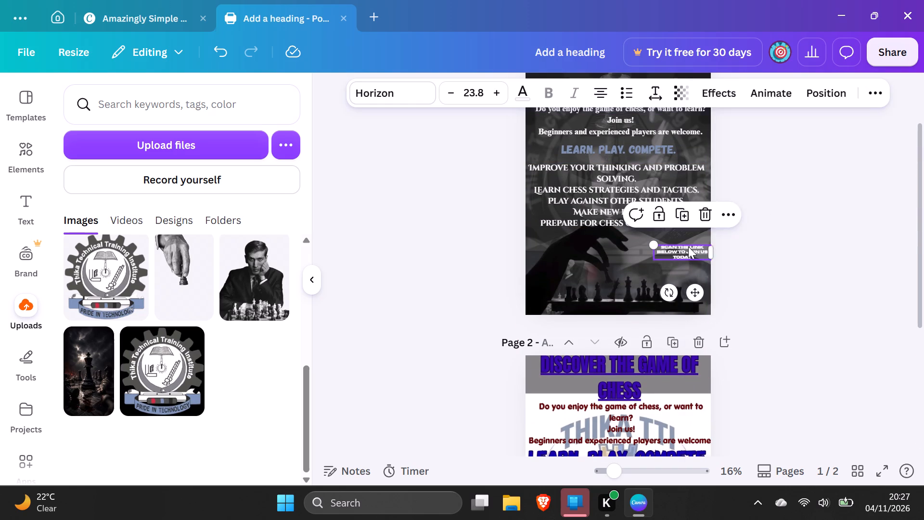
left_click(745, 94)
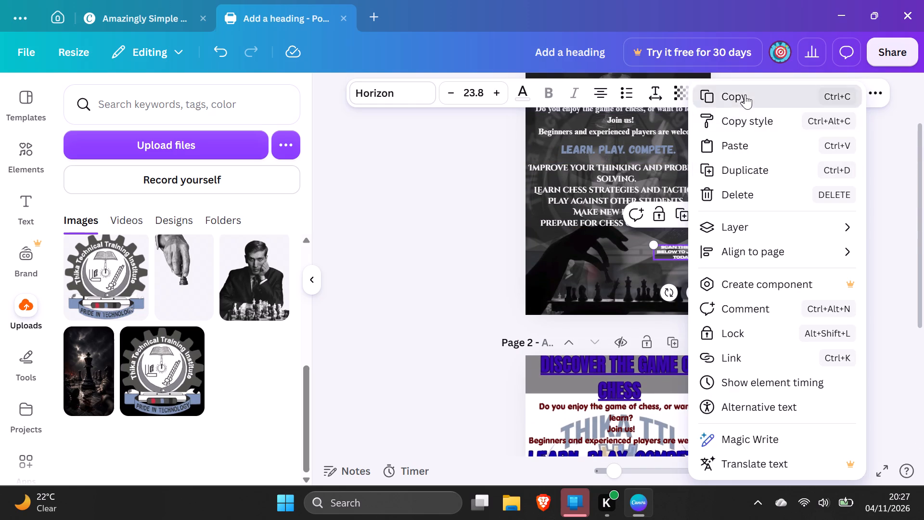
scroll(689, 234, "down", 5)
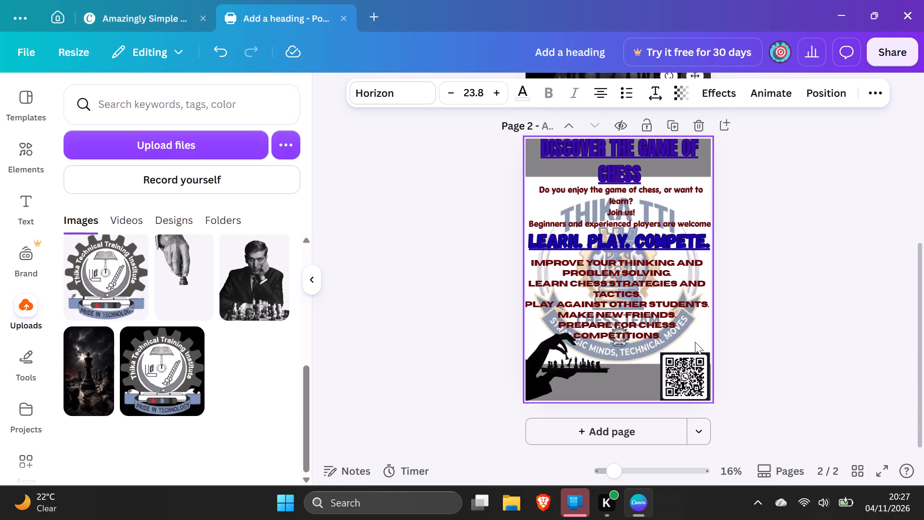
right_click(695, 342)
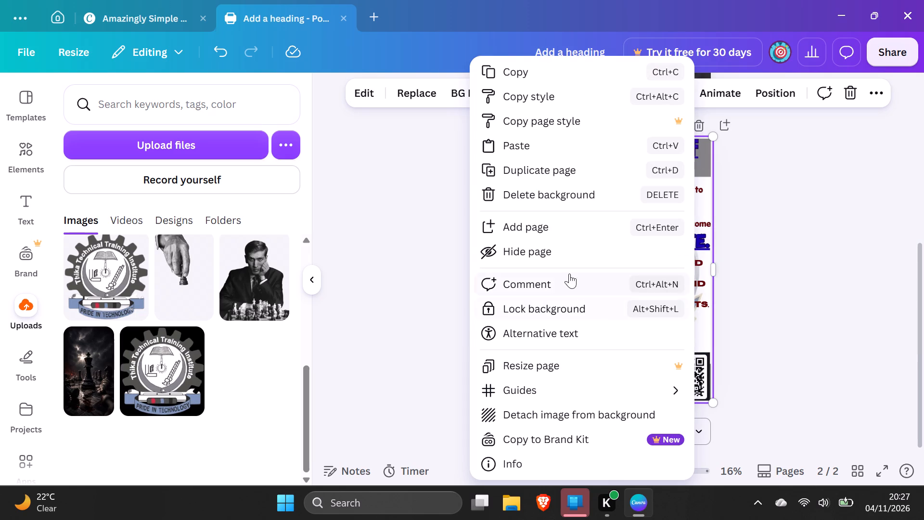
left_click(534, 140)
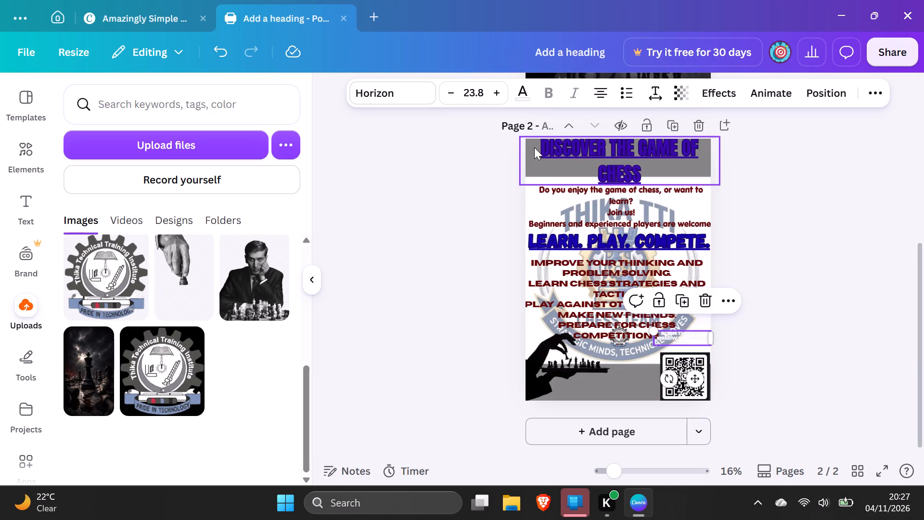
Nudge page 2's "SCAN THE LINK BELOW TO JOIN US TODAY" caption down so it sits directly above the QR code.
left_click_drag(693, 338, 694, 343)
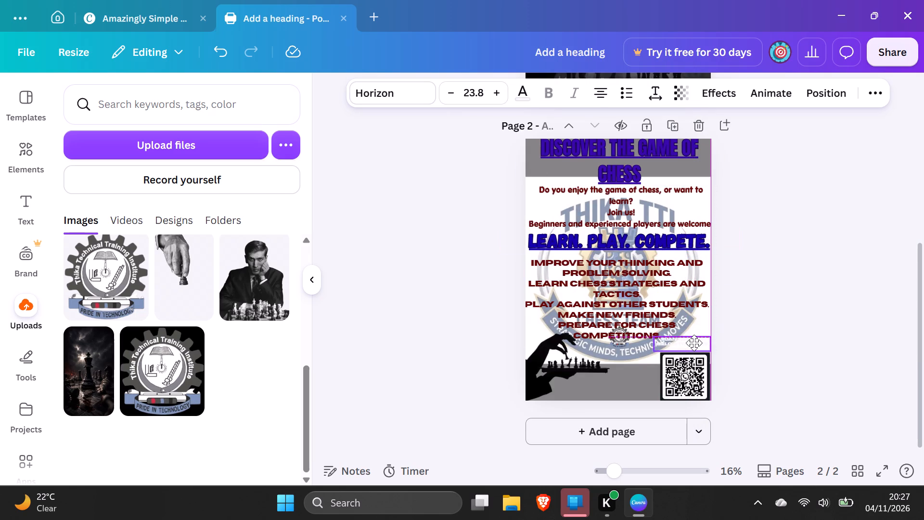
left_click_drag(694, 343, 695, 342)
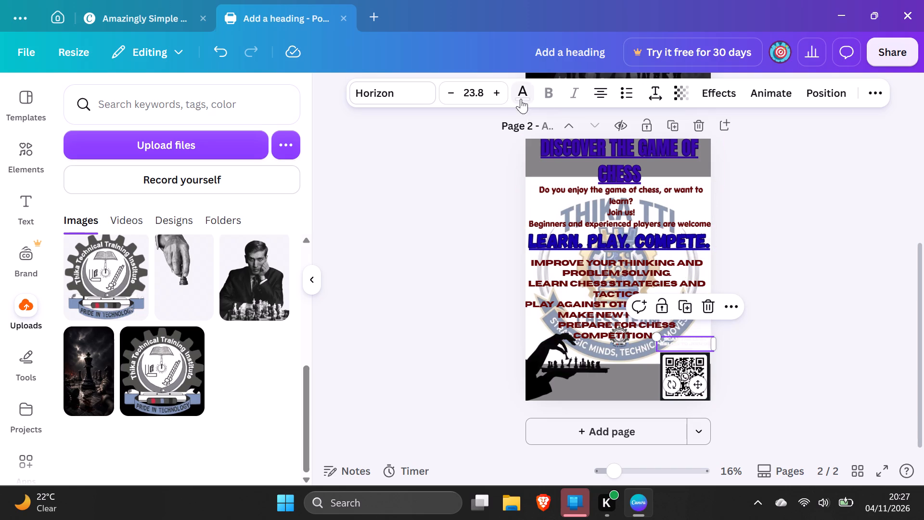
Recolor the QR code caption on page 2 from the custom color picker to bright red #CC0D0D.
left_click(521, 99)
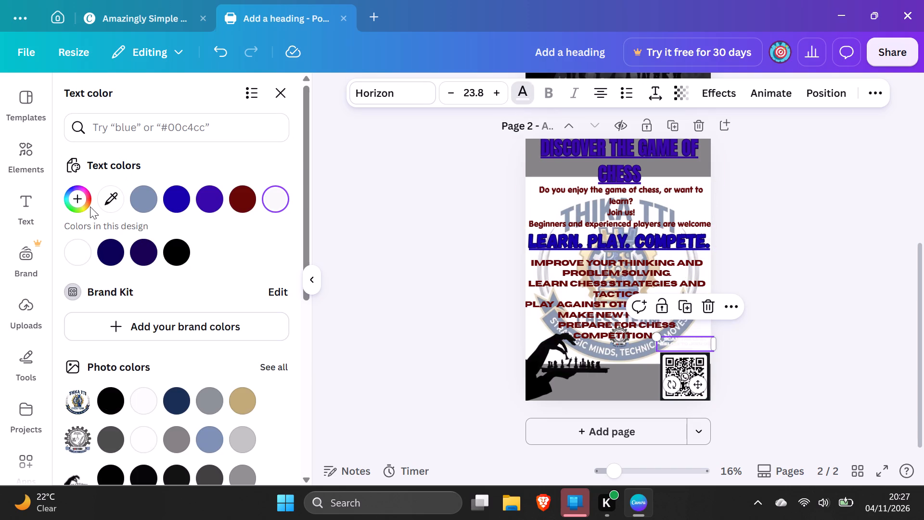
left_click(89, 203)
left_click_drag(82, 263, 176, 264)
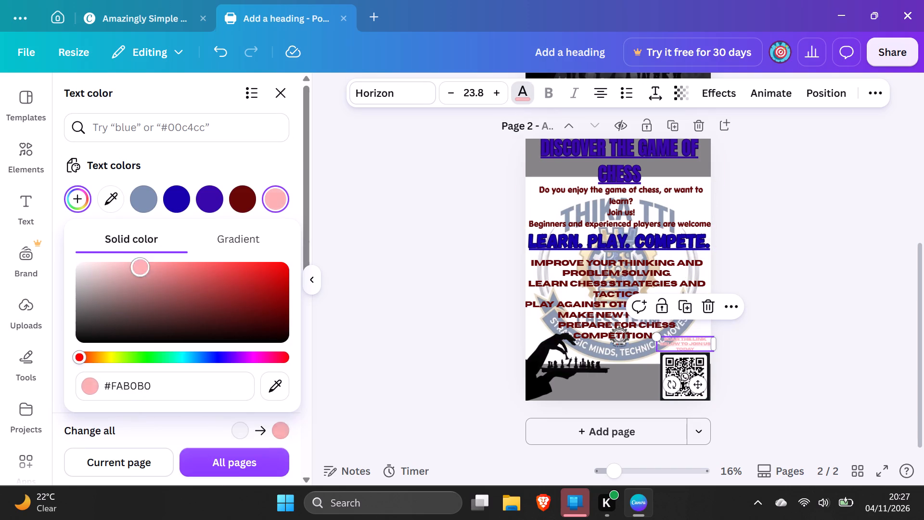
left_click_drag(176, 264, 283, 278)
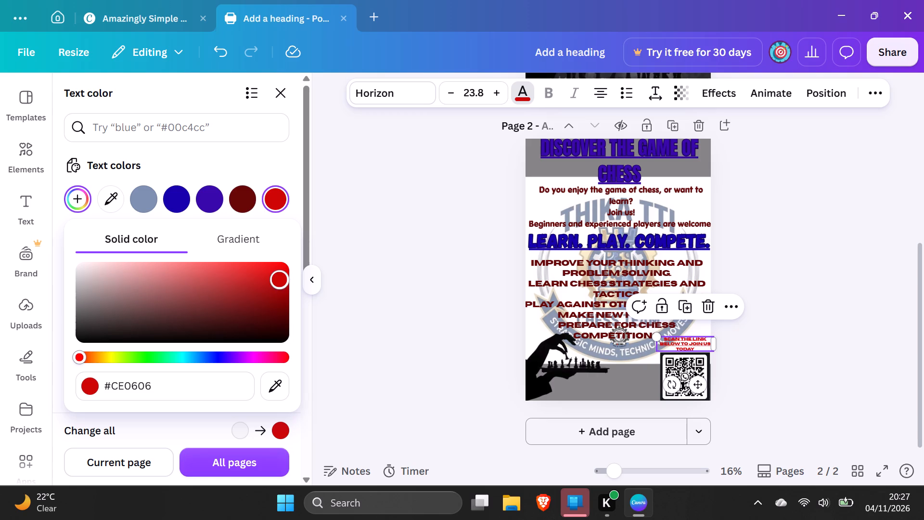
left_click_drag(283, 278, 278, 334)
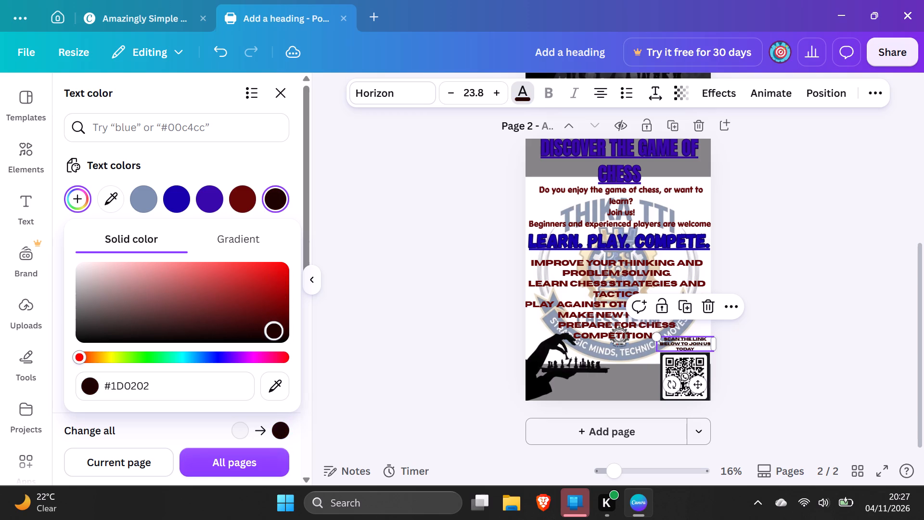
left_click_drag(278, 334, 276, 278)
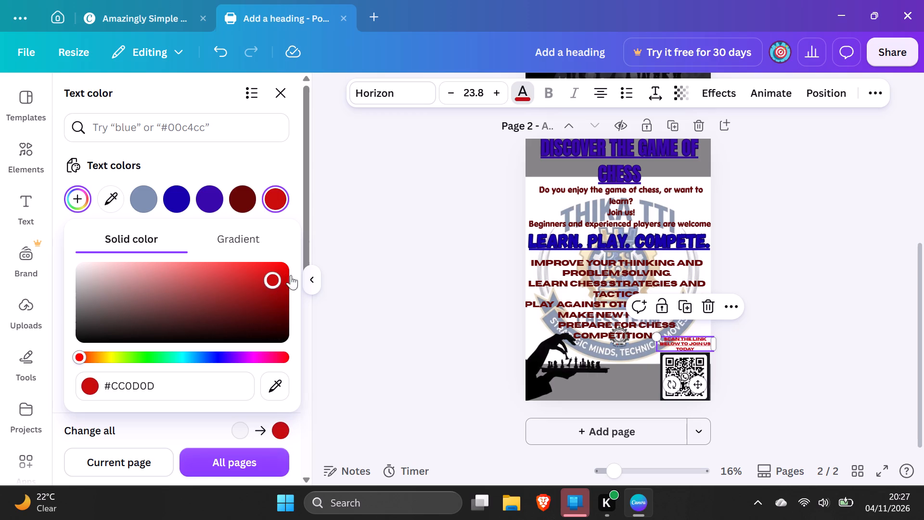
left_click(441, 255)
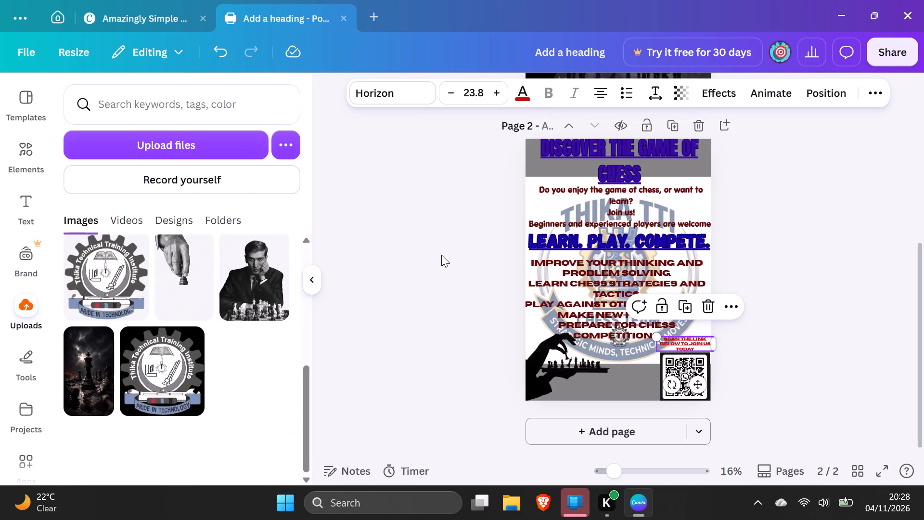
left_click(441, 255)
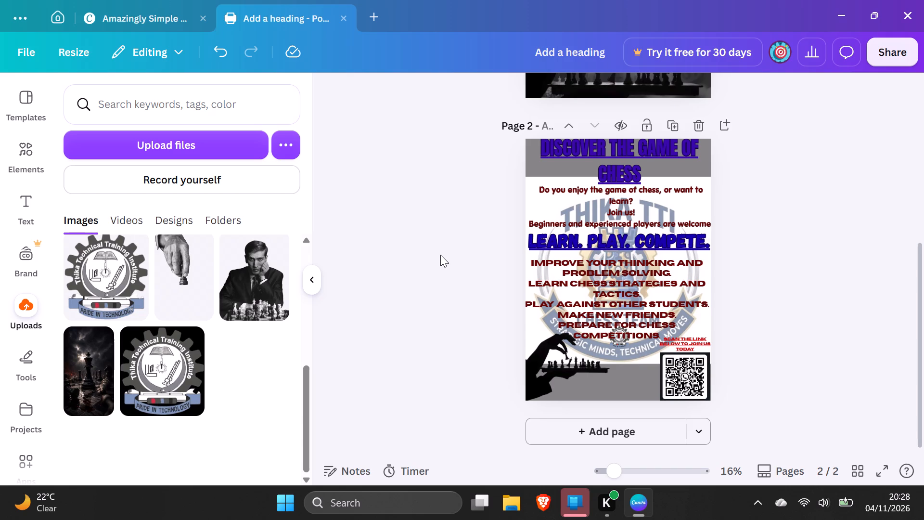
Nudge page 2's "SCAN THE LINK BELOW TO JOIN US TODAY" caption slightly up, centering it over the QR code.
left_click_drag(693, 344, 695, 340)
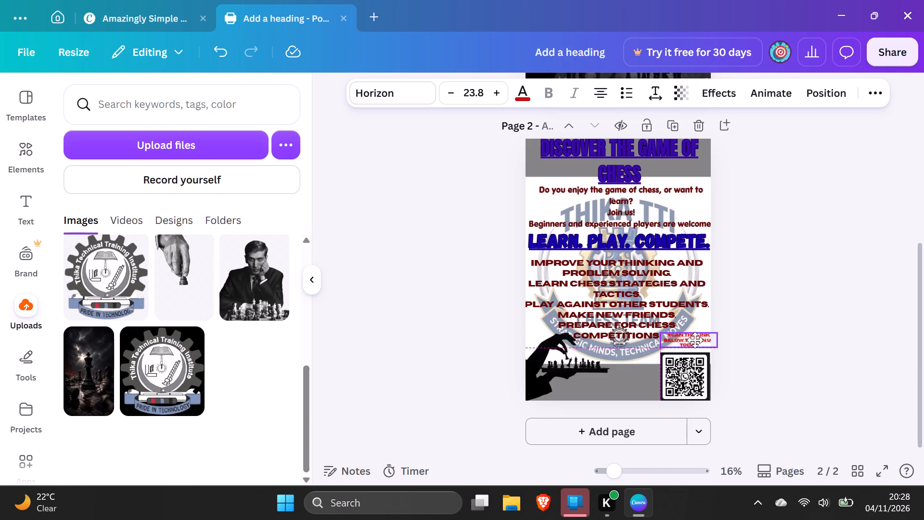
left_click_drag(695, 340, 693, 339)
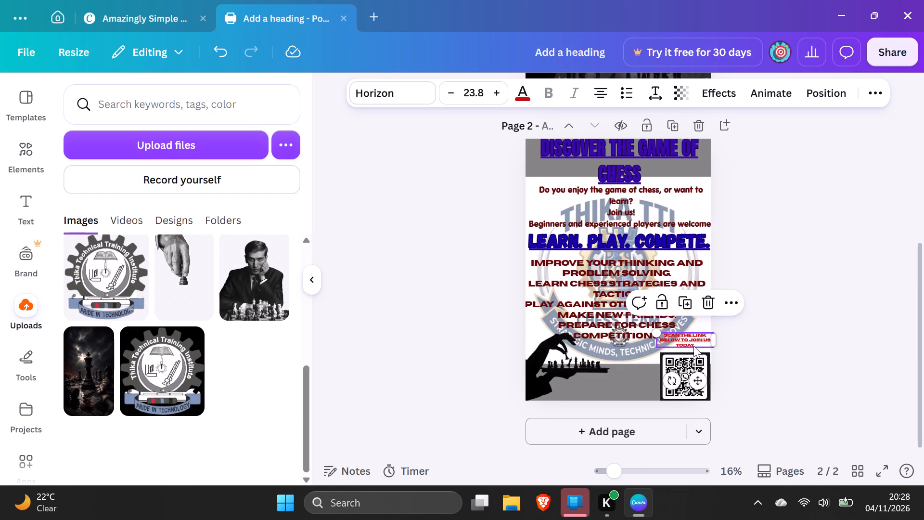
left_click(764, 390)
Adjust the QR code's position slightly in page 2's lower corner beneath the caption, and dismiss the chat notification.
left_click(687, 383)
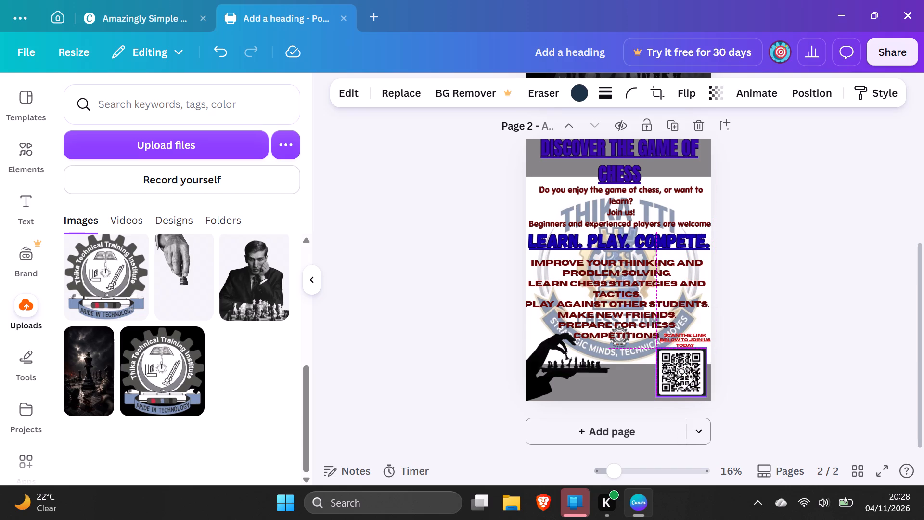
left_click(788, 378)
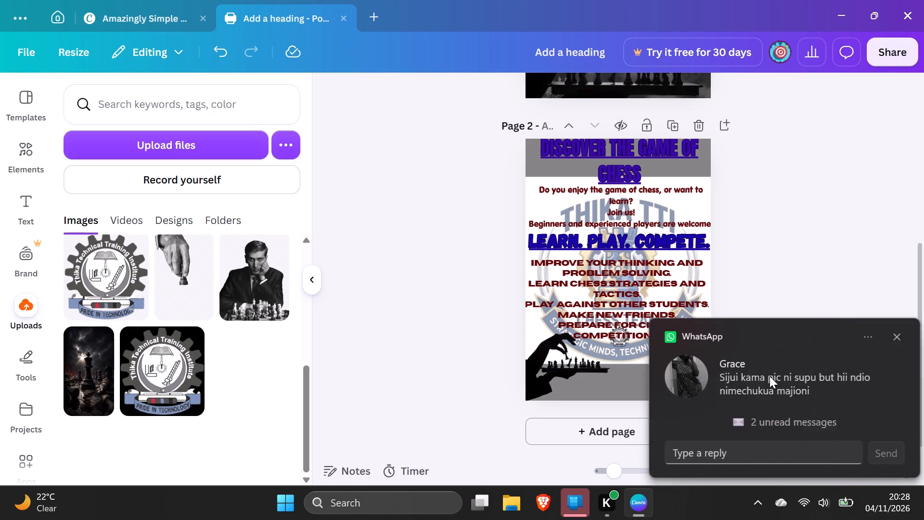
left_click(820, 259)
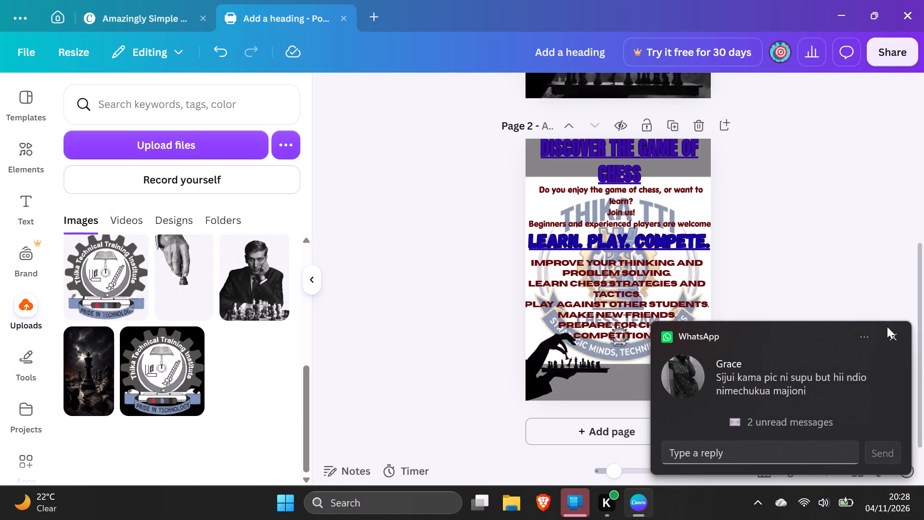
left_click(893, 337)
Move page 2's scan-the-link caption slightly down so it sits close above the QR code.
left_click(670, 337)
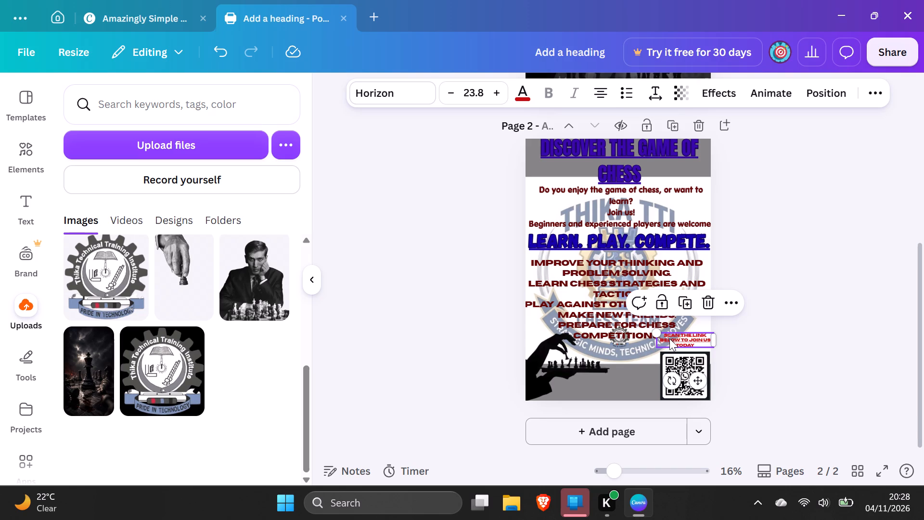
left_click(815, 339)
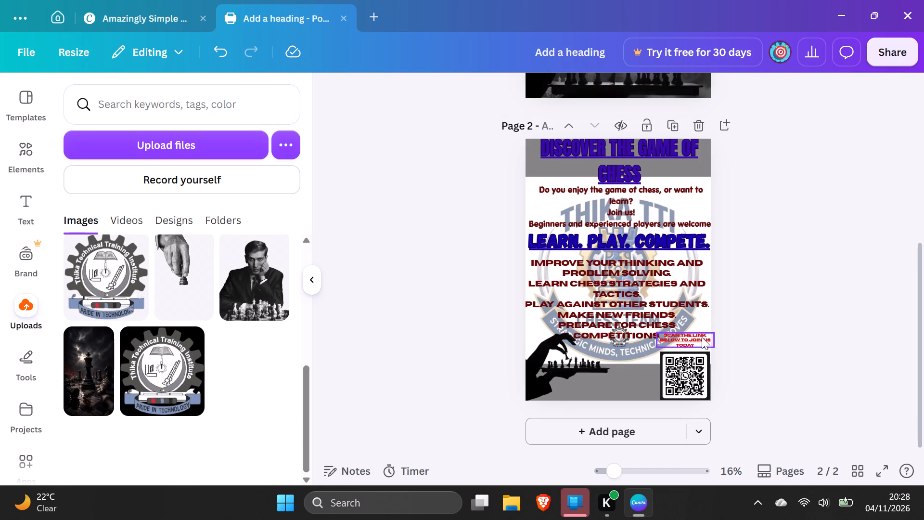
left_click(694, 340)
left_click(673, 340)
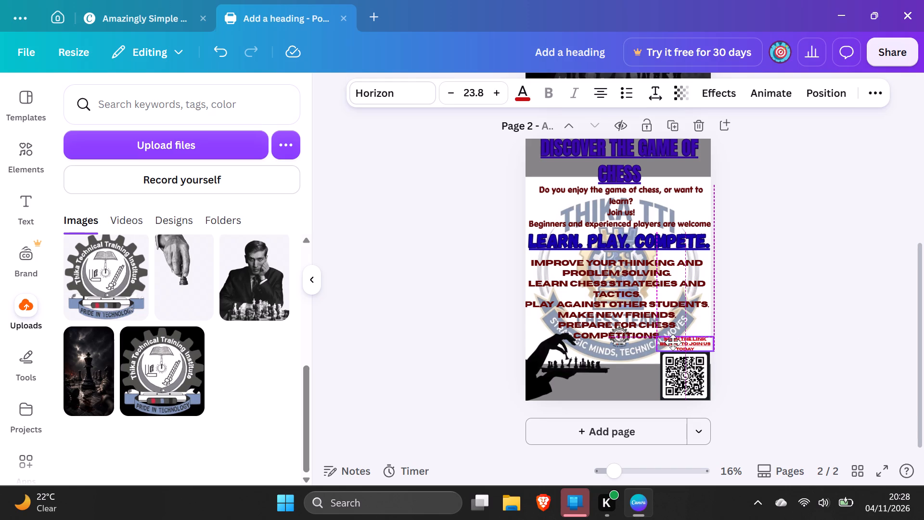
left_click(799, 343)
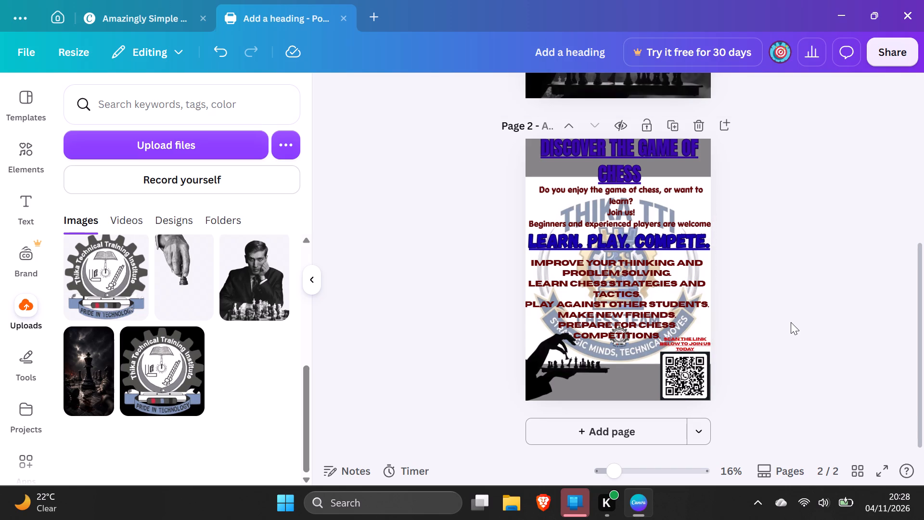
Recolor page 2's scan-the-link caption to the custom solid green #72CC0D.
left_click(687, 341)
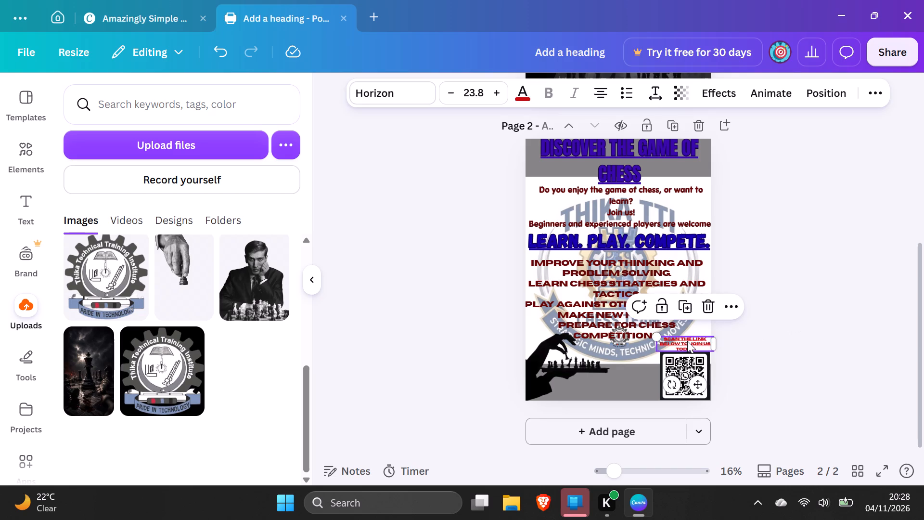
left_click(518, 102)
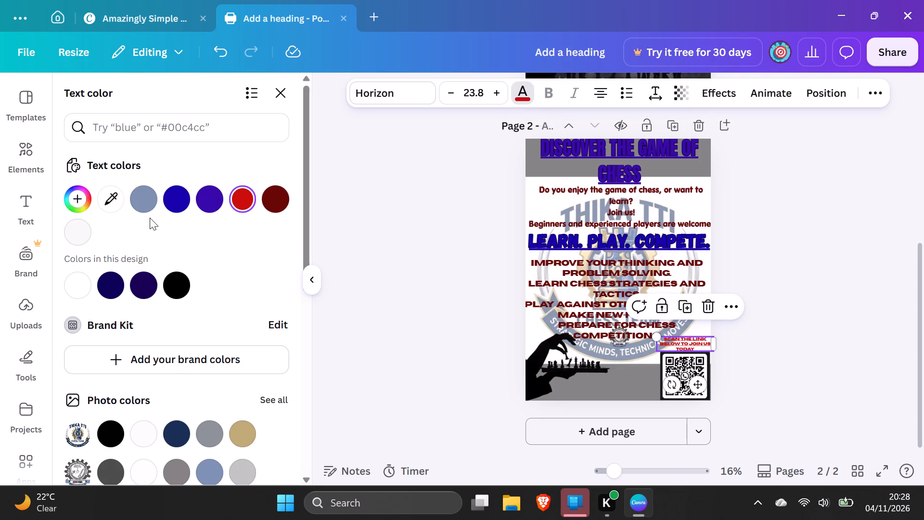
left_click(80, 202)
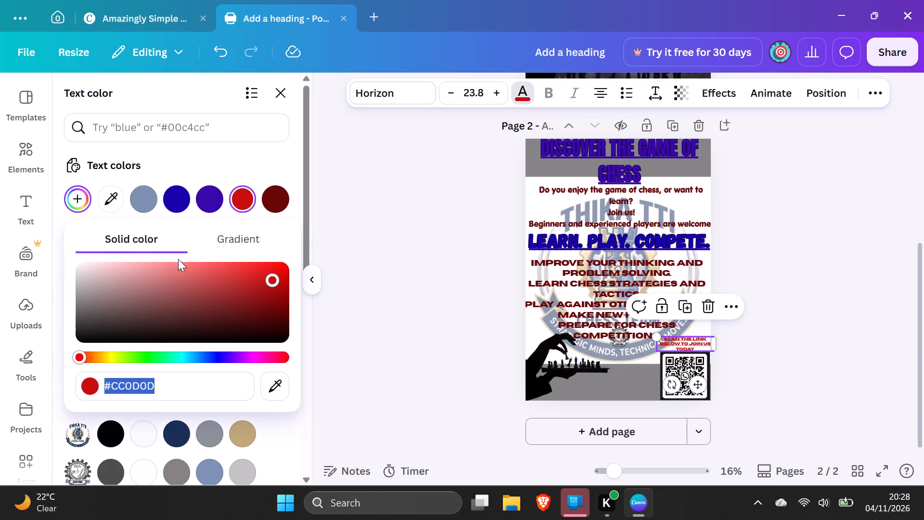
left_click_drag(81, 357, 129, 360)
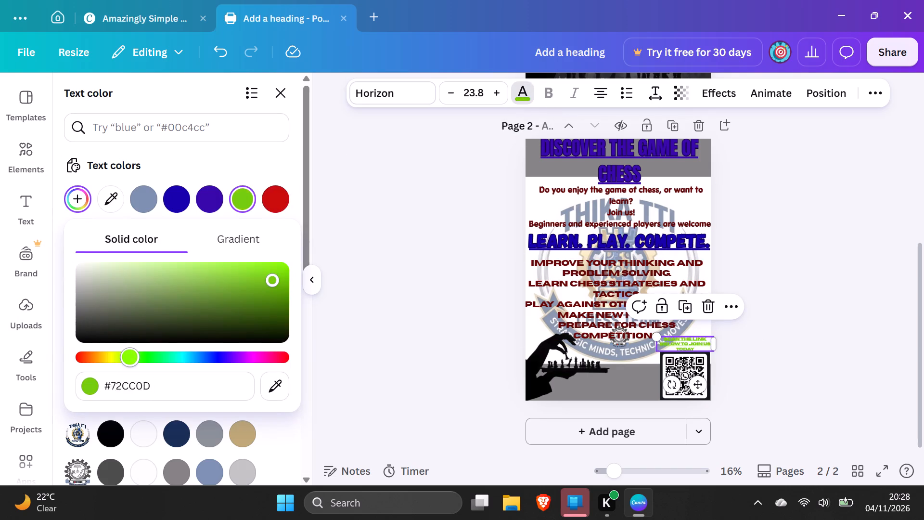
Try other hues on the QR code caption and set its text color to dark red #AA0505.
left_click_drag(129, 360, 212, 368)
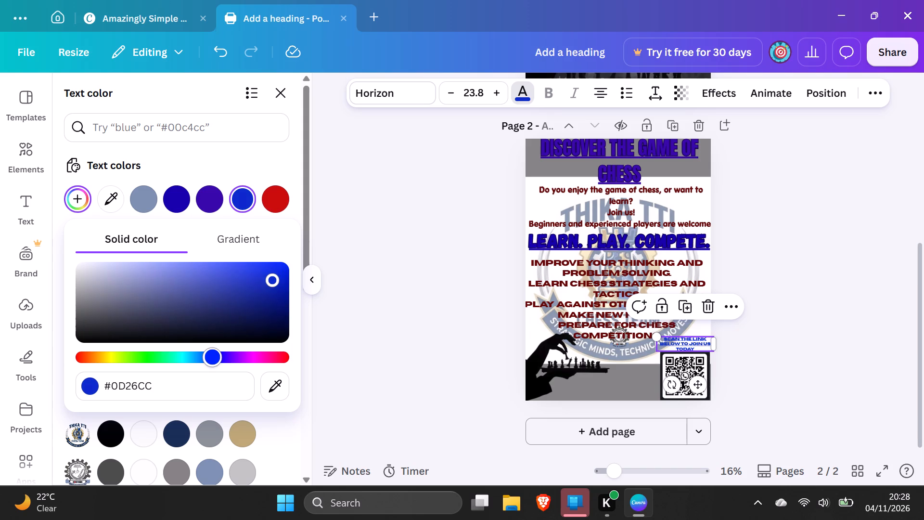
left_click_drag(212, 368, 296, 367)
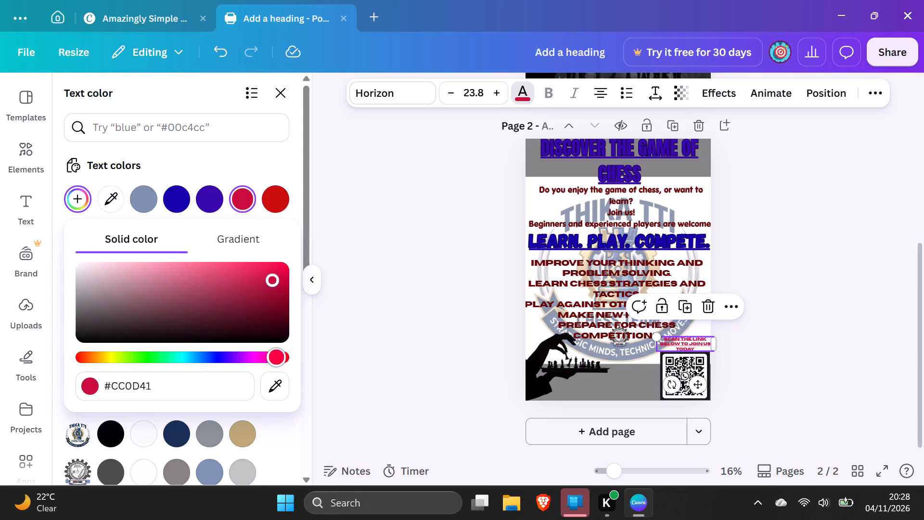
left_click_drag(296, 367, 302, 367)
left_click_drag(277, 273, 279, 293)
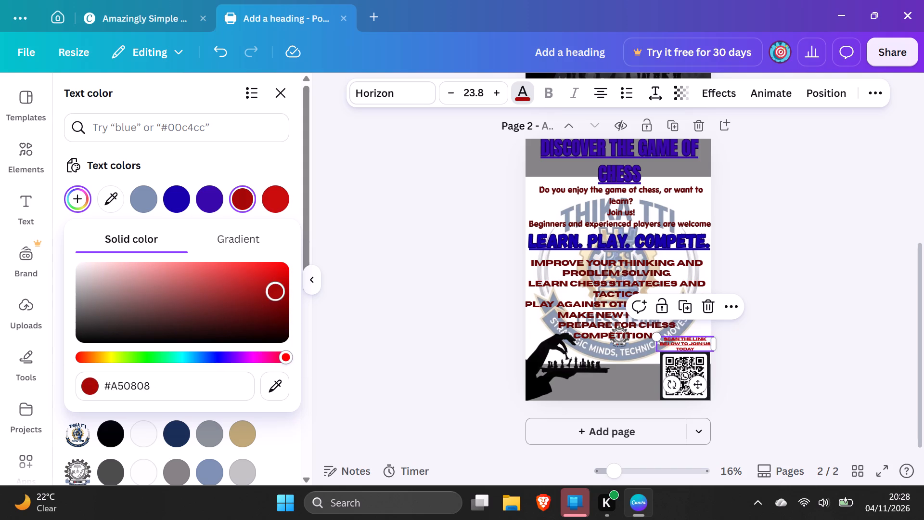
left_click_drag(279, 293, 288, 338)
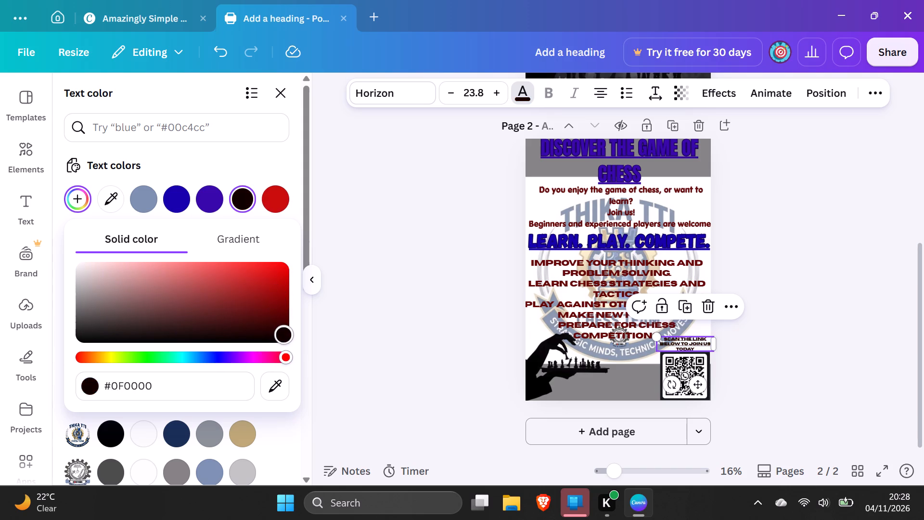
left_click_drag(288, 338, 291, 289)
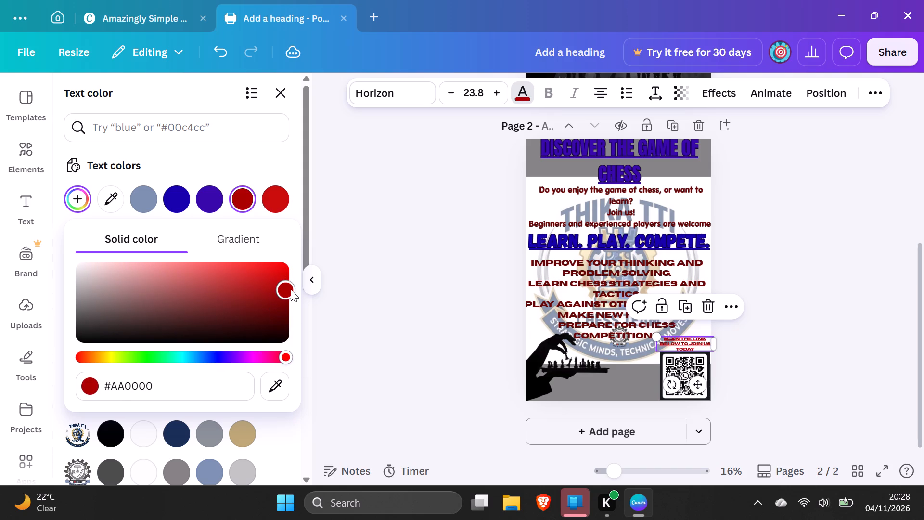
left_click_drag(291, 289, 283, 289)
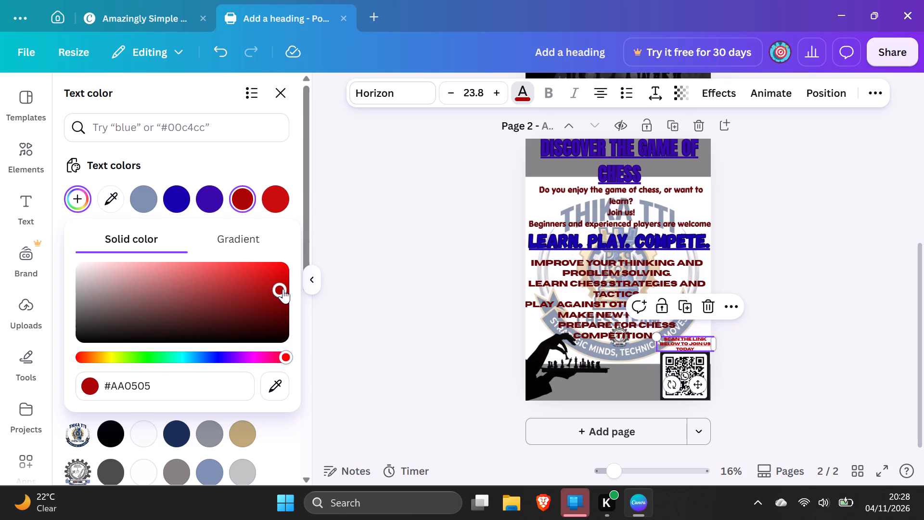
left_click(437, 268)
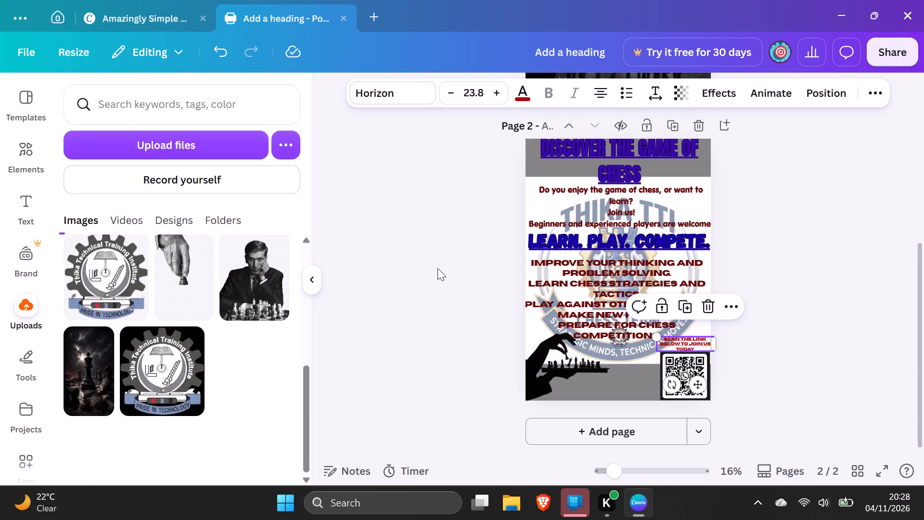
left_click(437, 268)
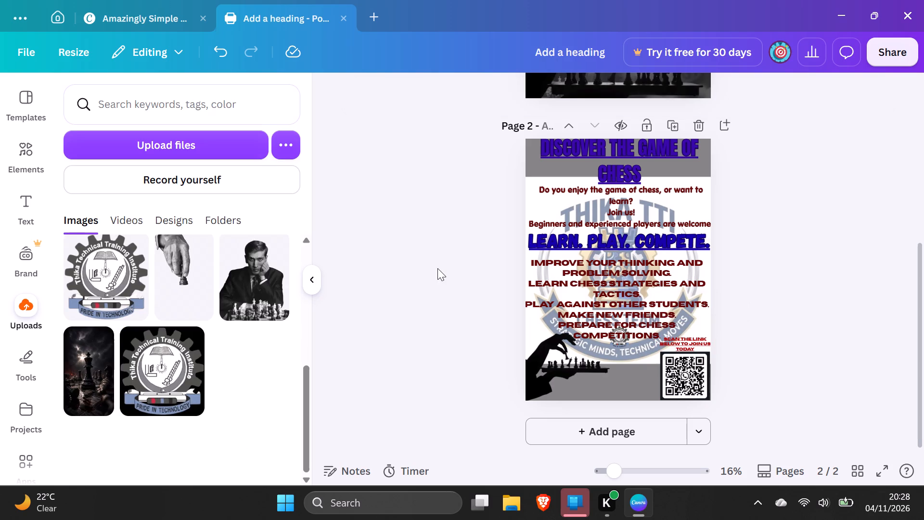
Widen the "IMPROVE YOUR THINKING AND PROBLEM SOLVING" text box slightly on its right side.
left_click(613, 285)
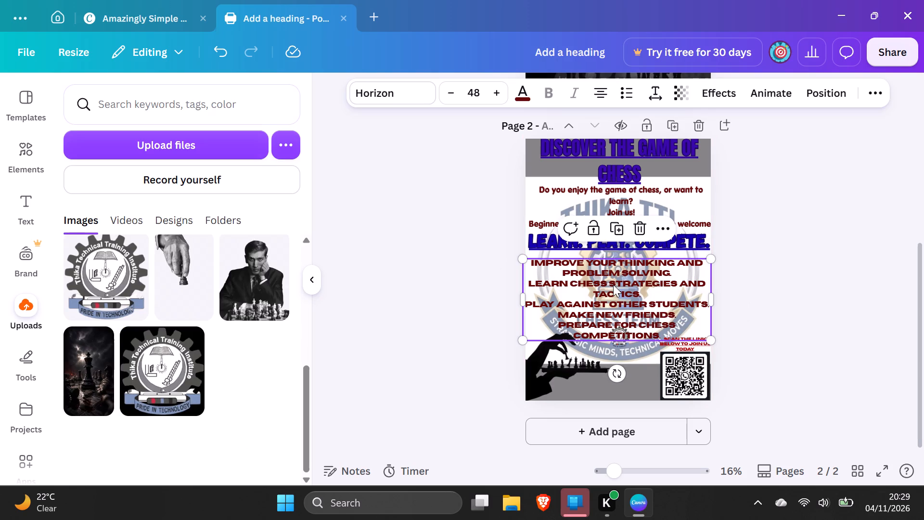
left_click(715, 295)
left_click(812, 295)
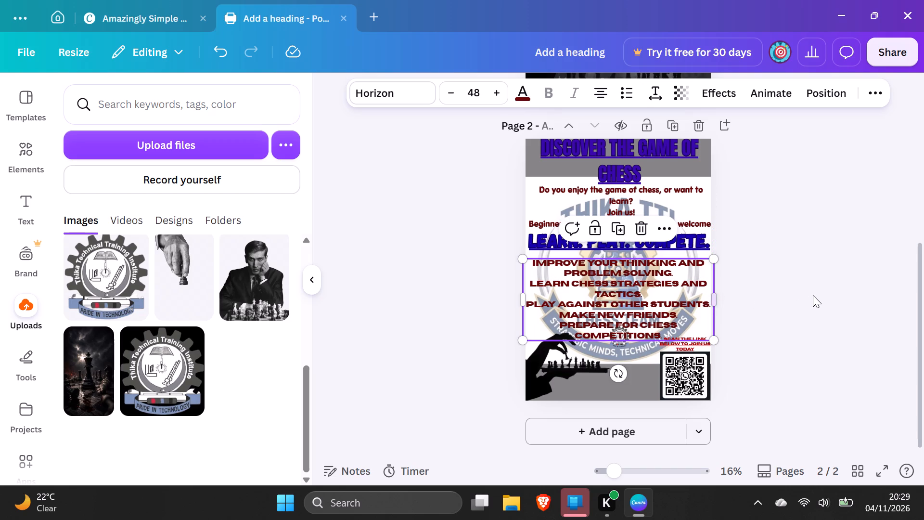
left_click(593, 288)
left_click(417, 296)
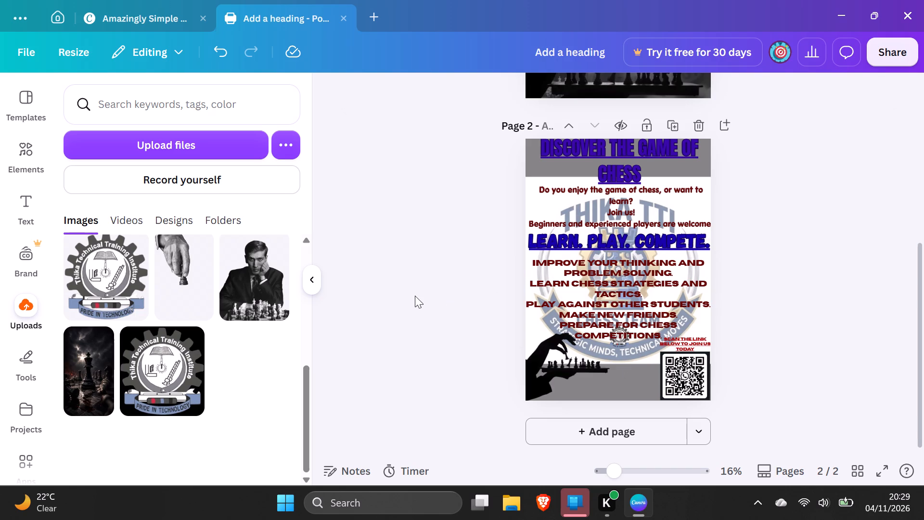
Examine the animation, position and text effect options for page 2's "Do you enjoy the game of chess" paragraph.
left_click(580, 199)
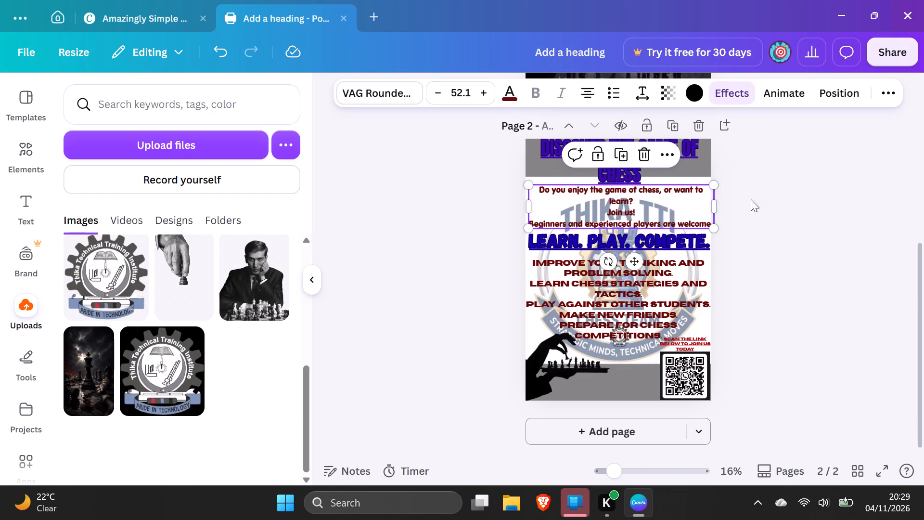
left_click(782, 100)
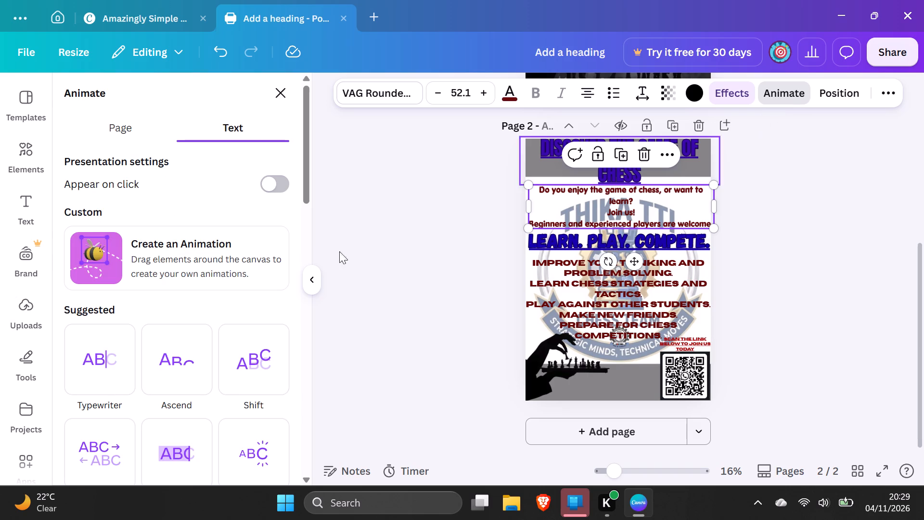
scroll(205, 351, "down", 2)
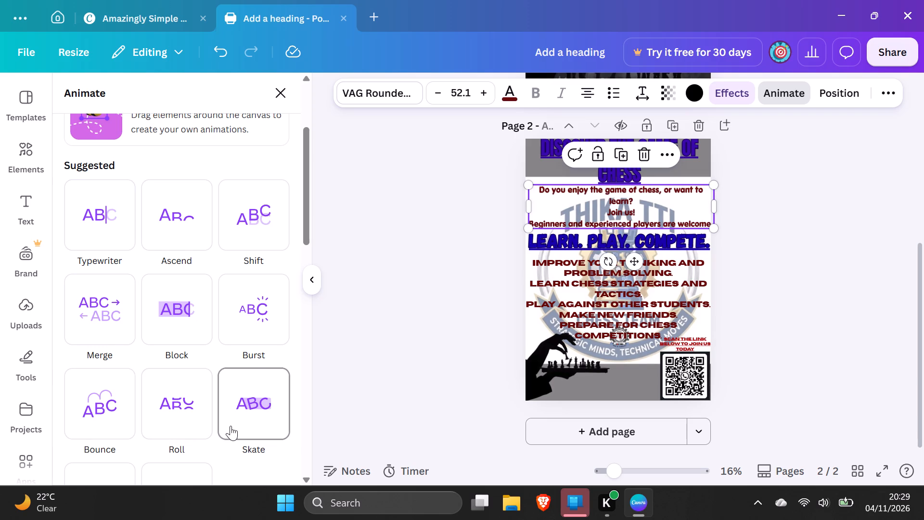
scroll(231, 426, "down", 1)
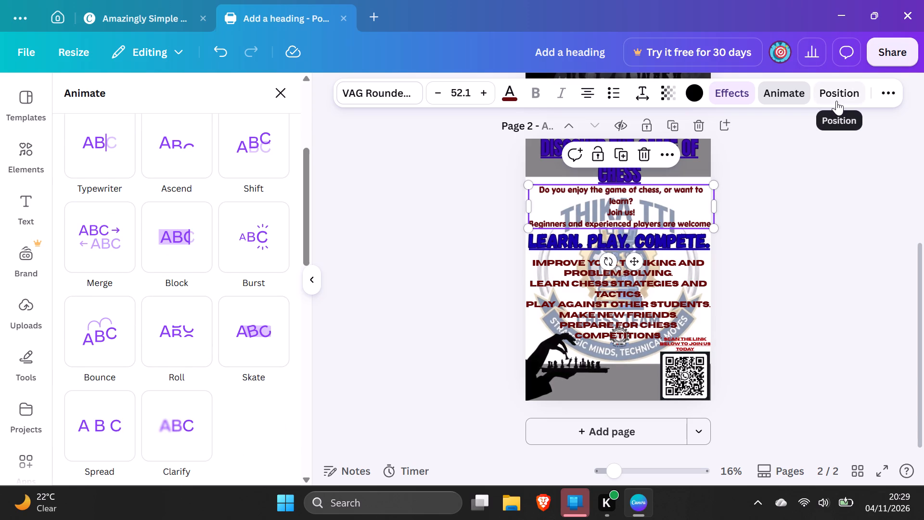
left_click(837, 101)
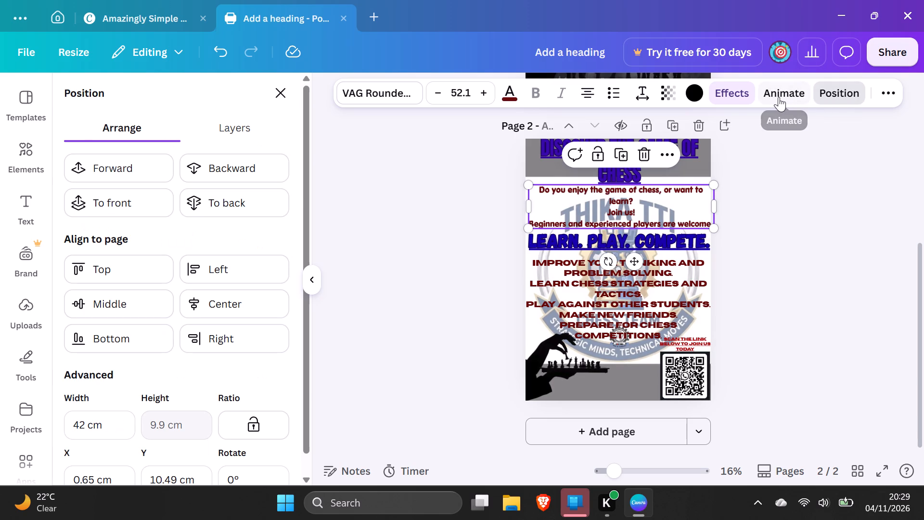
left_click(779, 97)
left_click(734, 91)
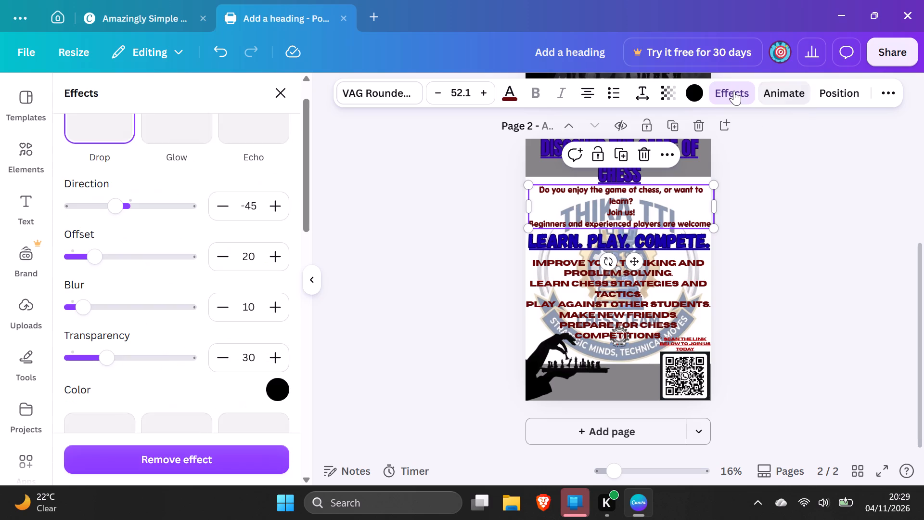
scroll(297, 221, "down", 1)
scroll(293, 221, "up", 2)
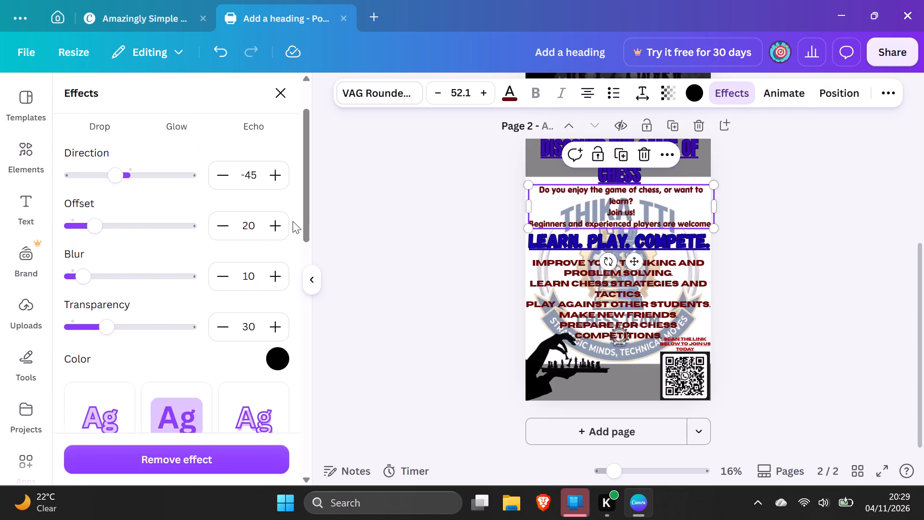
scroll(283, 227, "up", 1)
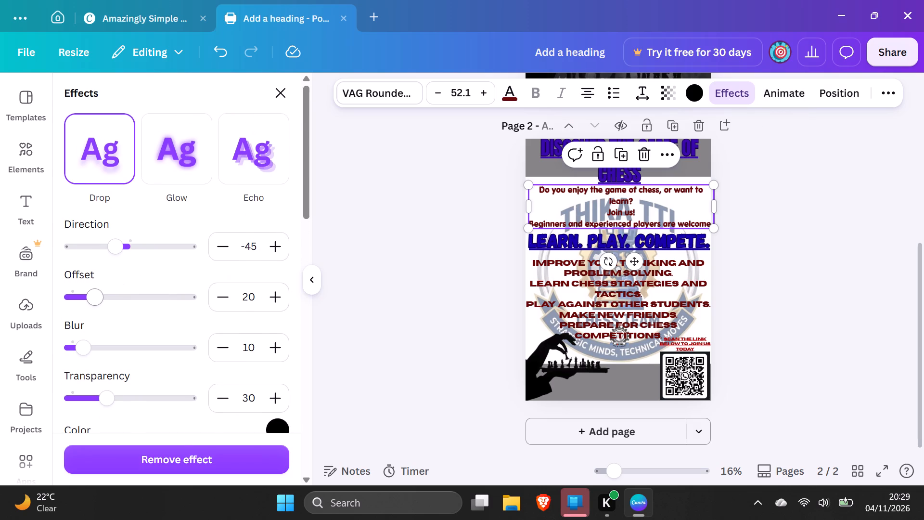
Adjust the drop shadow on page 2's "Do you enjoy the game of chess" paragraph to offset 22, blur 8 and transparency 100.
left_click_drag(100, 305, 208, 284)
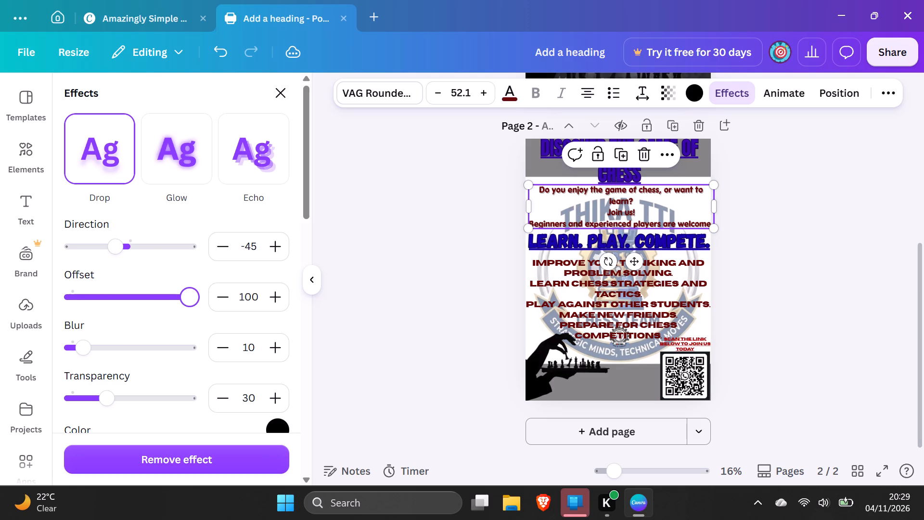
left_click_drag(208, 284, 148, 294)
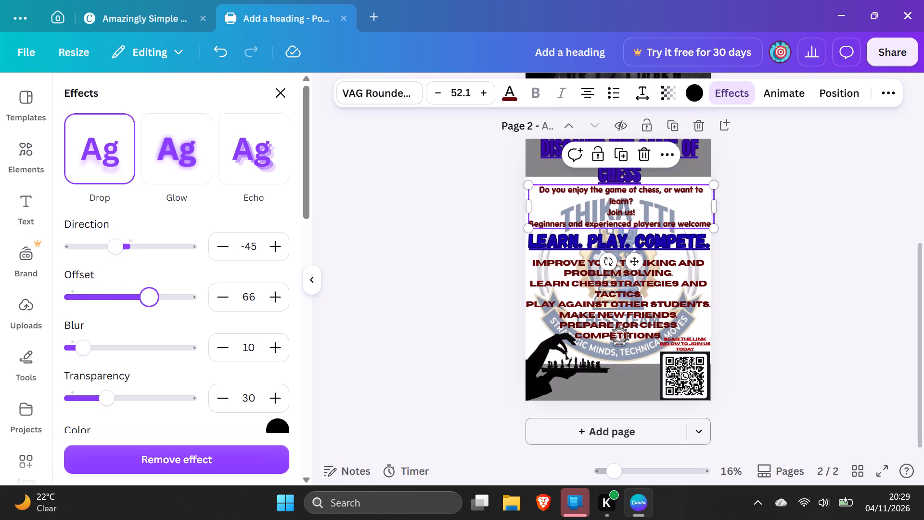
left_click_drag(148, 294, 148, 294)
left_click_drag(79, 349, 186, 349)
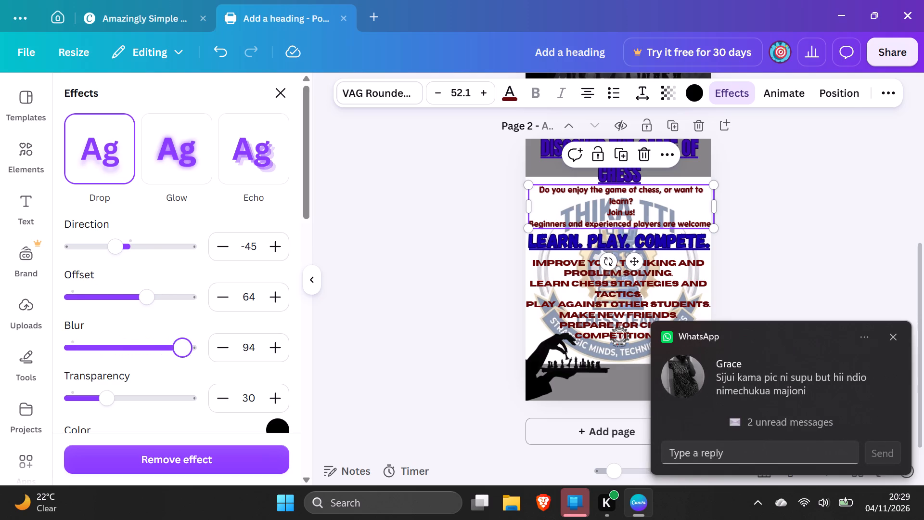
left_click_drag(186, 349, 114, 362)
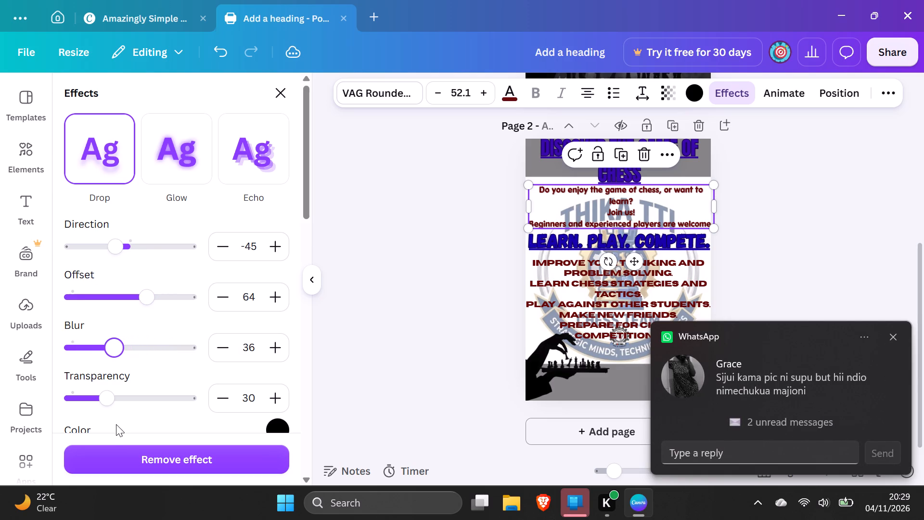
left_click_drag(111, 410, 57, 414)
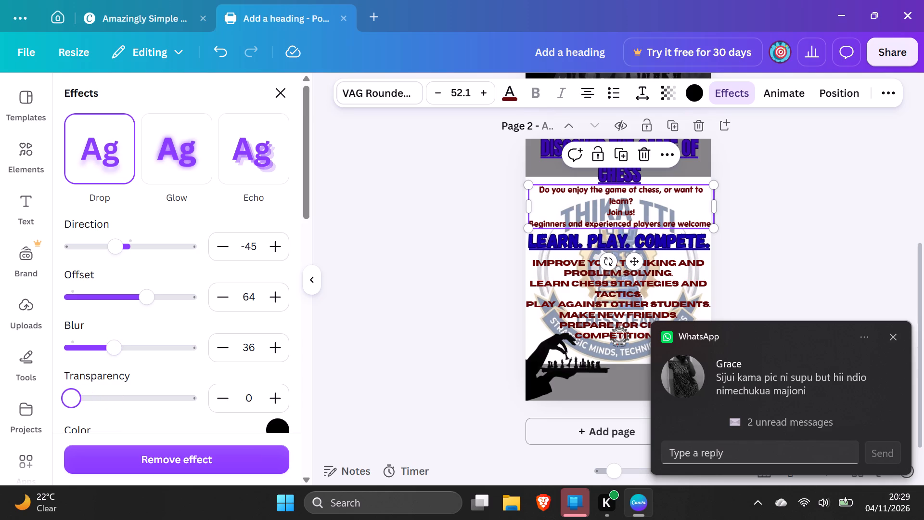
left_click_drag(57, 414, 214, 412)
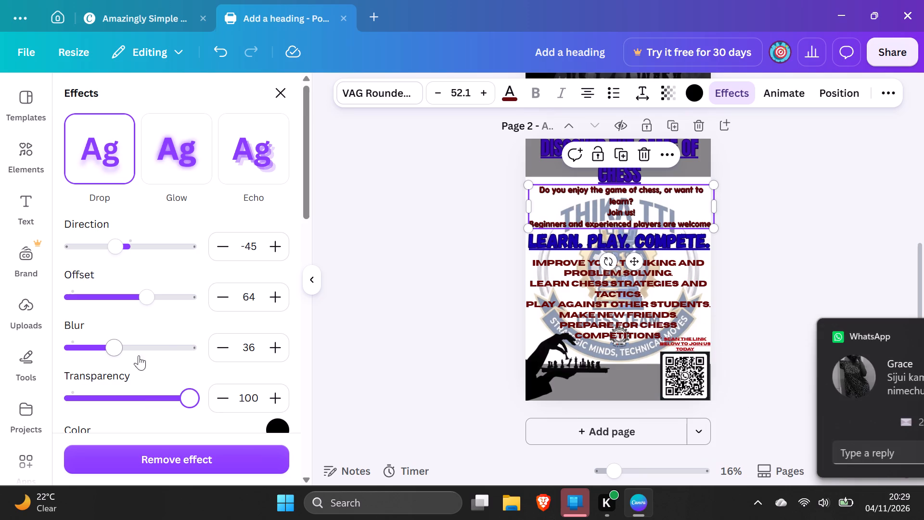
left_click_drag(118, 351, 79, 358)
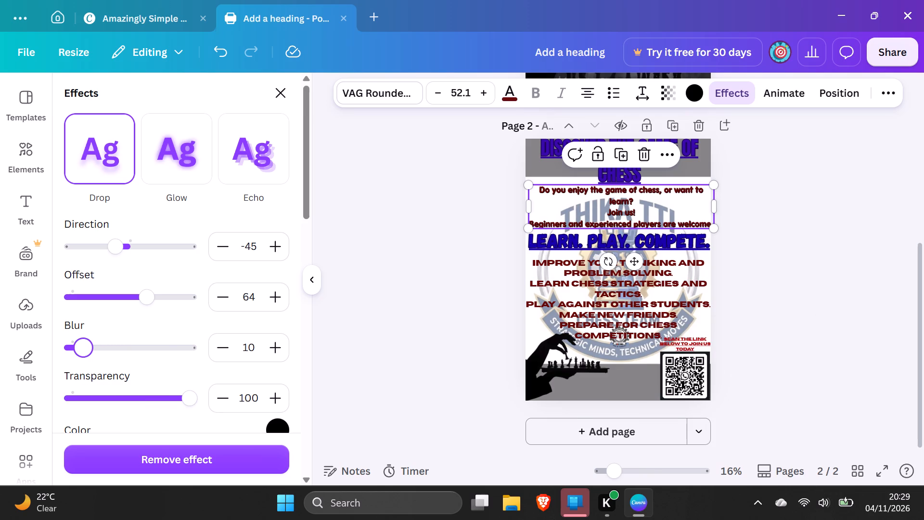
left_click_drag(79, 358, 79, 358)
left_click_drag(142, 296, 137, 306)
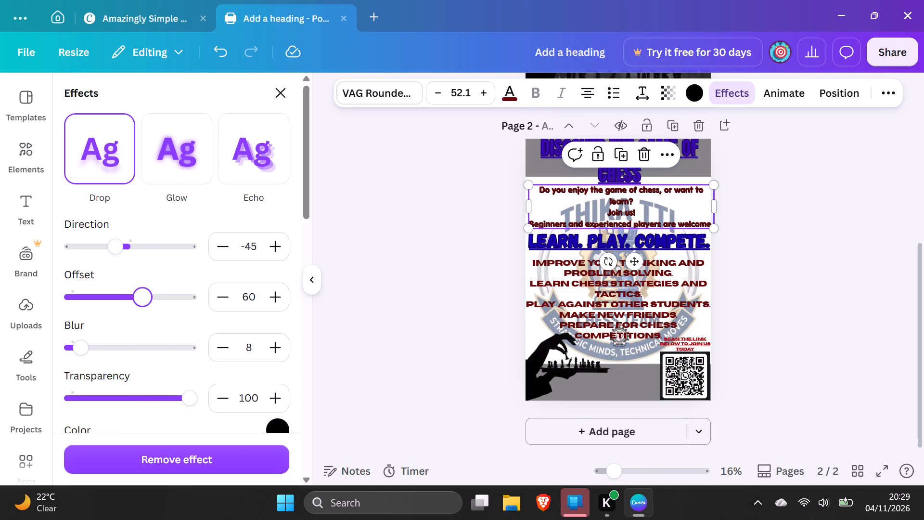
left_click_drag(137, 306, 107, 316)
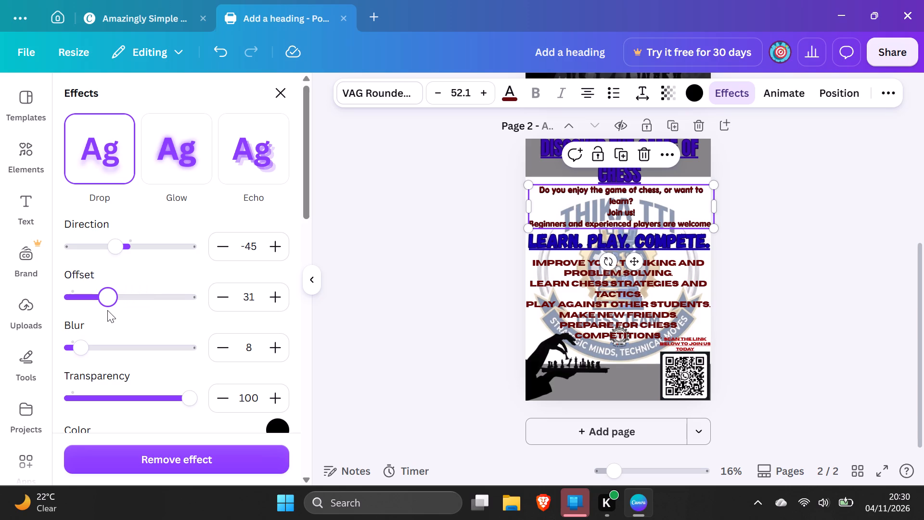
left_click_drag(107, 304, 97, 304)
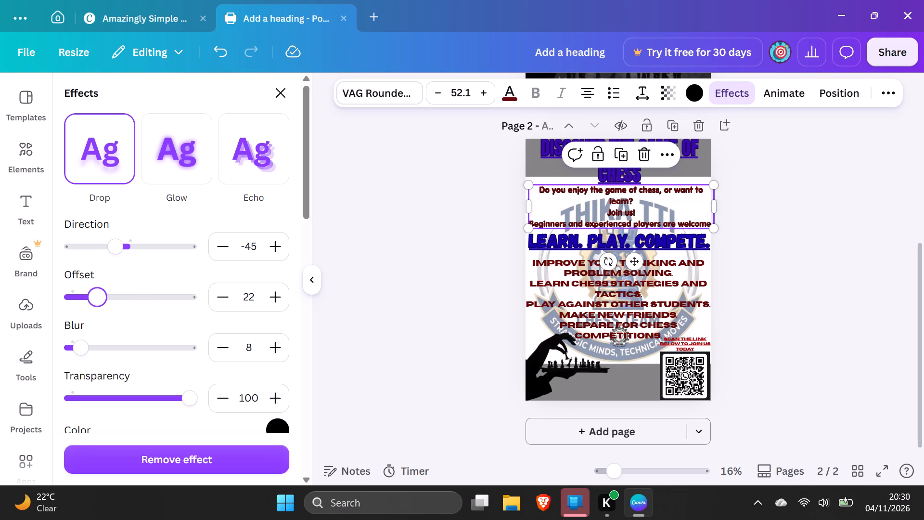
left_click(444, 303)
left_click(442, 304)
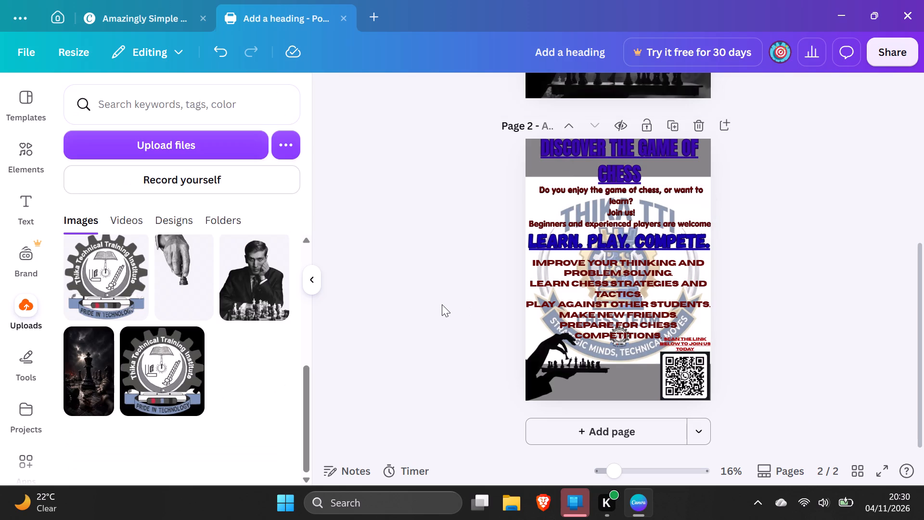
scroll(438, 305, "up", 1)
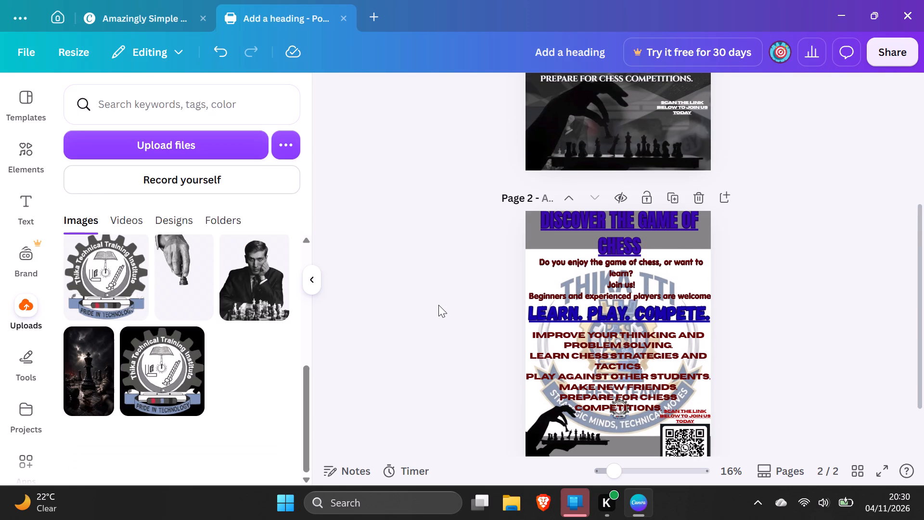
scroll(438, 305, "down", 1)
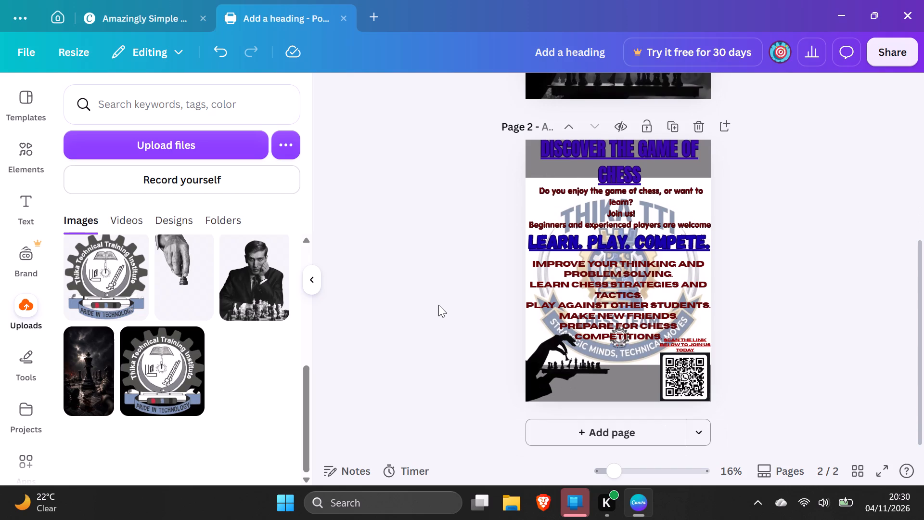
Recolor the QR code caption on page 2 to blue #051AAA using the custom color picker.
left_click(710, 347)
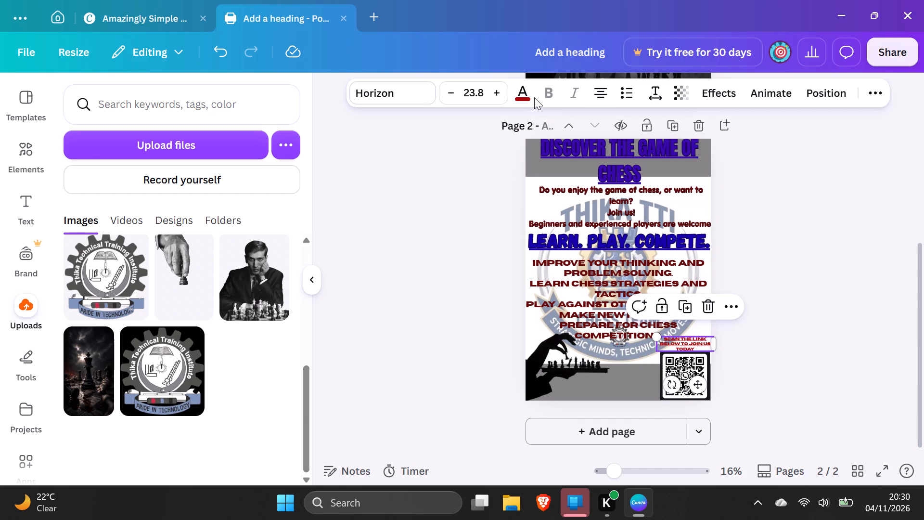
left_click(534, 97)
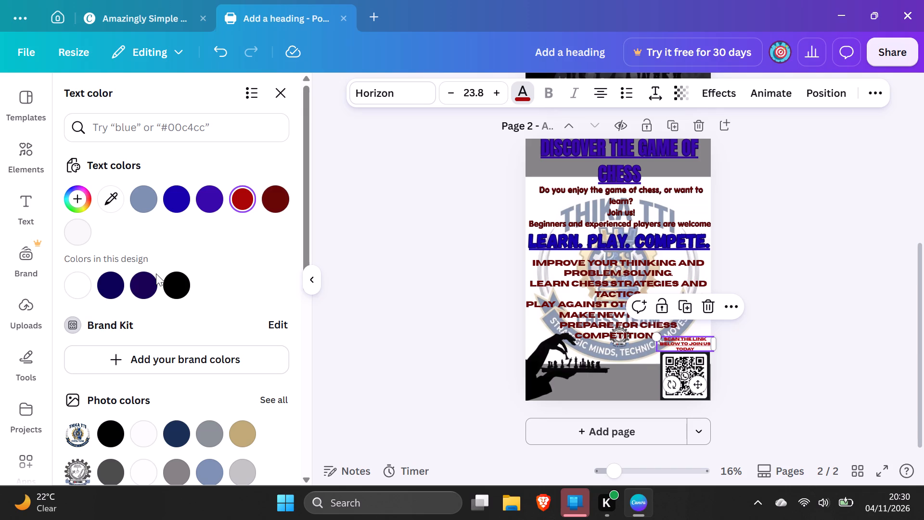
left_click(88, 208)
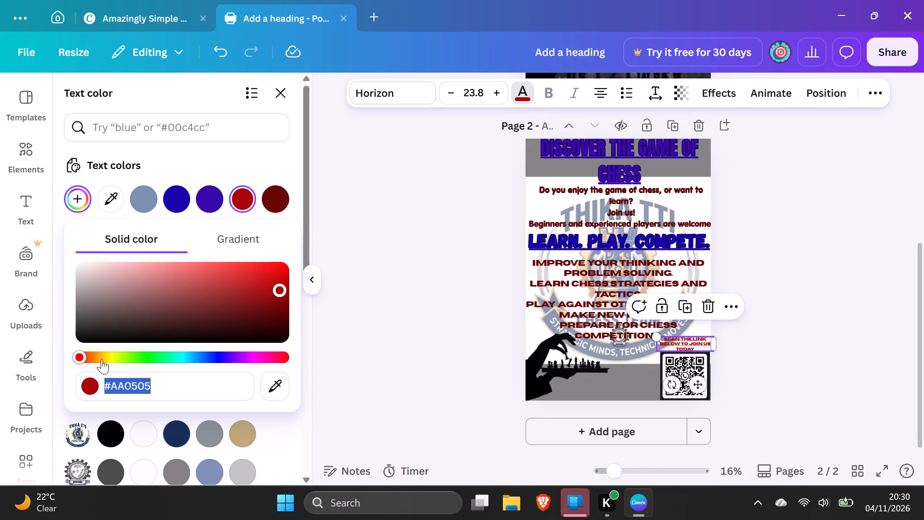
left_click_drag(81, 361, 84, 360)
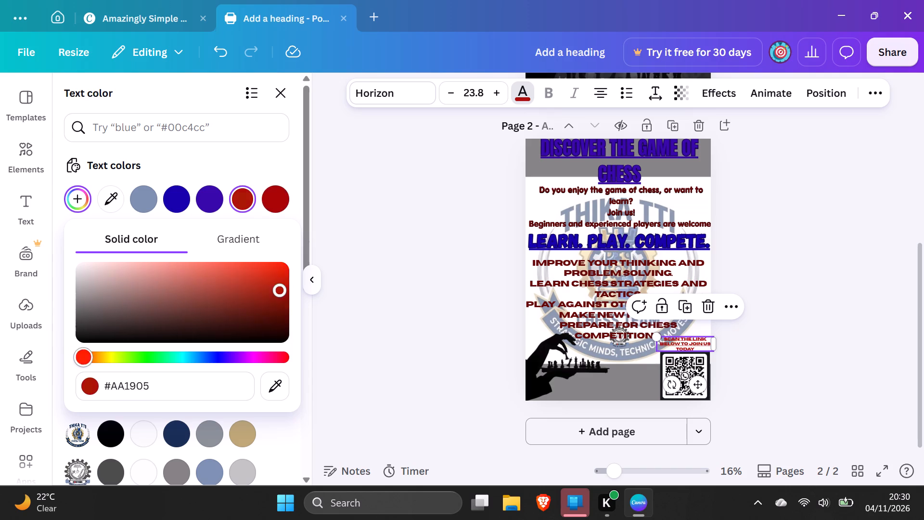
left_click_drag(84, 360, 178, 358)
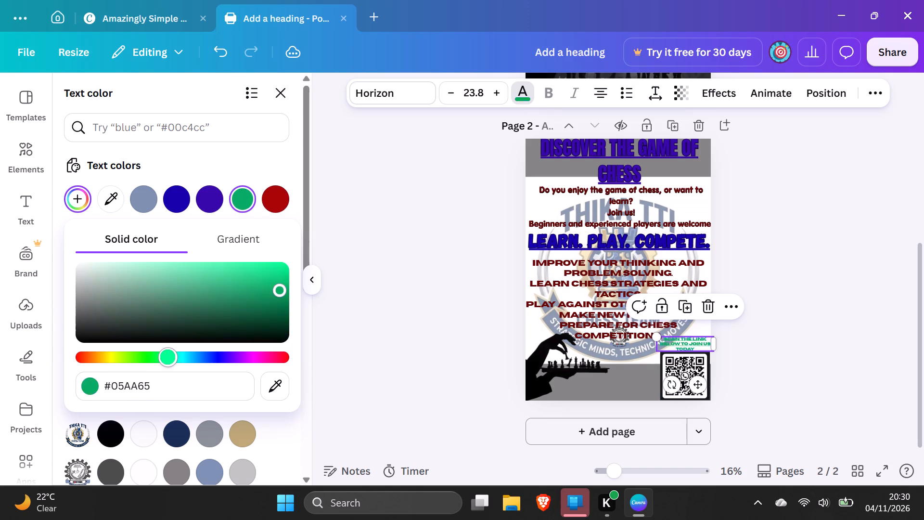
left_click_drag(178, 358, 213, 363)
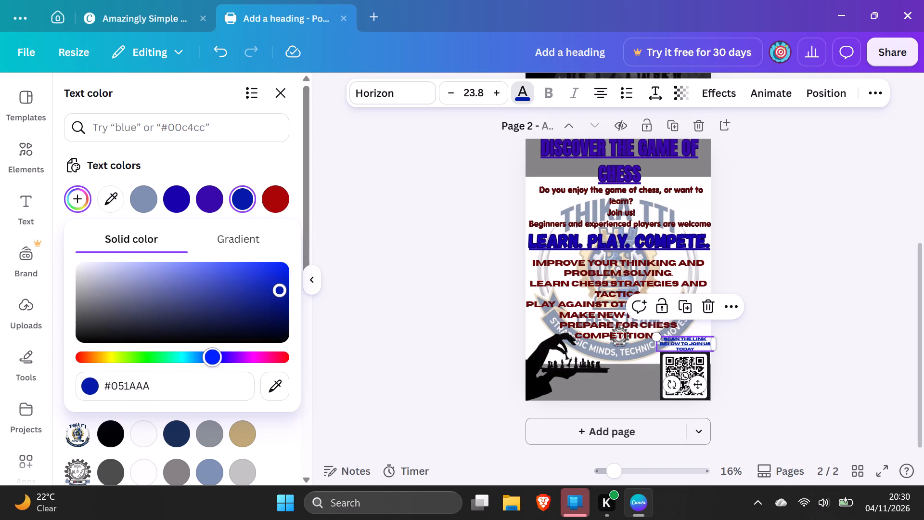
Recolor the QR code caption on page 2 from blue to a red hue and darken the shade in the custom color picker.
left_click_drag(213, 363, 268, 368)
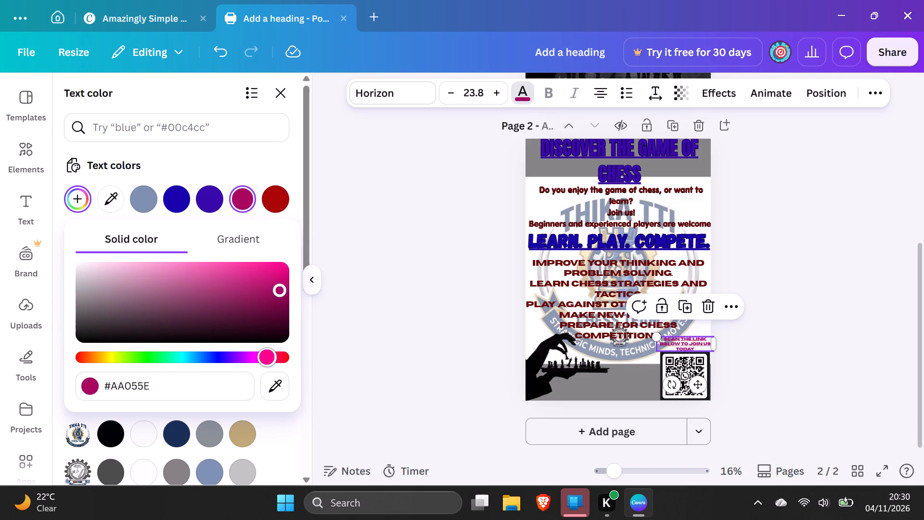
left_click_drag(268, 368, 293, 368)
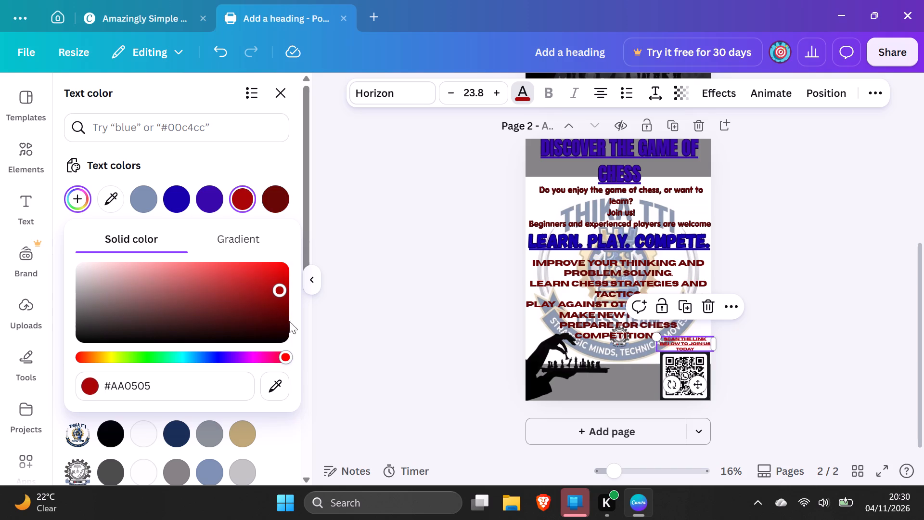
left_click_drag(279, 287, 280, 315)
left_click(352, 317)
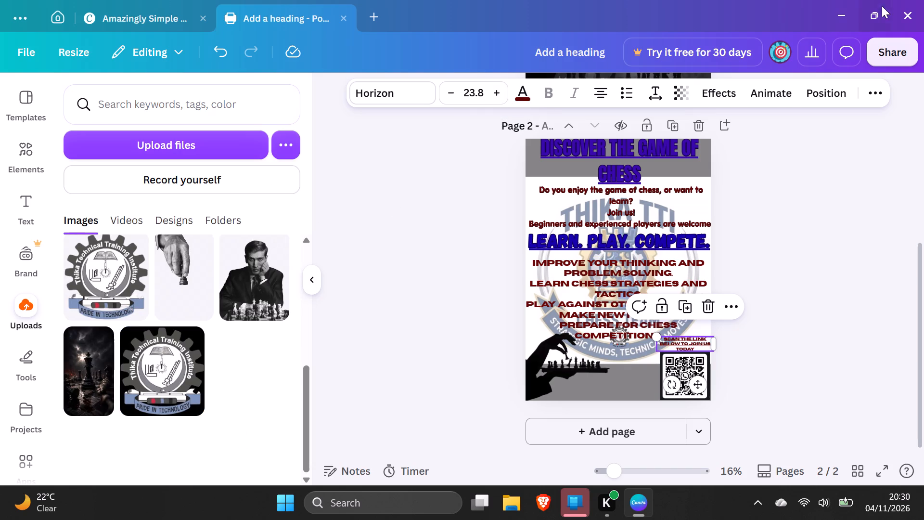
Preview the Glow text effect on the QR code caption and apply the Echo effect instead.
left_click(718, 90)
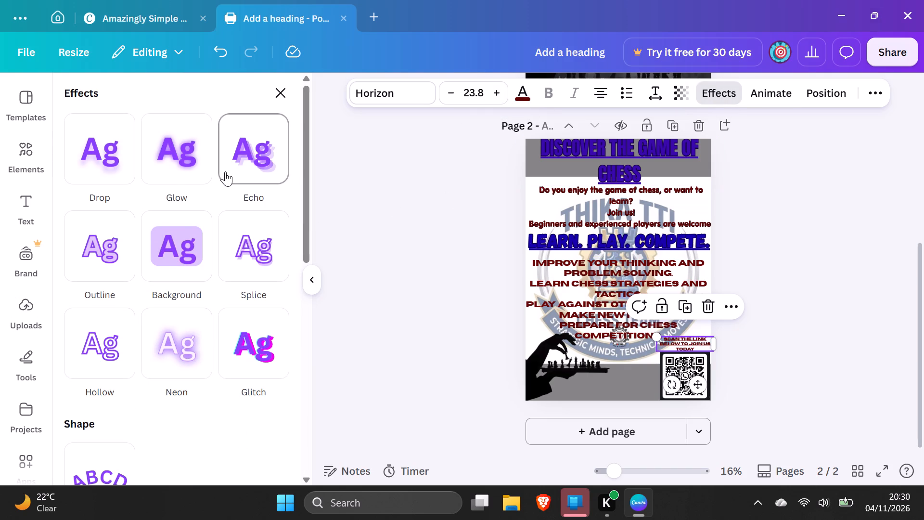
left_click(179, 170)
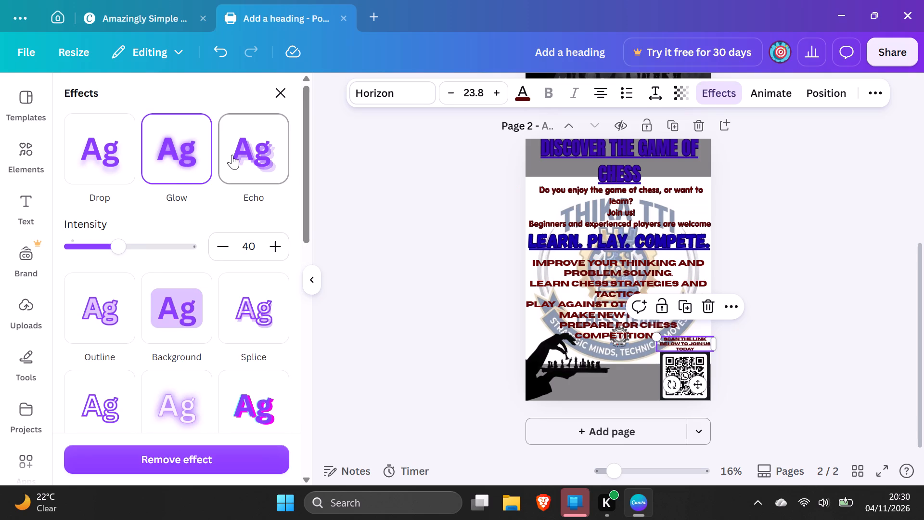
left_click(232, 155)
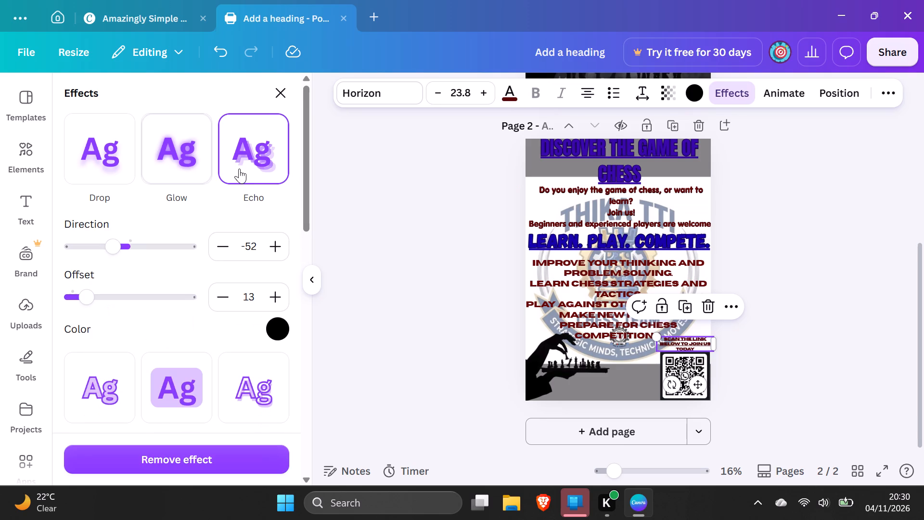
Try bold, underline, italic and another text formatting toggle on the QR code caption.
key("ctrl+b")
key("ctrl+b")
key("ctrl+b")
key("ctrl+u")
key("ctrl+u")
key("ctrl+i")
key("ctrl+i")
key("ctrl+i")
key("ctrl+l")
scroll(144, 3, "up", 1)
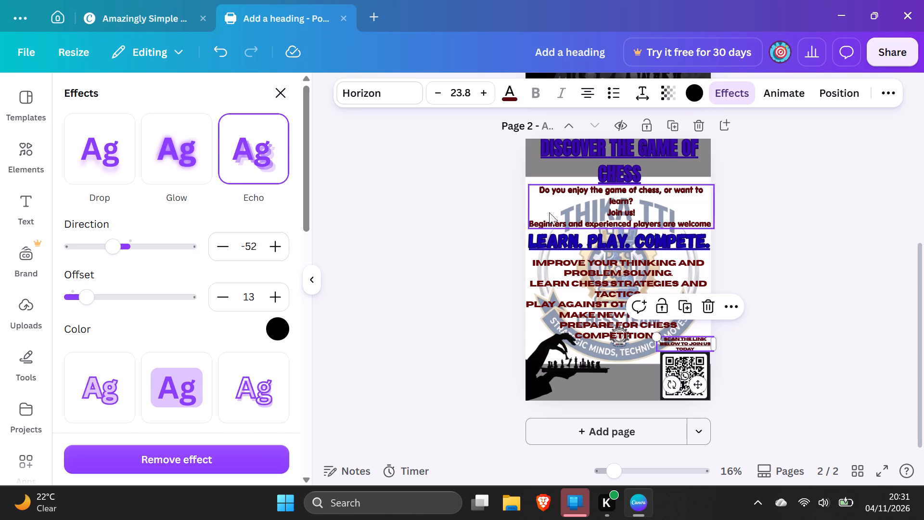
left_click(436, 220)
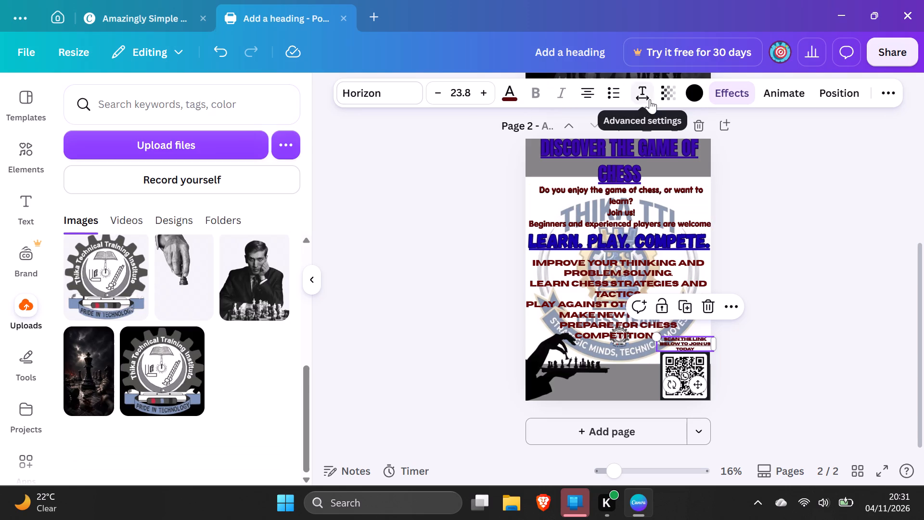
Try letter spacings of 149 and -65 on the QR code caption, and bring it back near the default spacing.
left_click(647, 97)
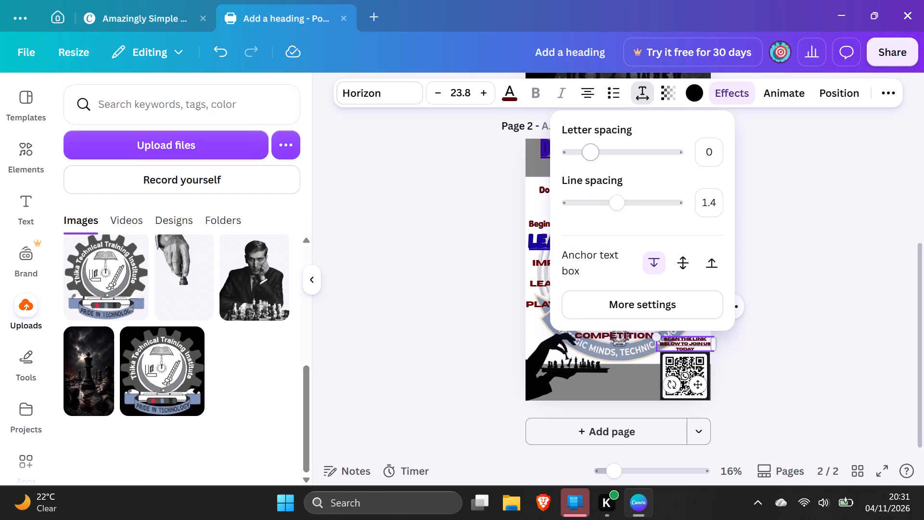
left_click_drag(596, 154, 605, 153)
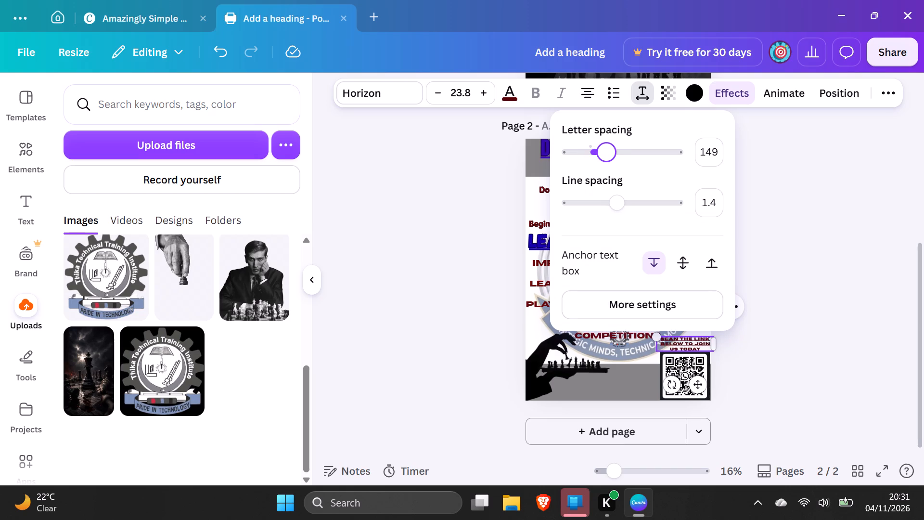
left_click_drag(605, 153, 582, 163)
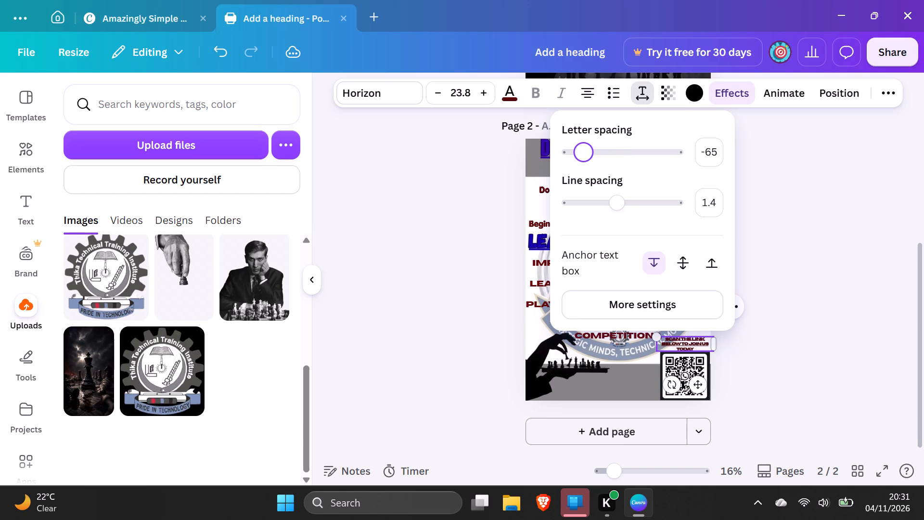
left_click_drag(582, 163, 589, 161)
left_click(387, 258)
Widen the letter spacing of page 2's "Do you enjoy the game of chess" paragraph, trying values such as 88 and 79.
left_click(552, 206)
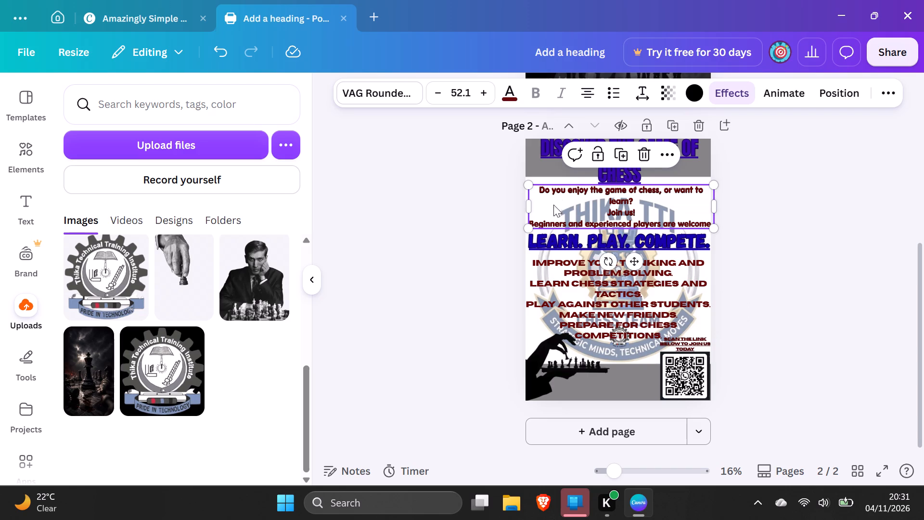
left_click(636, 92)
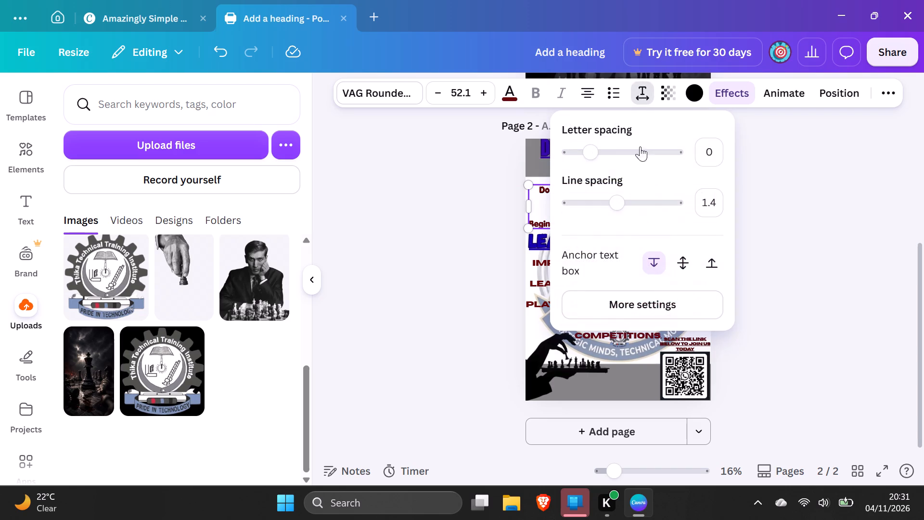
left_click(597, 152)
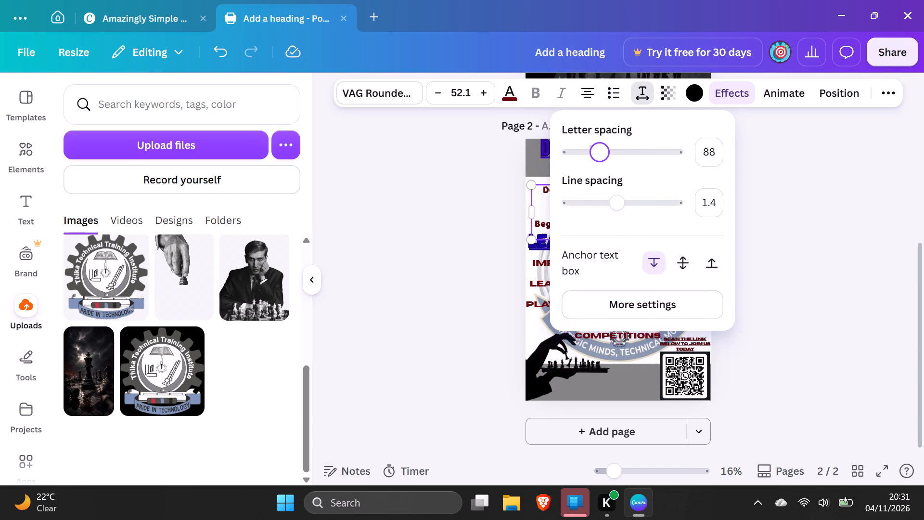
left_click(598, 149)
left_click(464, 204)
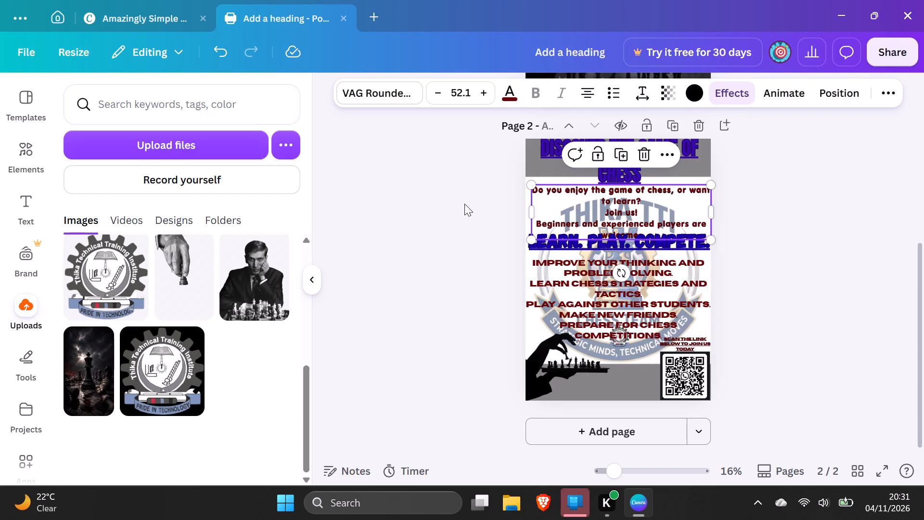
left_click(464, 204)
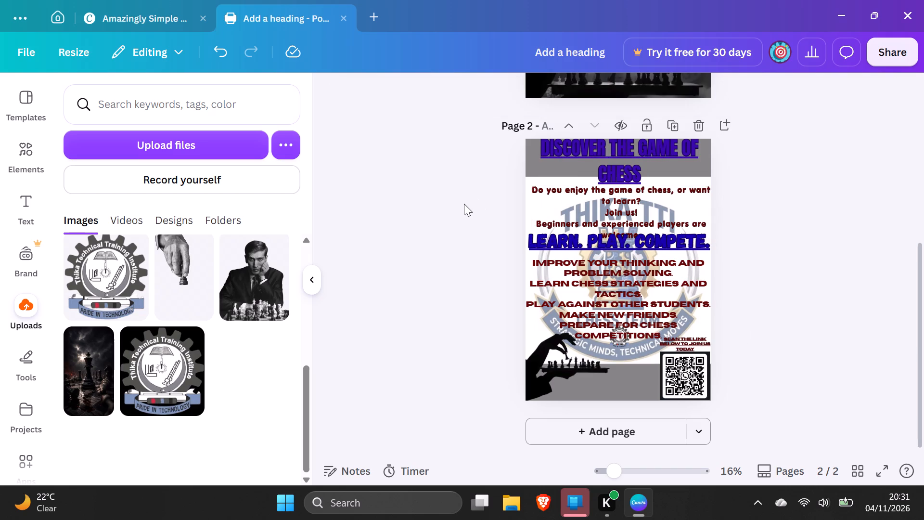
left_click(571, 200)
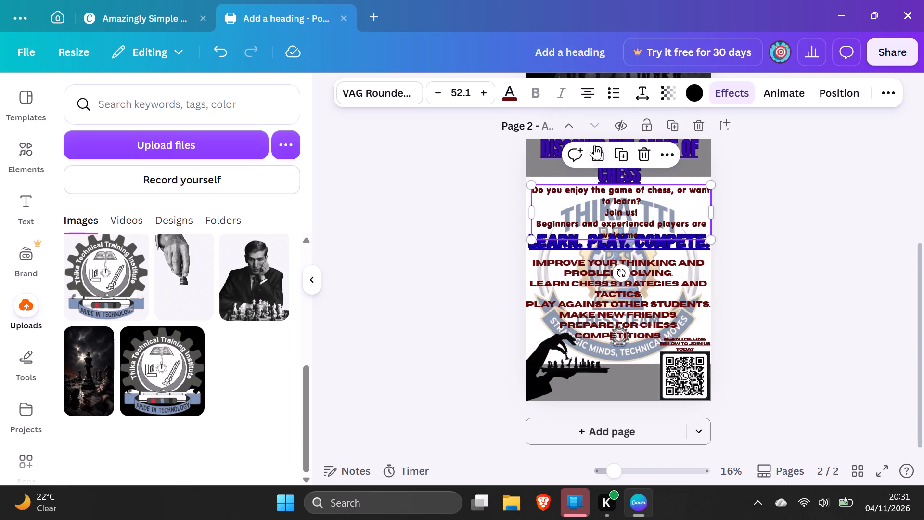
left_click(635, 91)
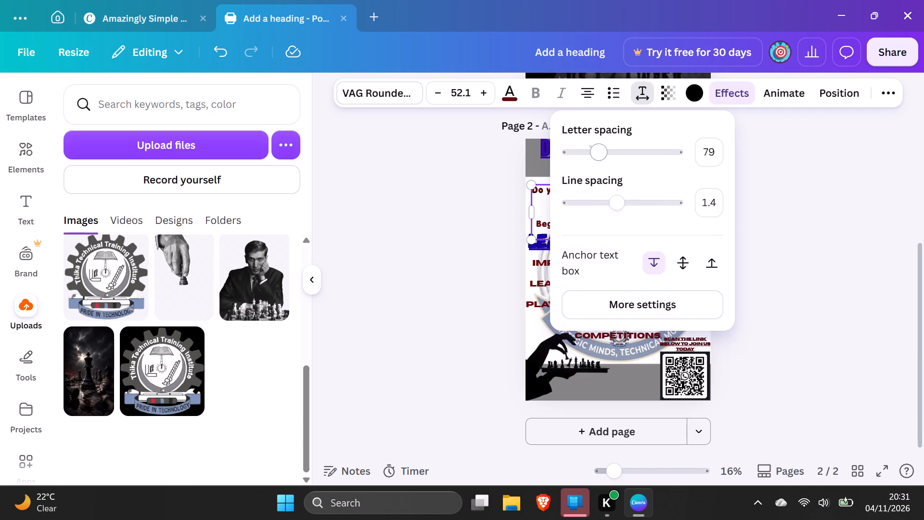
left_click(598, 149)
left_click(448, 197)
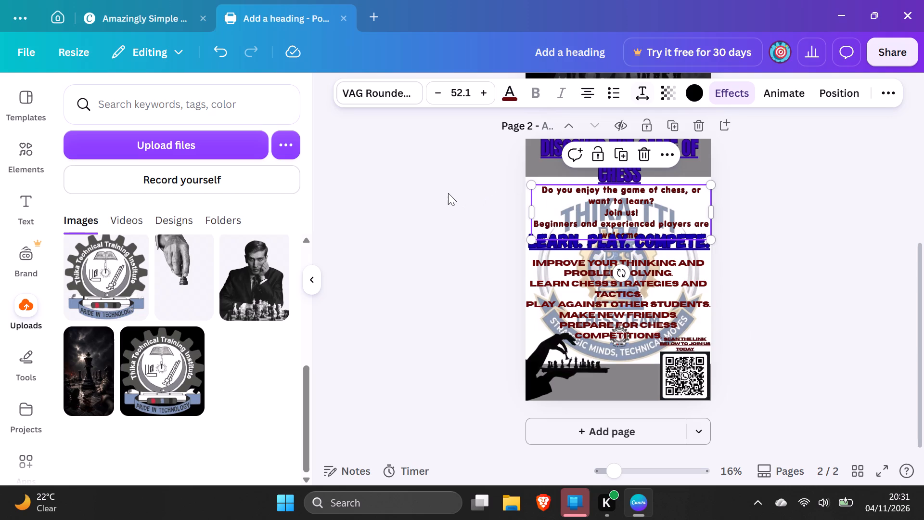
left_click(465, 219)
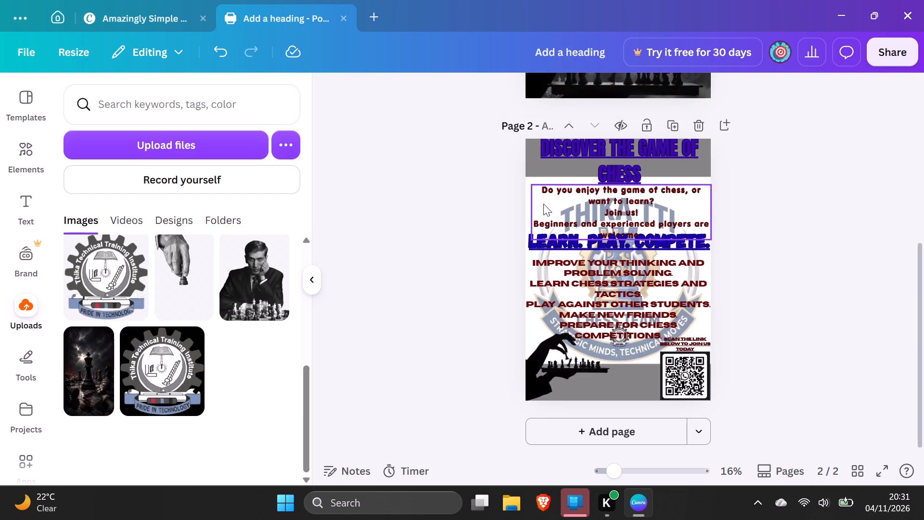
left_click(544, 204)
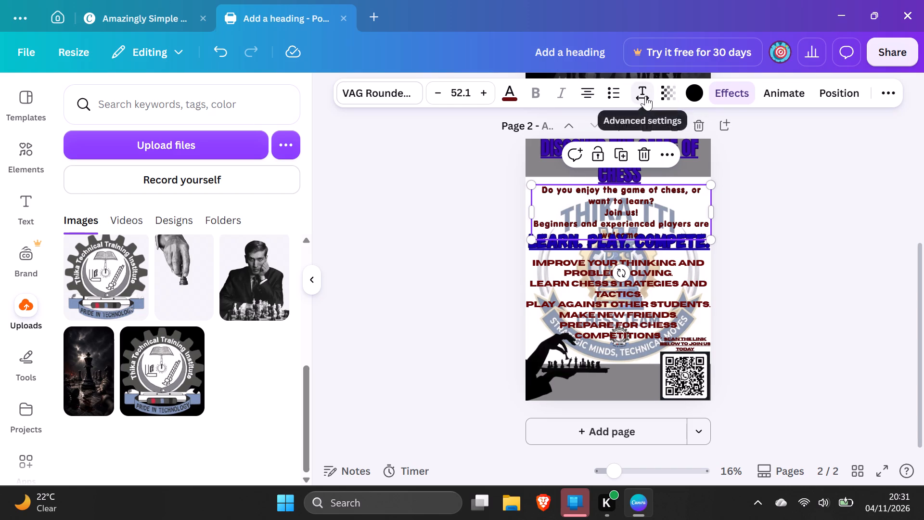
left_click(645, 96)
left_click(600, 154)
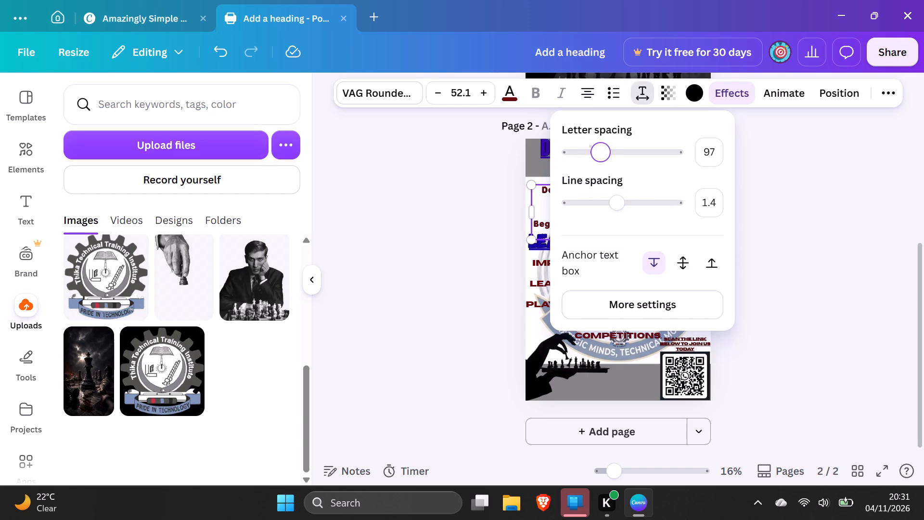
Move page 2's "LEARN. PLAY. COMPETE." tagline slightly down, below the intro paragraph's last line, and centre it horizontally on the page.
left_click(480, 202)
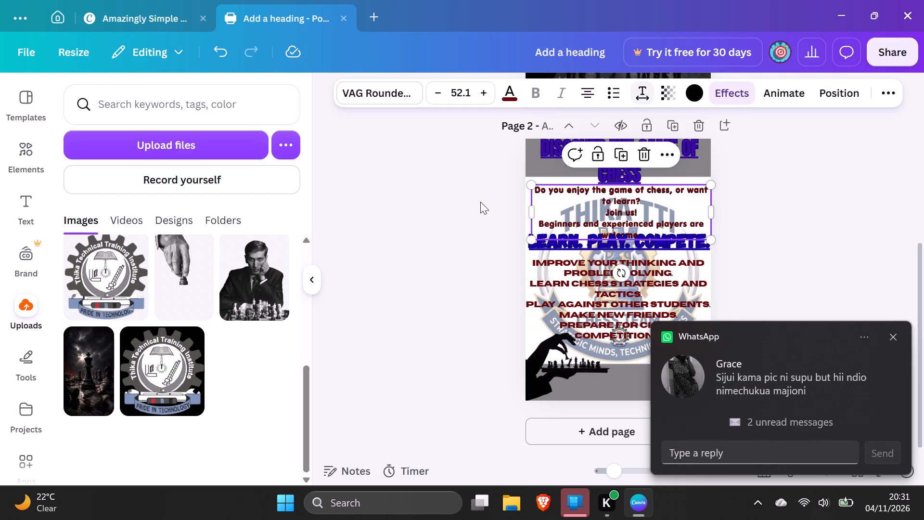
left_click(592, 200)
left_click(813, 214)
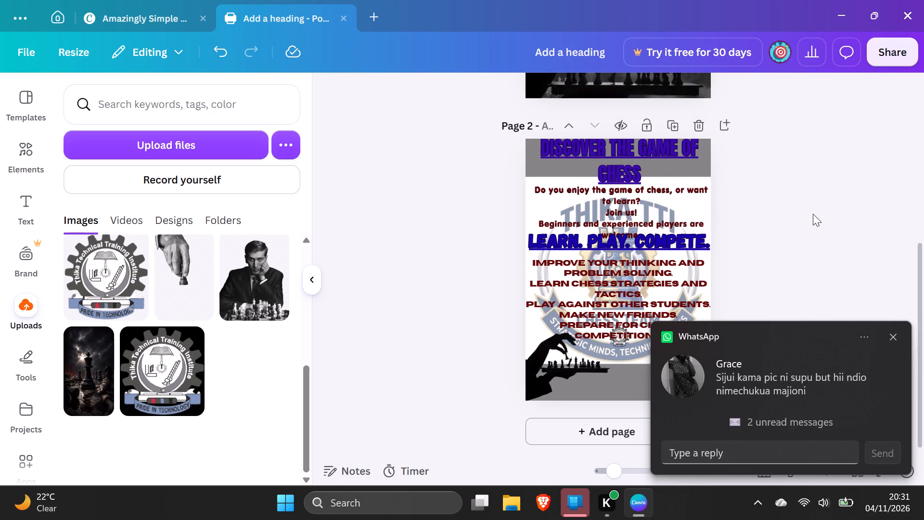
left_click_drag(660, 241, 663, 244)
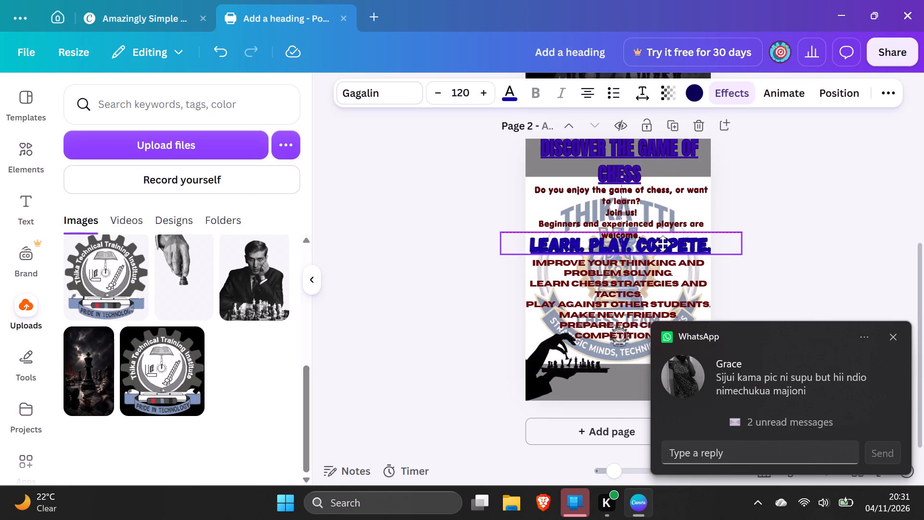
left_click_drag(663, 244, 659, 244)
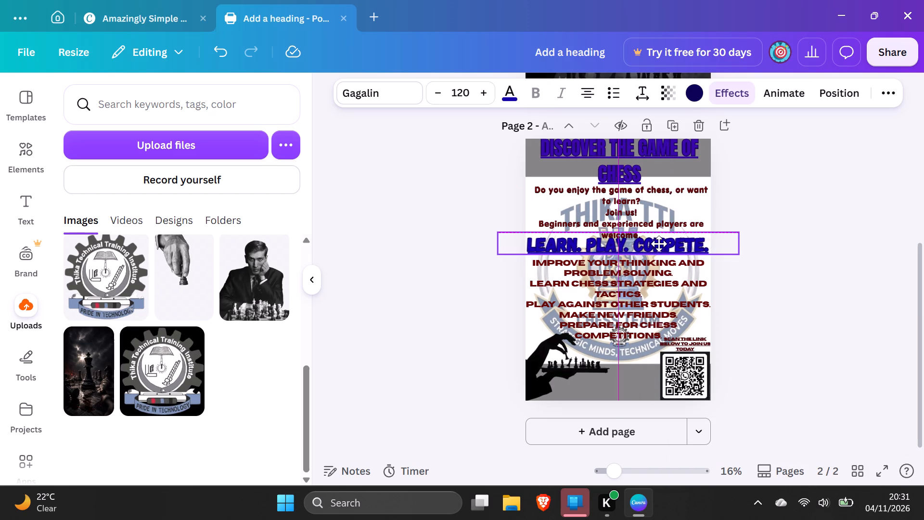
left_click_drag(659, 244, 656, 248)
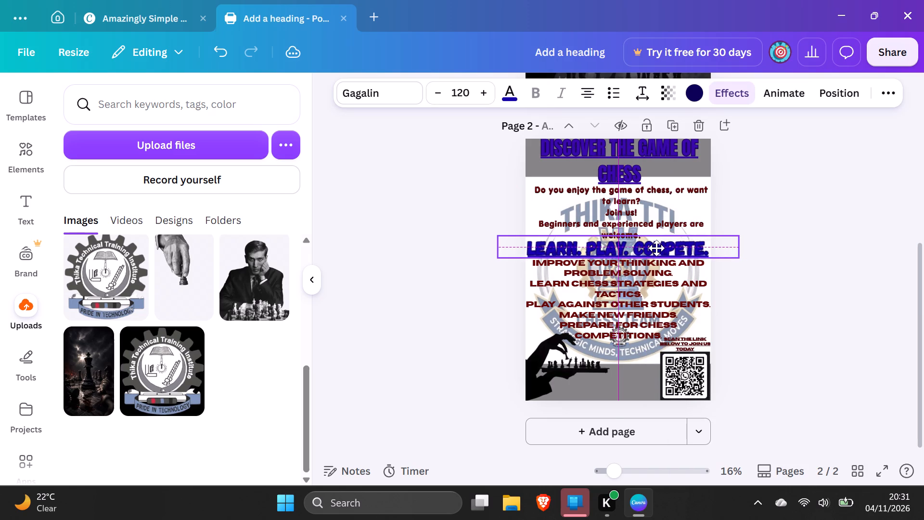
left_click_drag(656, 248, 656, 247)
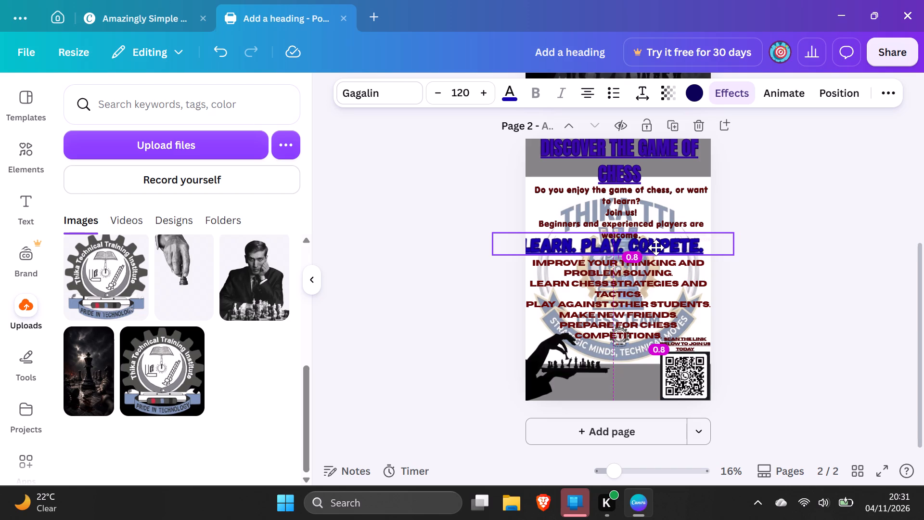
left_click_drag(656, 247, 656, 247)
left_click(856, 255)
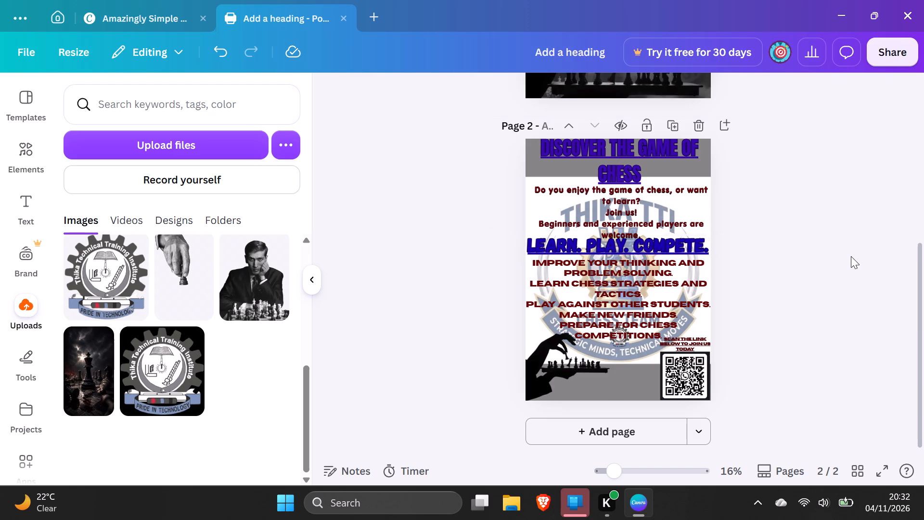
Shift page 2's "Do you enjoy the game of chess" paragraph slightly left so it is centred horizontally on the page.
left_click(662, 219)
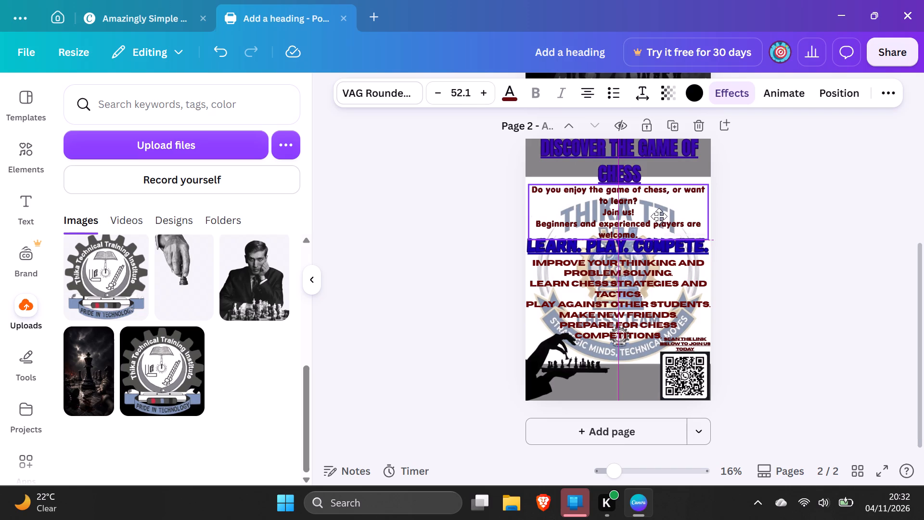
left_click(765, 224)
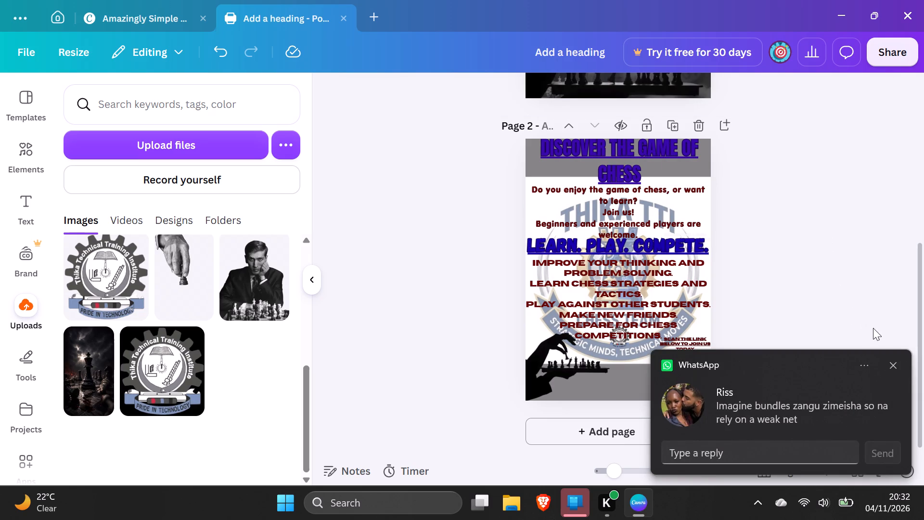
left_click(894, 363)
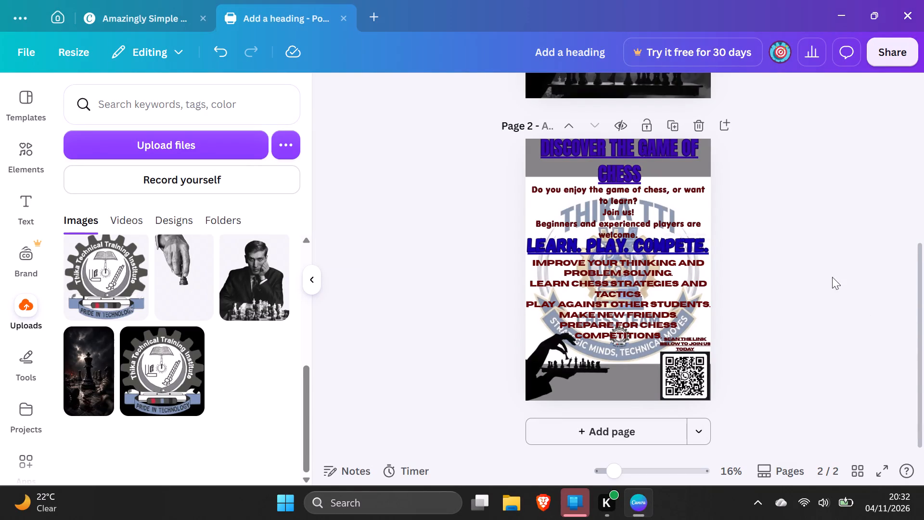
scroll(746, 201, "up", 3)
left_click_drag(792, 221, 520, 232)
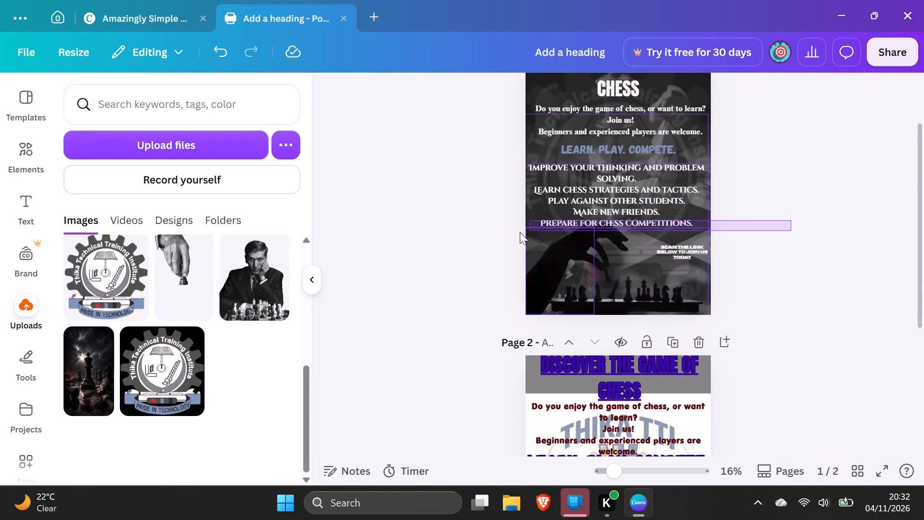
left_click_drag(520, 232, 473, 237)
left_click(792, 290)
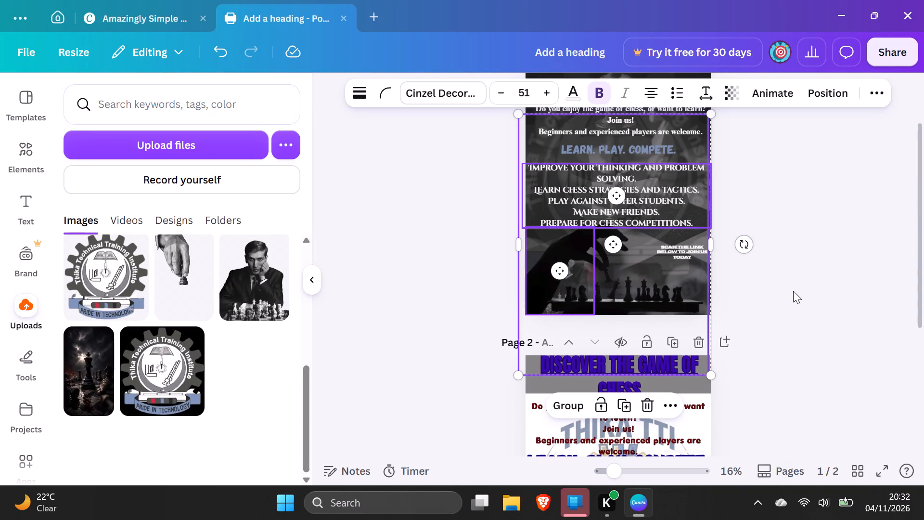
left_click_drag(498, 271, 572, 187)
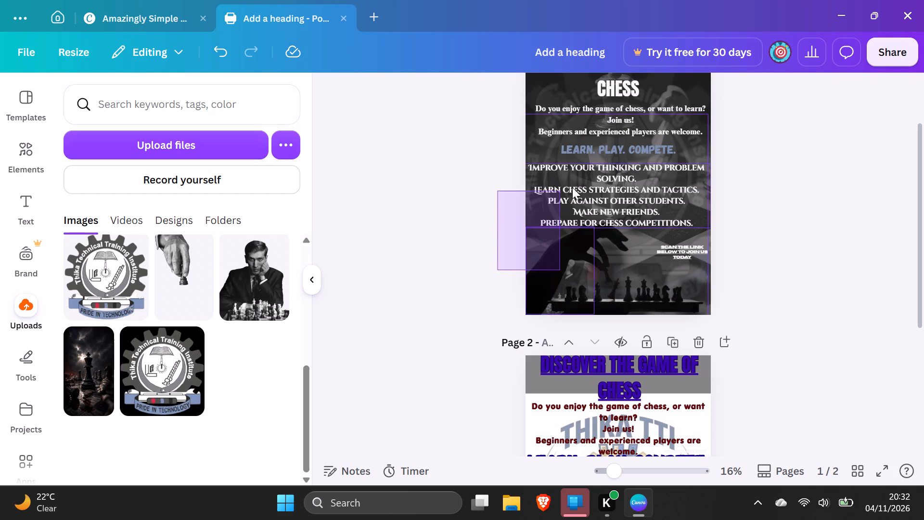
Delete the poster texts and the hand-and-chess-pieces artwork together from page 1.
left_click_drag(572, 187, 670, 46)
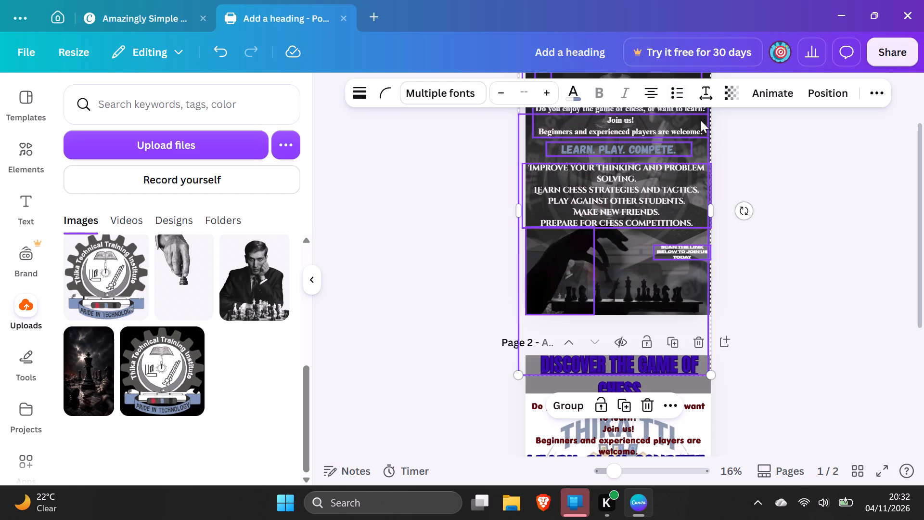
right_click(791, 195)
right_click(662, 198)
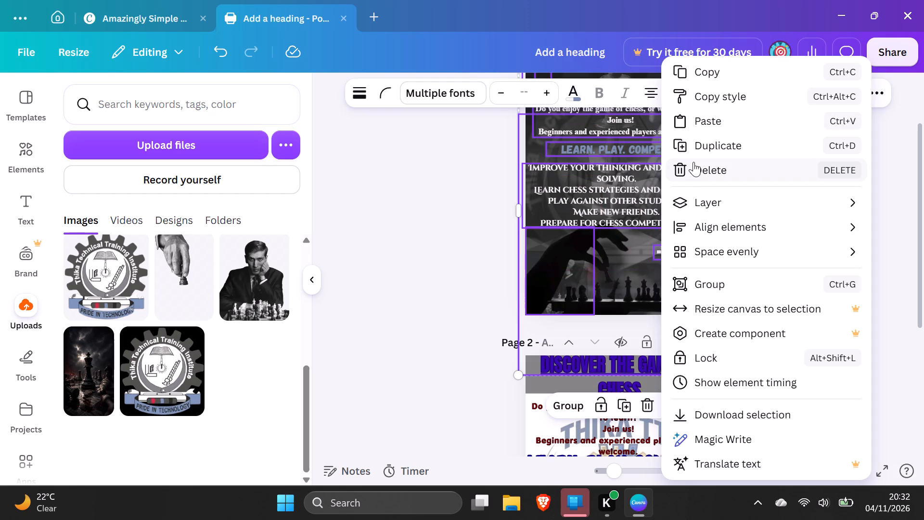
left_click(693, 162)
left_click_drag(689, 227, 581, 236)
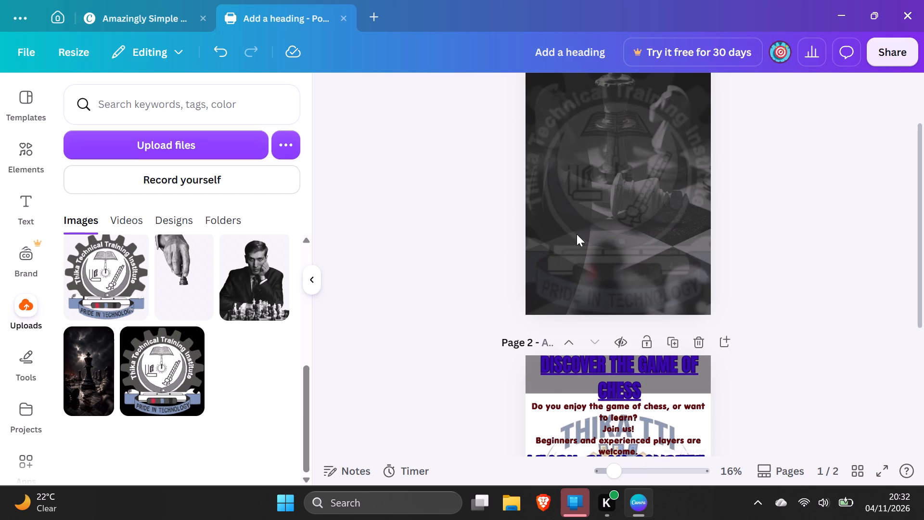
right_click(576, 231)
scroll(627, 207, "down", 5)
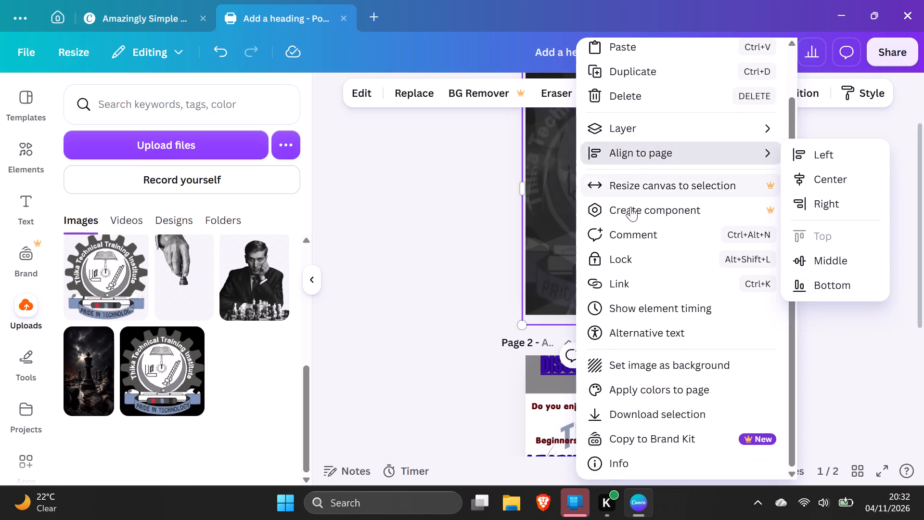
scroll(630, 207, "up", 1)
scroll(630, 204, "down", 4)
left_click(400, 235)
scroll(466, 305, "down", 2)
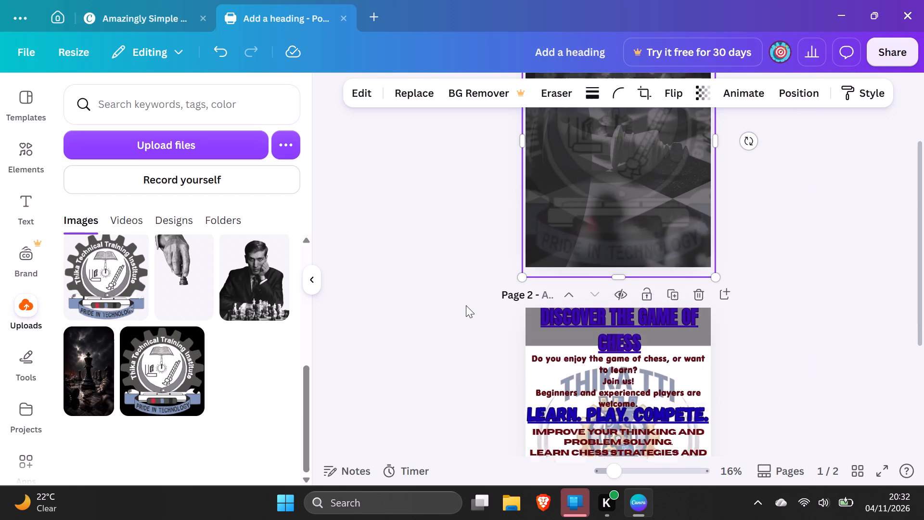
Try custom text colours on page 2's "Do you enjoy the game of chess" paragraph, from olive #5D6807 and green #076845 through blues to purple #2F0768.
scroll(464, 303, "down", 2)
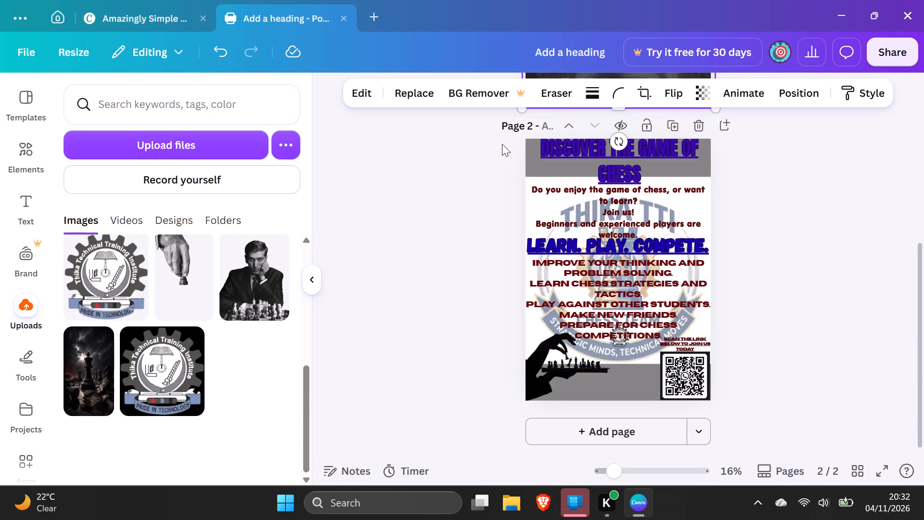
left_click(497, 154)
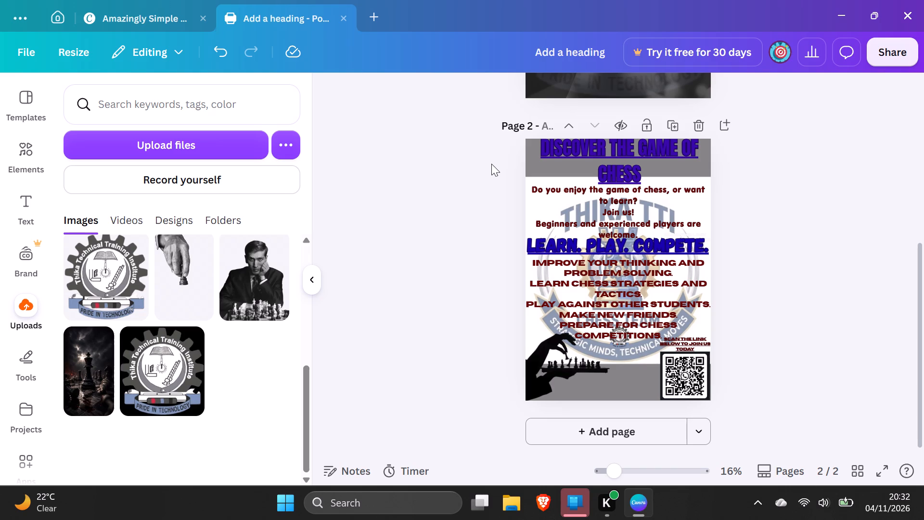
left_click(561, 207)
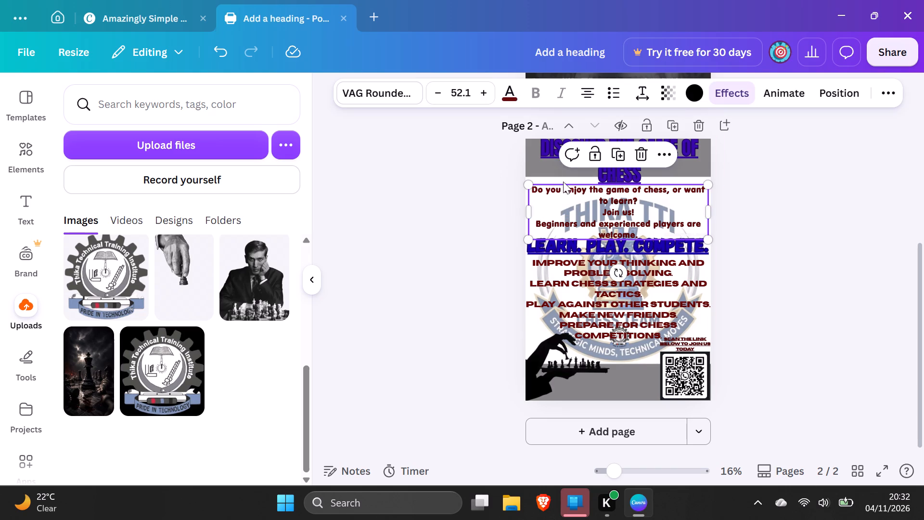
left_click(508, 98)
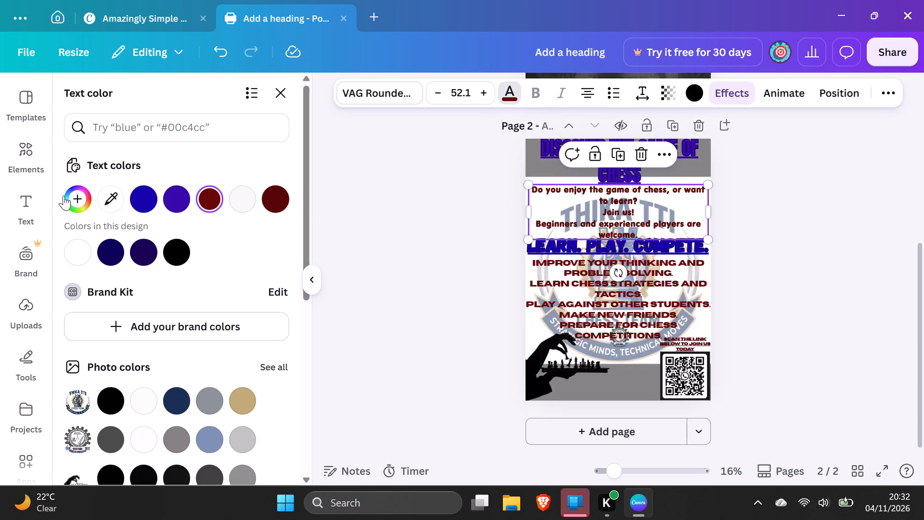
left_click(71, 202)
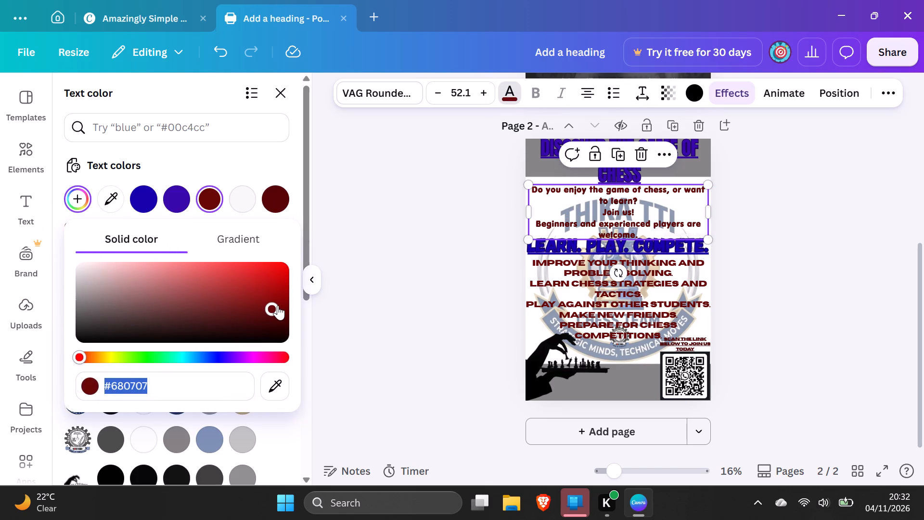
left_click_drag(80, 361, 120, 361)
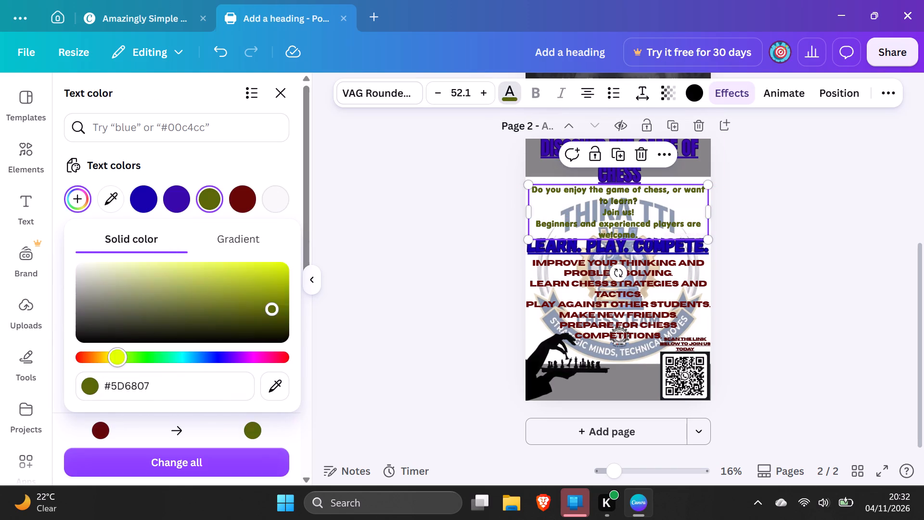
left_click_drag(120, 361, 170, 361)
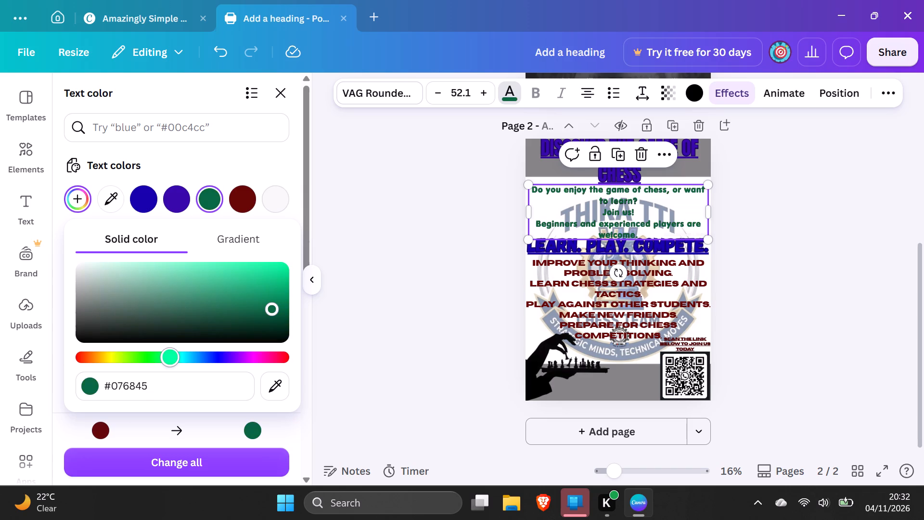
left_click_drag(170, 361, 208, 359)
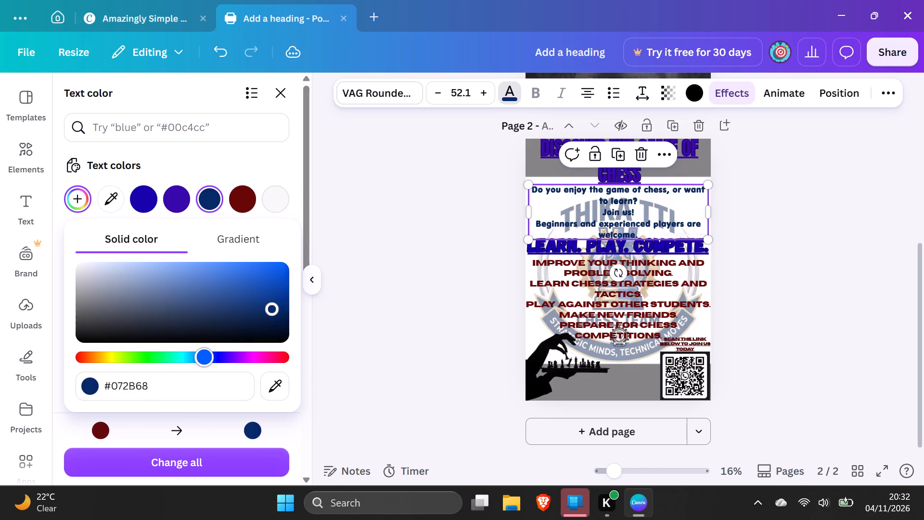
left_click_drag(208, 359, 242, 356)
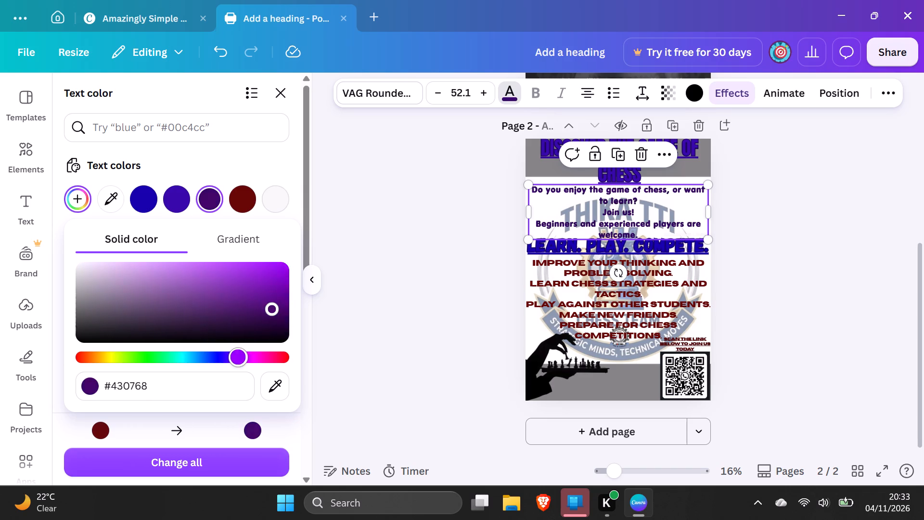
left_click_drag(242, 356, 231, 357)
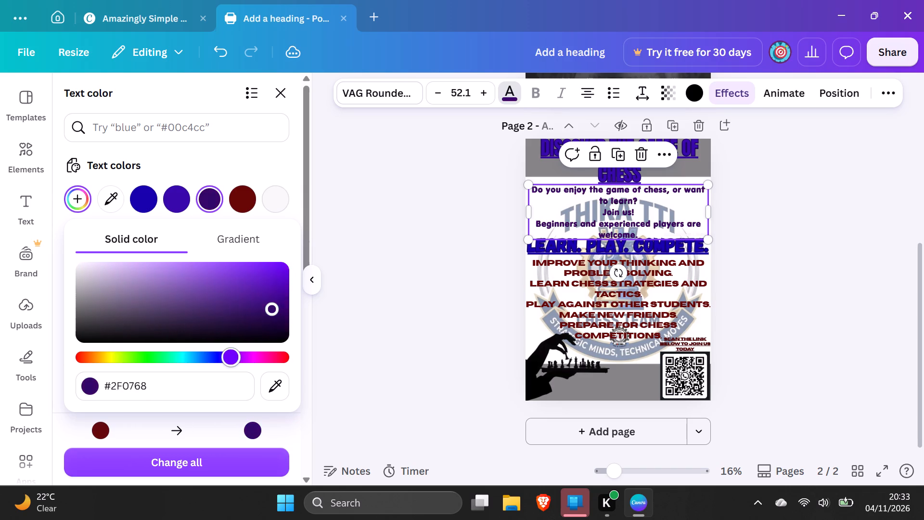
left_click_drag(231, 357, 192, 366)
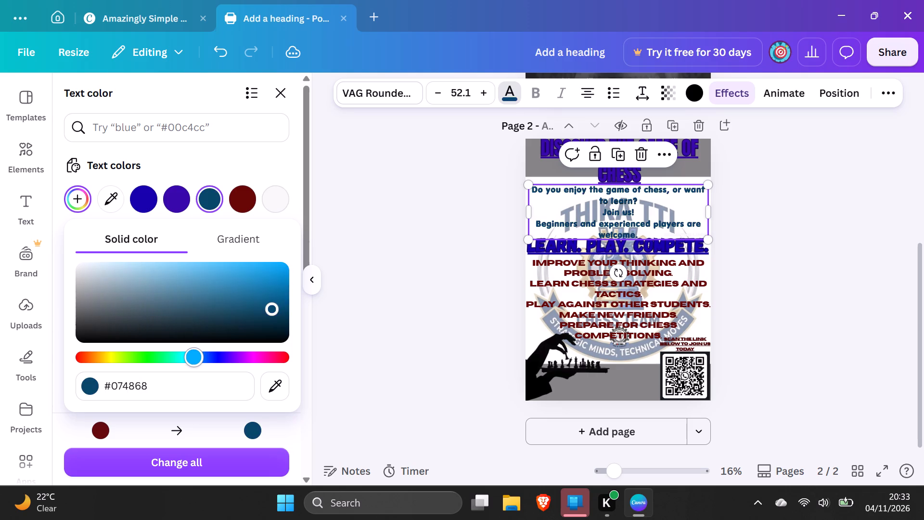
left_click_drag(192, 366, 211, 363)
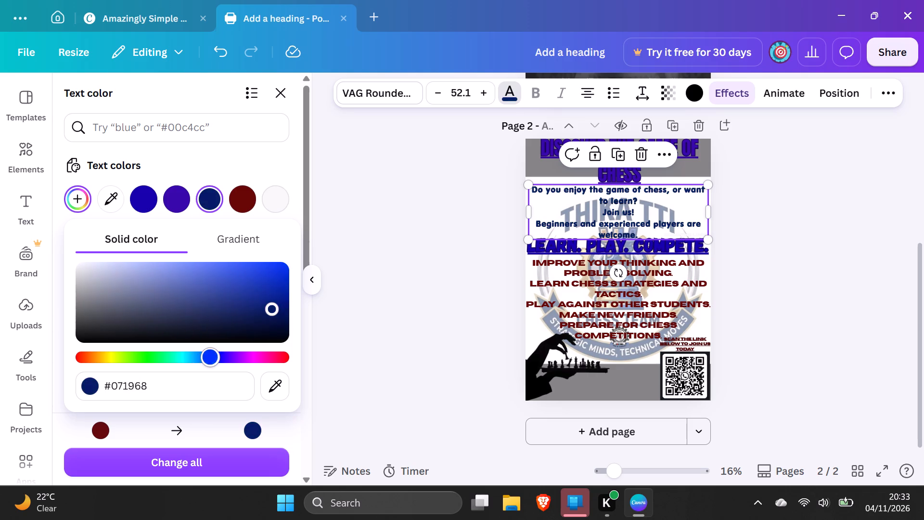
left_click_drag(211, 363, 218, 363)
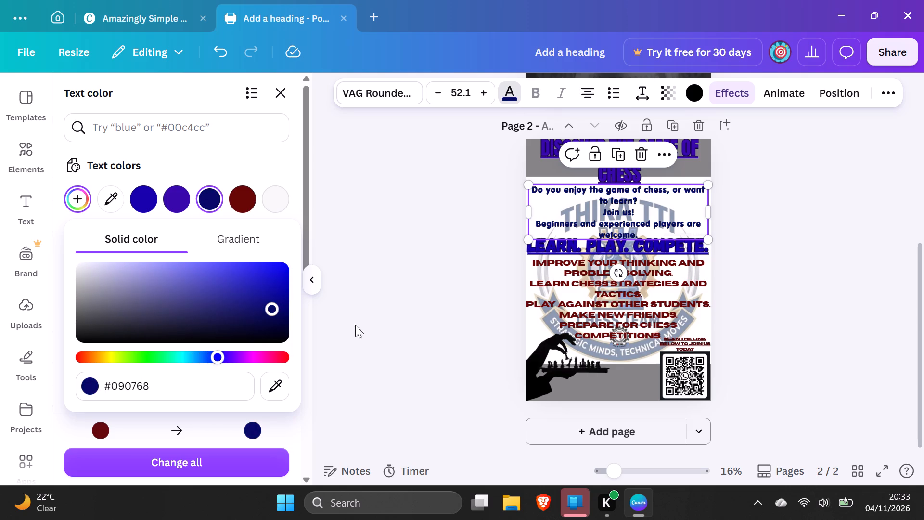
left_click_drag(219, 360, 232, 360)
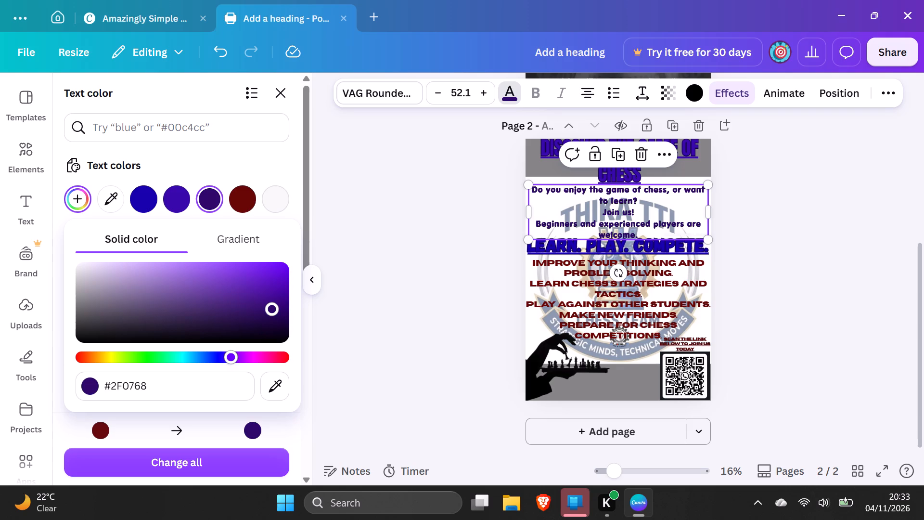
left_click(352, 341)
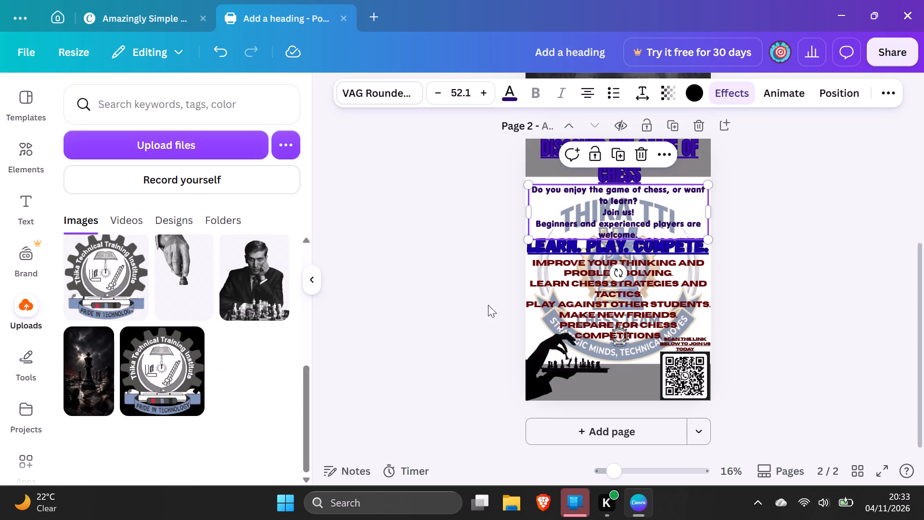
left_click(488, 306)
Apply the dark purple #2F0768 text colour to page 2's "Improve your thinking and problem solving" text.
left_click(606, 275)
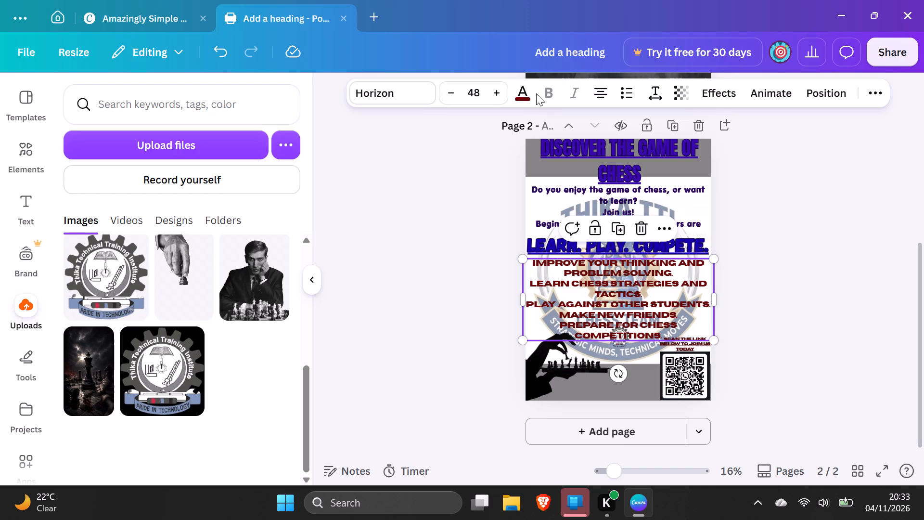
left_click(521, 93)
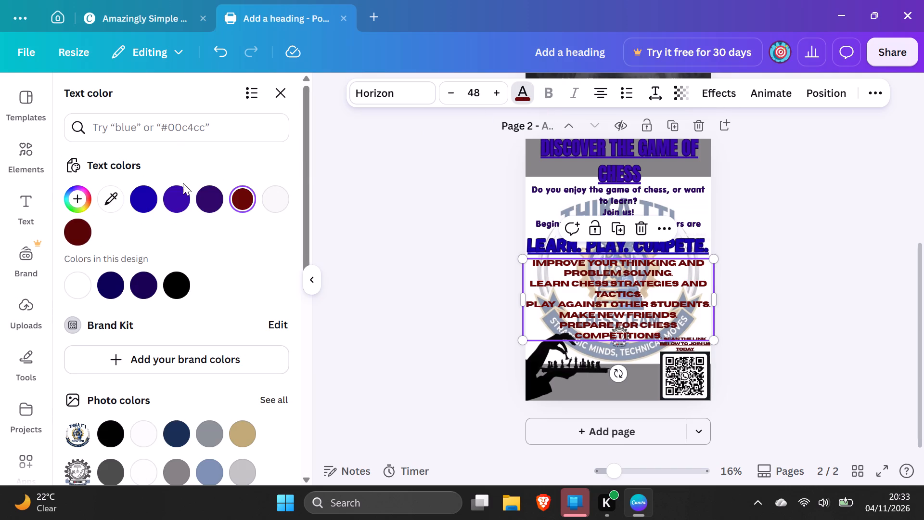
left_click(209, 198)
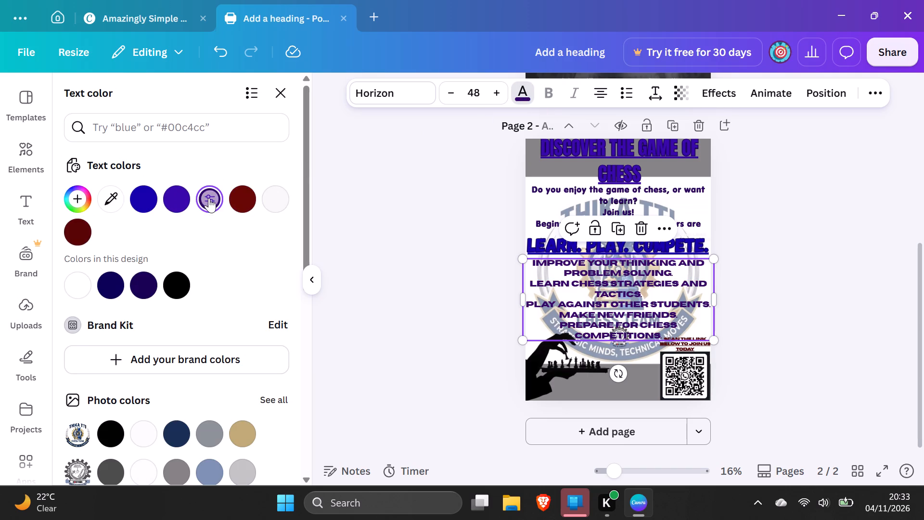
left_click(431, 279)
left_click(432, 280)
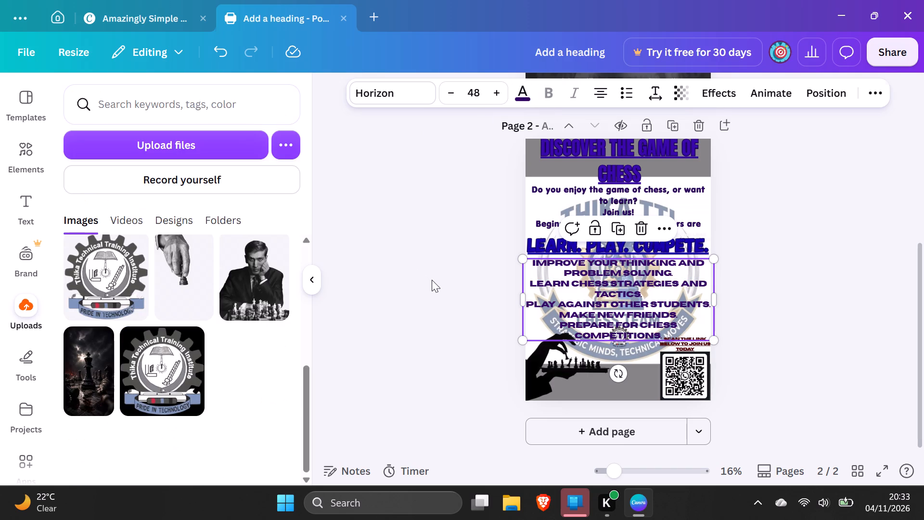
Recolour the "Improve your thinking and problem solving" text, trying vivid indigo #1800AD and settling on dark red #580404.
left_click(570, 286)
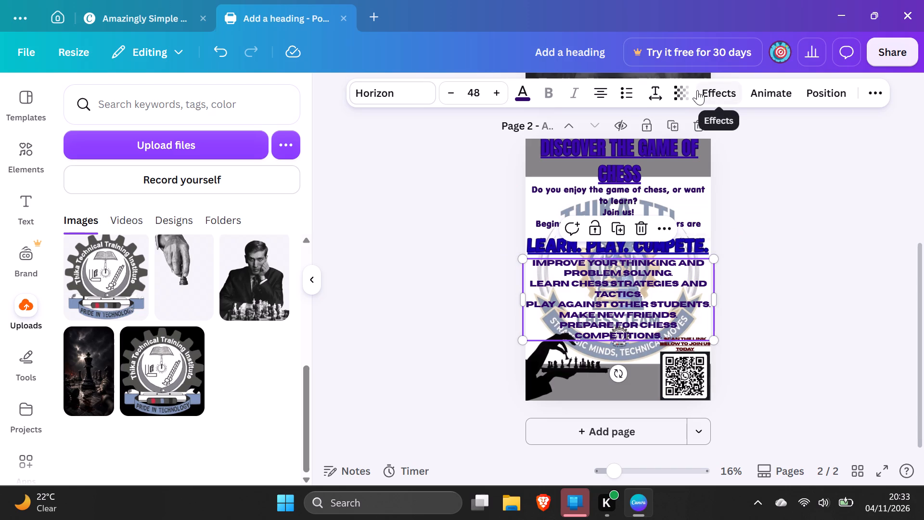
left_click(519, 91)
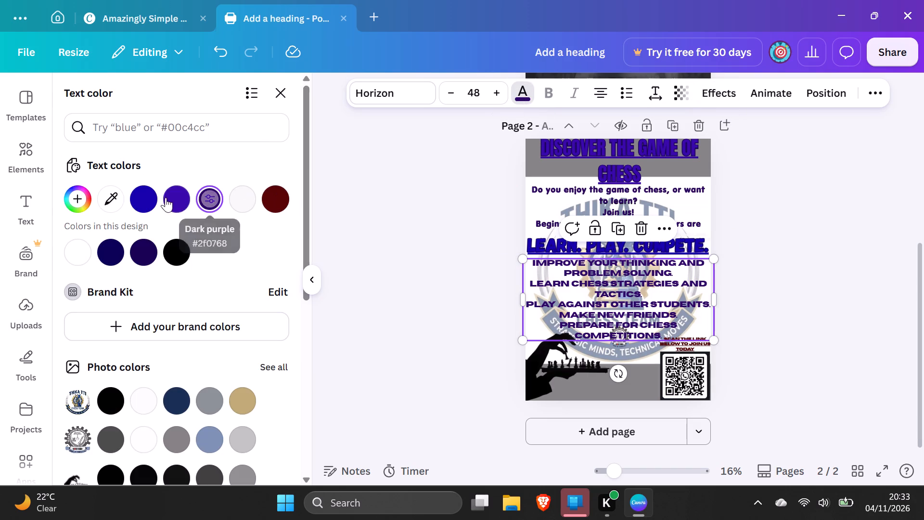
left_click(152, 200)
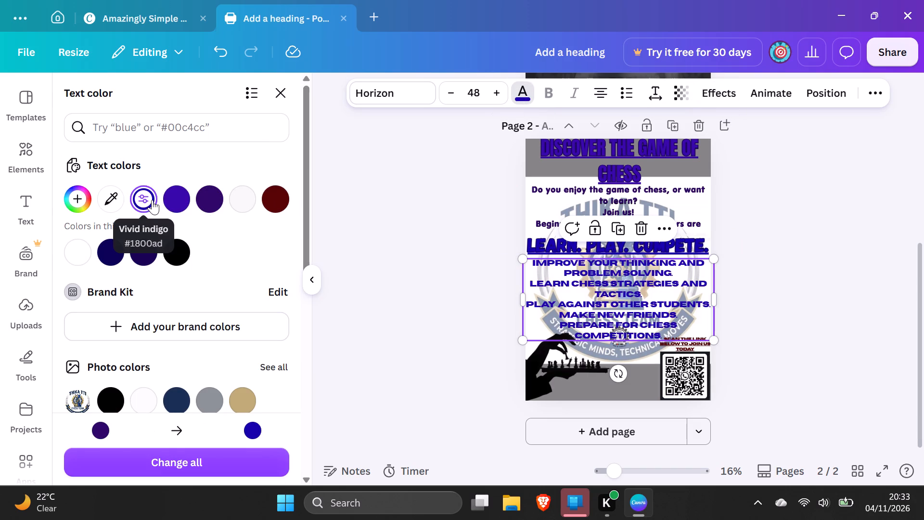
left_click(280, 201)
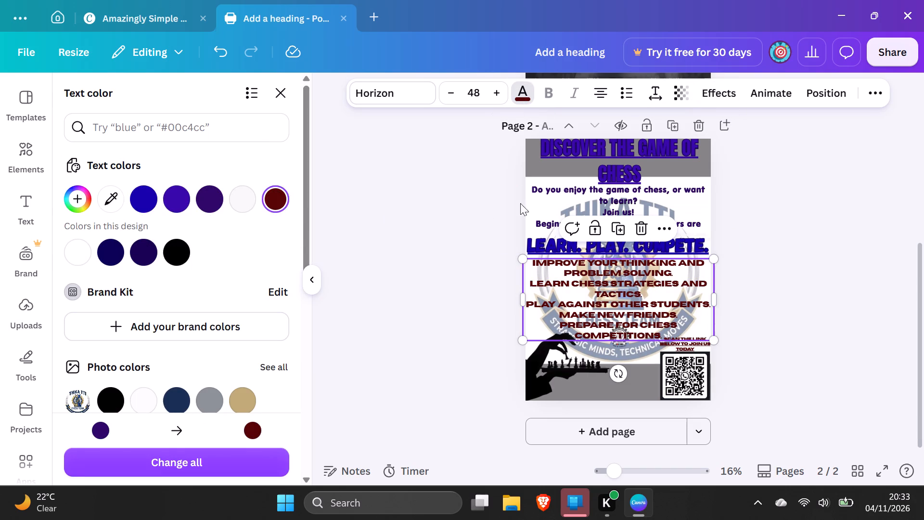
Set the "Do you enjoy the game of chess" paragraph's text colour to dark red #580404.
left_click(552, 201)
left_click(274, 202)
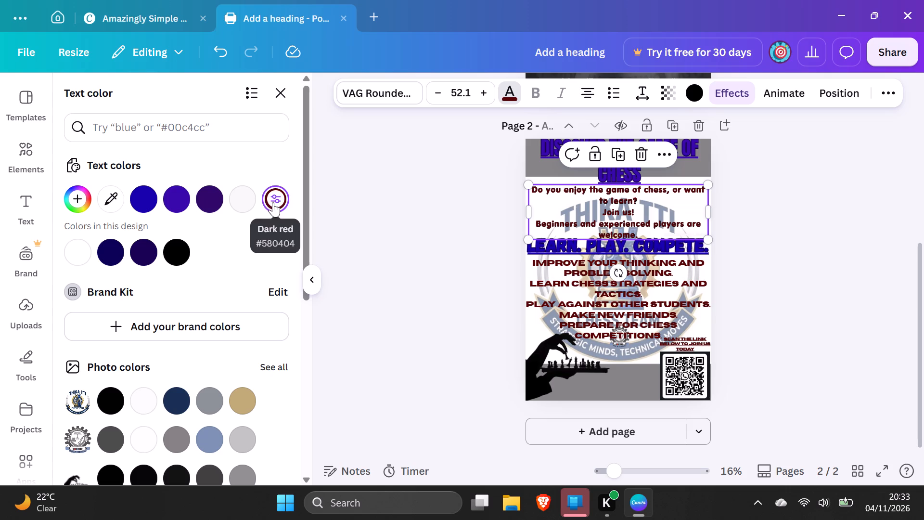
left_click(372, 264)
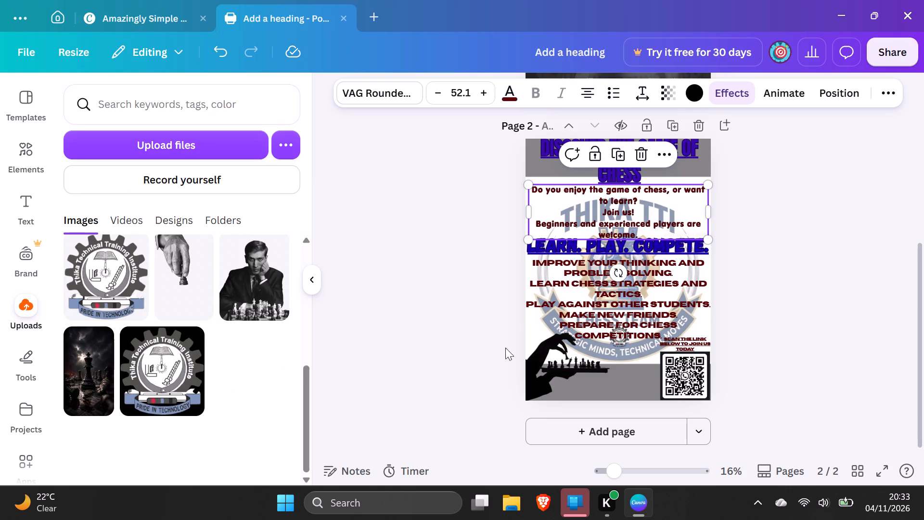
Browse the photo animation options for page 2's hand-and-chess-pieces artwork and the animation styles for the whole page.
left_click(562, 377)
left_click(748, 98)
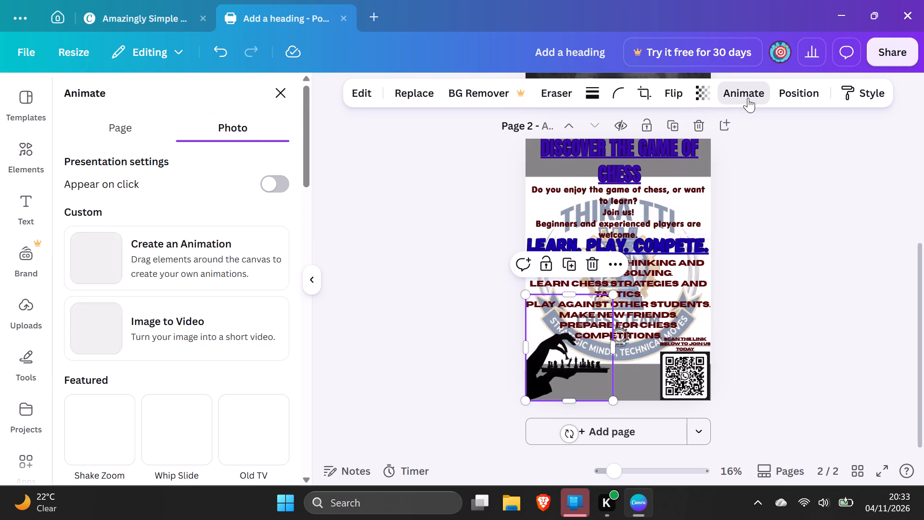
scroll(113, 324, "down", 2)
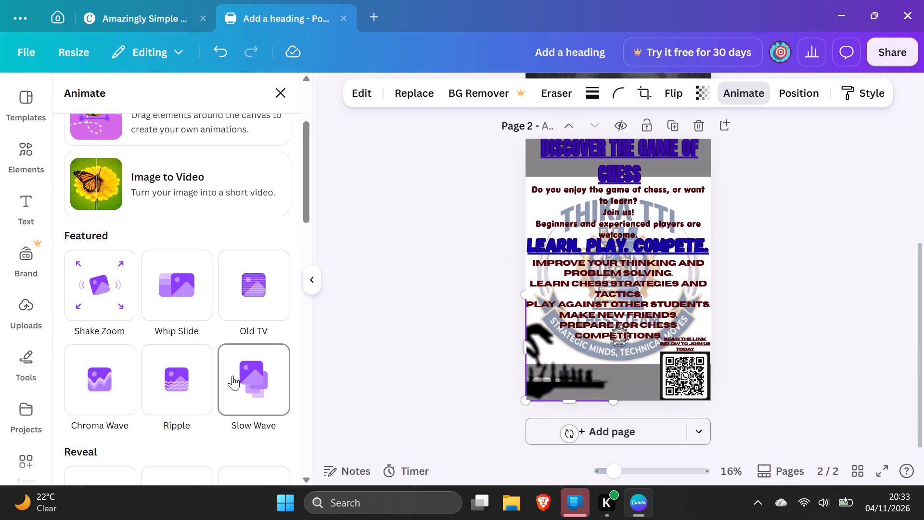
scroll(232, 376, "down", 3)
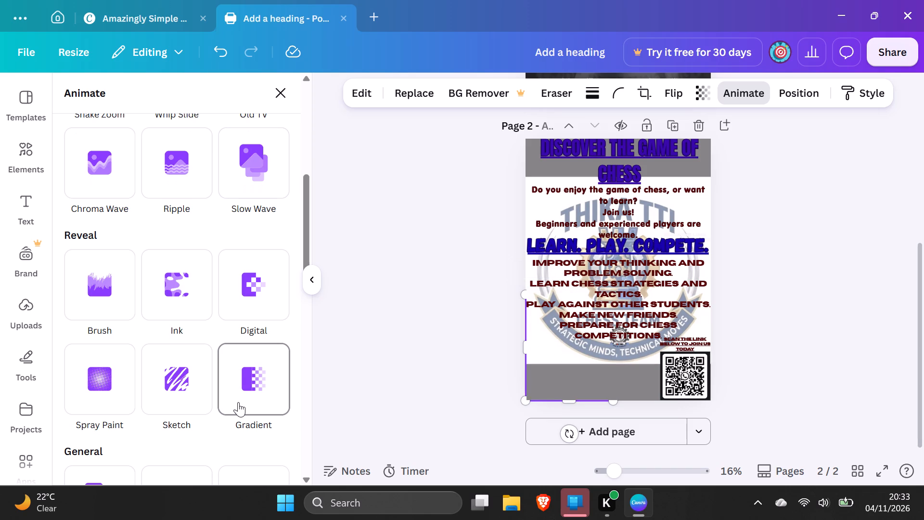
scroll(145, 338, "up", 5)
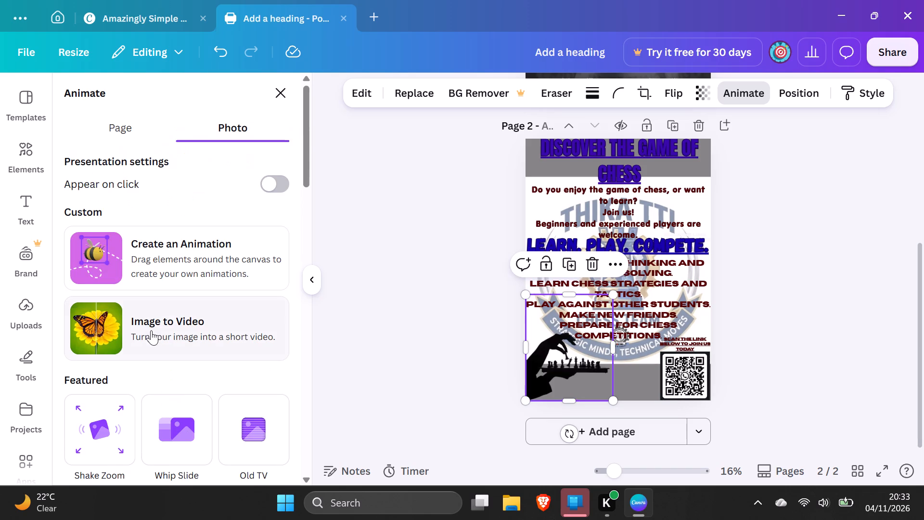
scroll(151, 330, "up", 1)
scroll(204, 286, "up", 1)
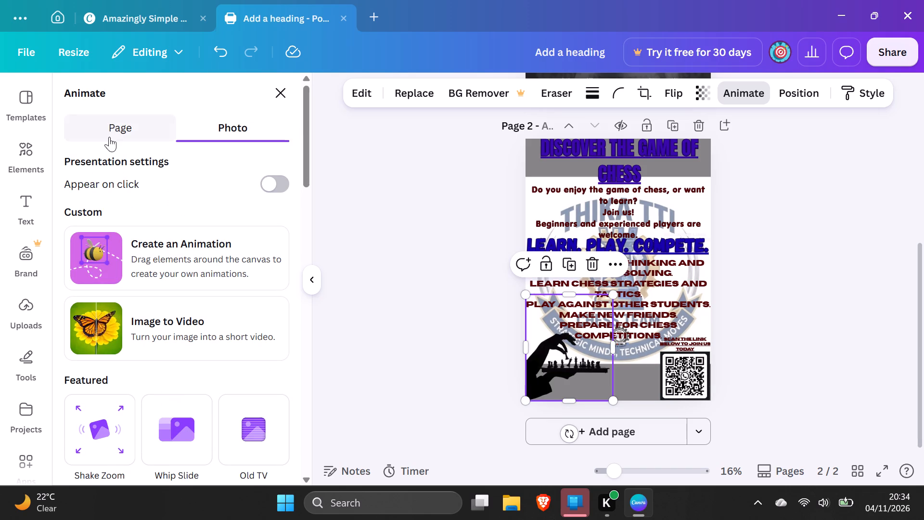
left_click(144, 126)
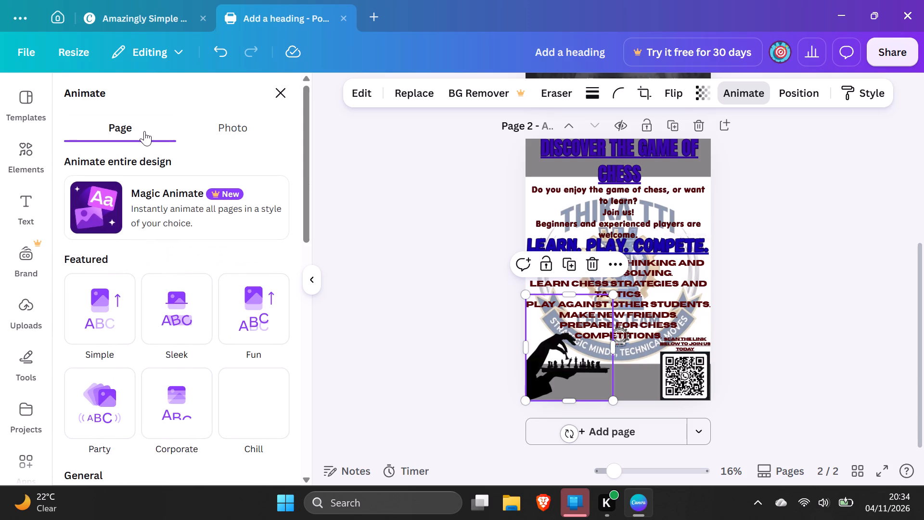
scroll(144, 136, "down", 1)
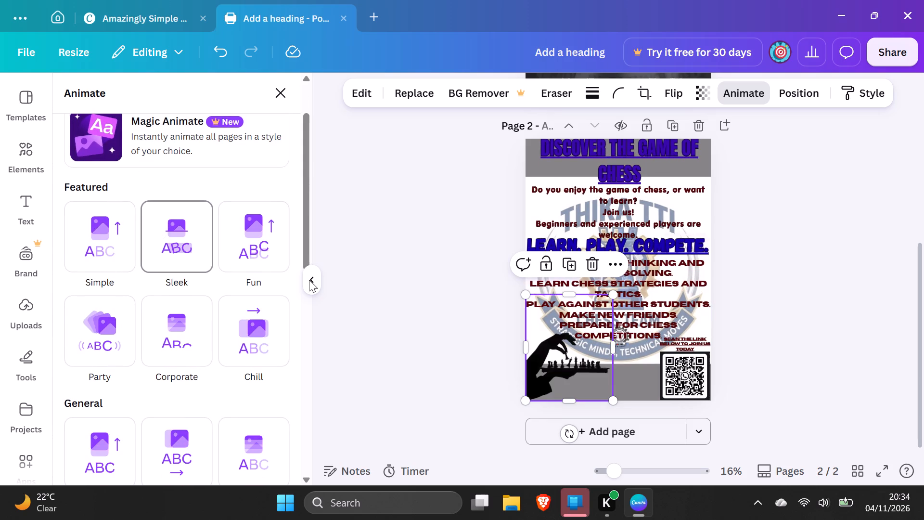
left_click(363, 223)
left_click(363, 223)
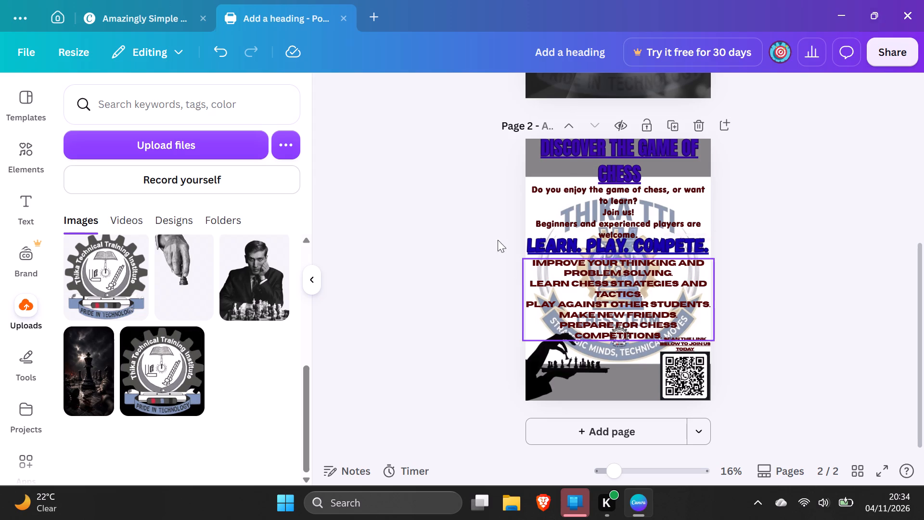
Group the headings, paragraphs, hand-and-chess-pieces artwork and QR code on page 2 into one object.
left_click_drag(496, 148, 800, 361)
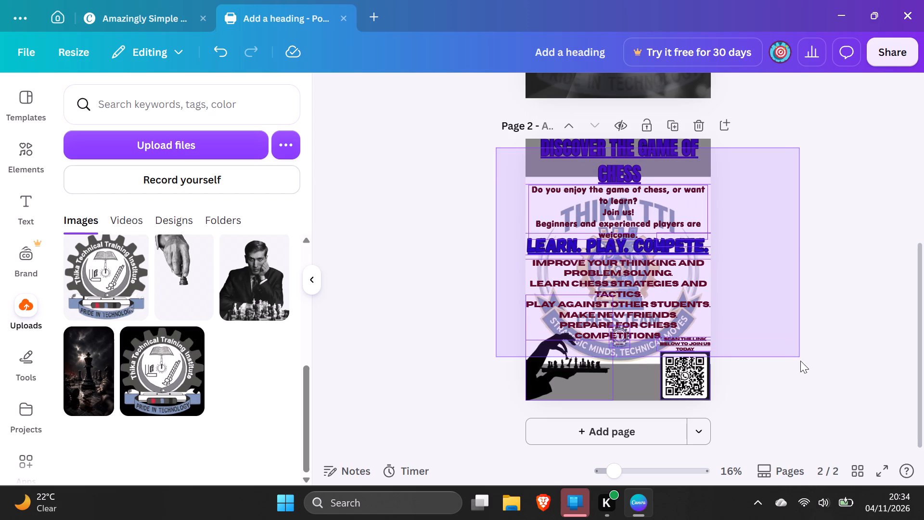
left_click_drag(800, 361, 812, 399)
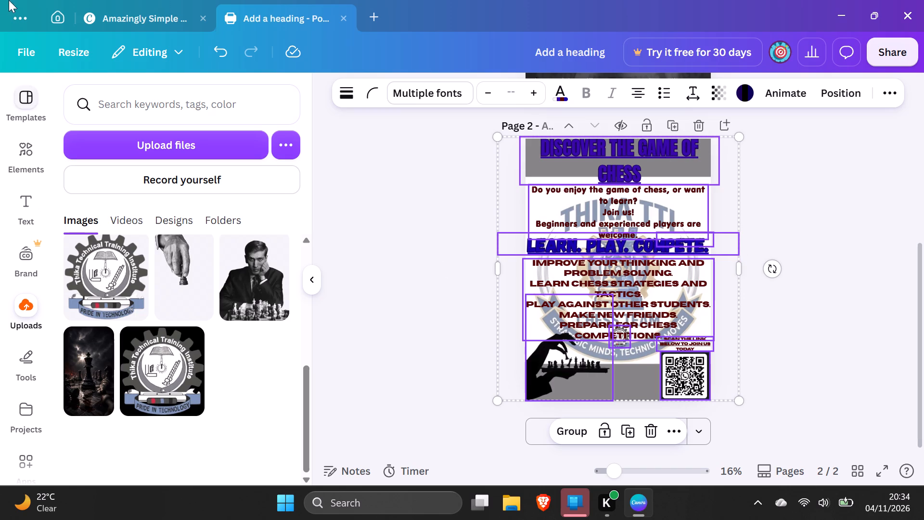
left_click(576, 436)
left_click(436, 365)
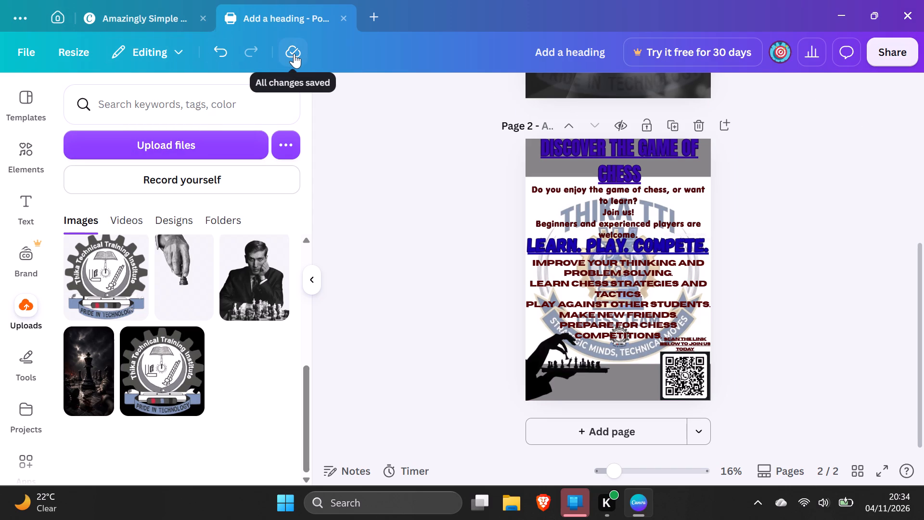
Download all pages of the poster as PNG at high quality.
left_click(36, 50)
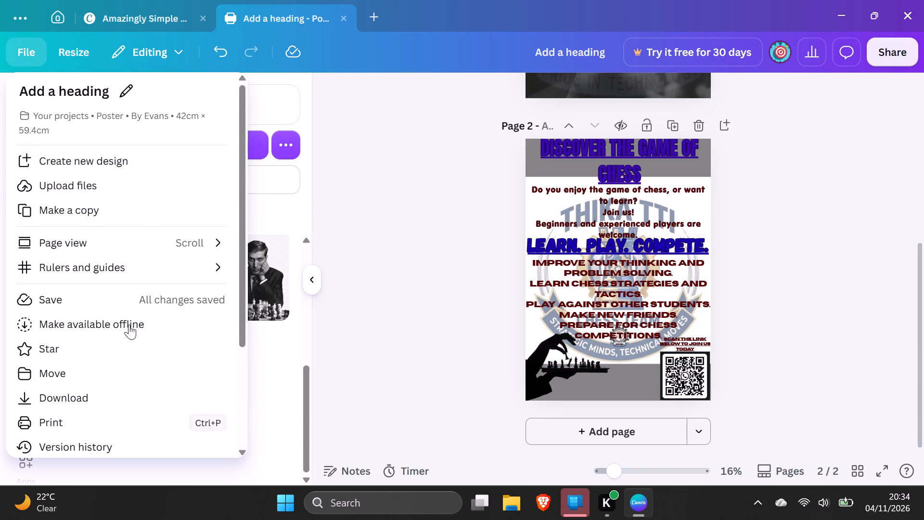
left_click(104, 394)
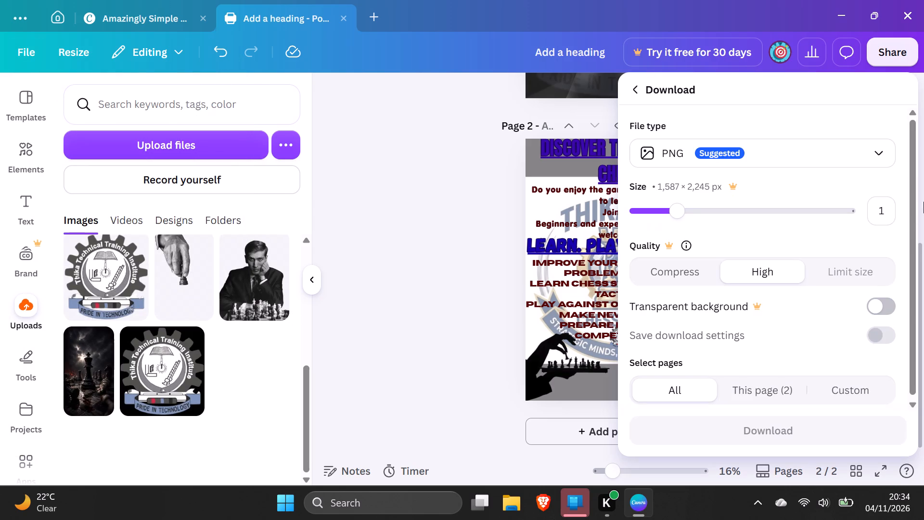
left_click(879, 149)
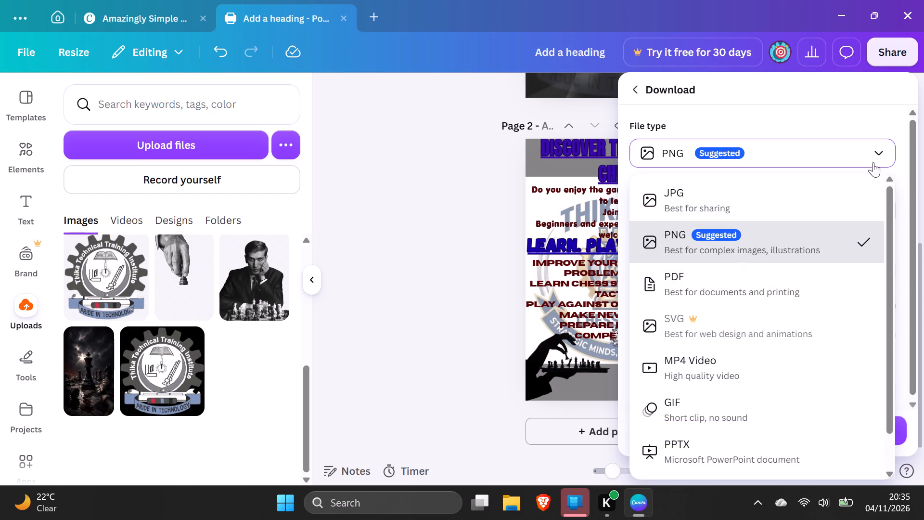
left_click(849, 240)
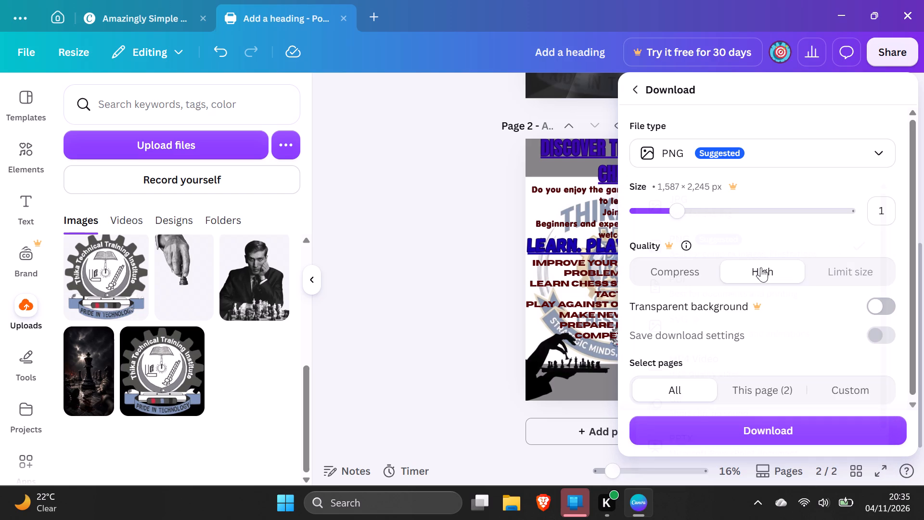
scroll(820, 384, "down", 6)
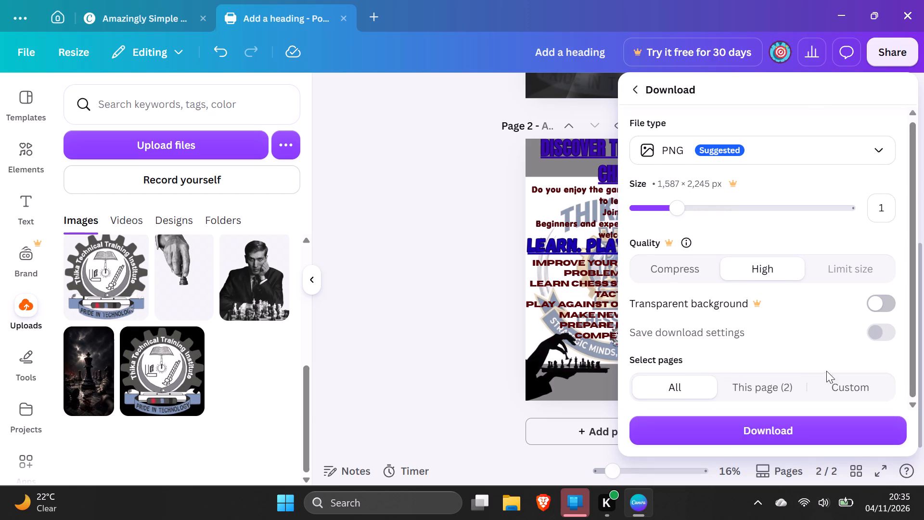
left_click(779, 434)
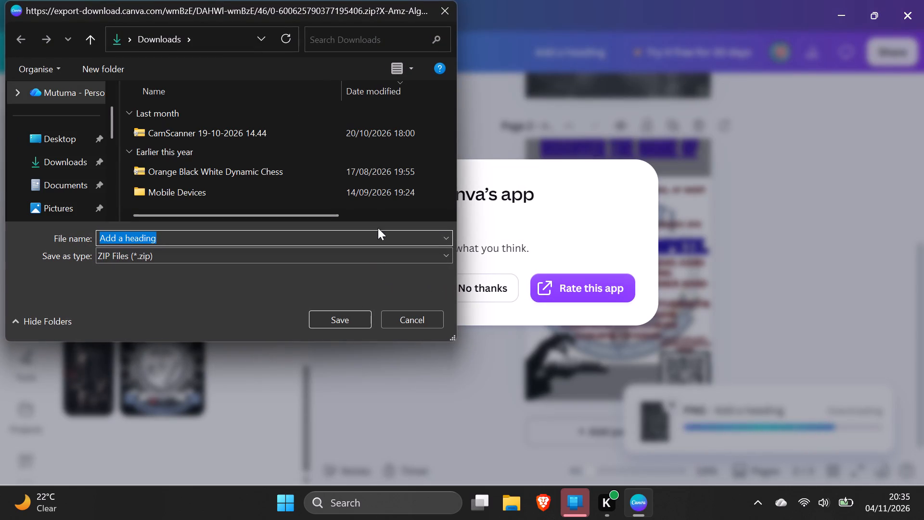
Save the "Add a heading" ZIP file in the Pictures folder and decline the app rating request.
left_click(67, 179)
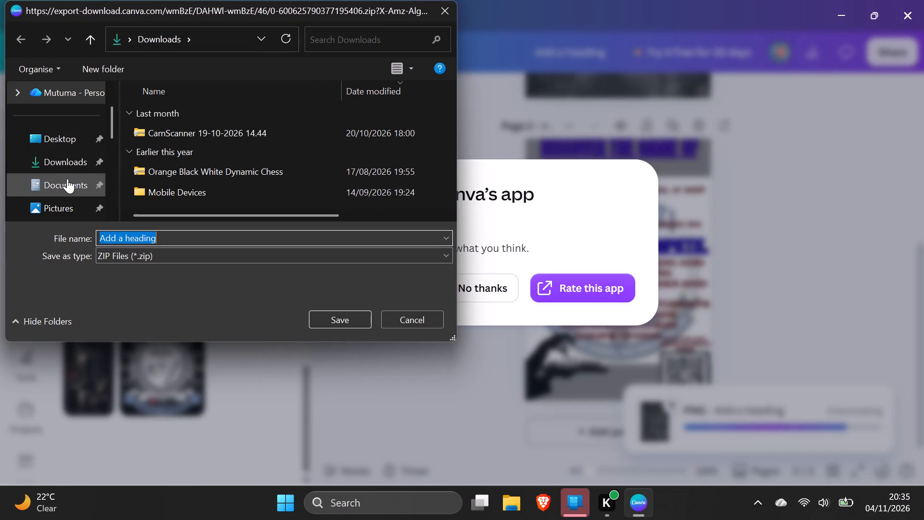
scroll(64, 176, "down", 2)
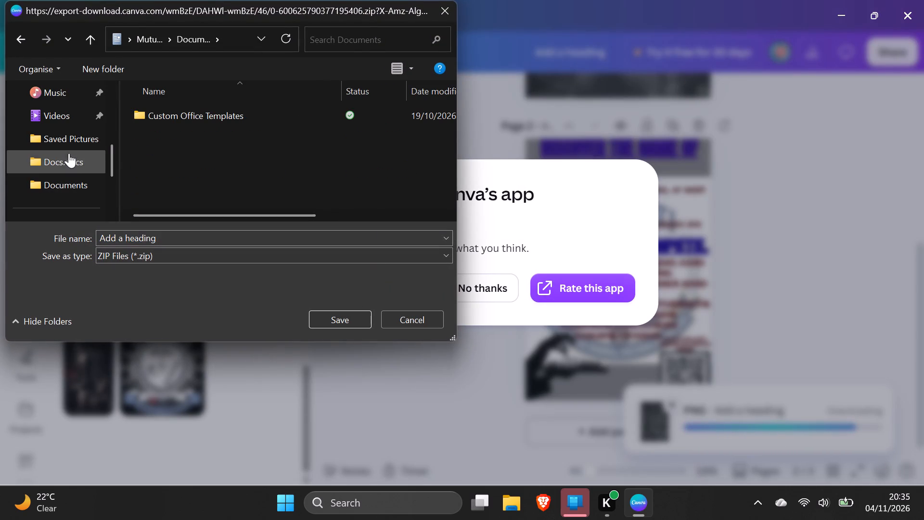
scroll(67, 142, "up", 1)
left_click(68, 142)
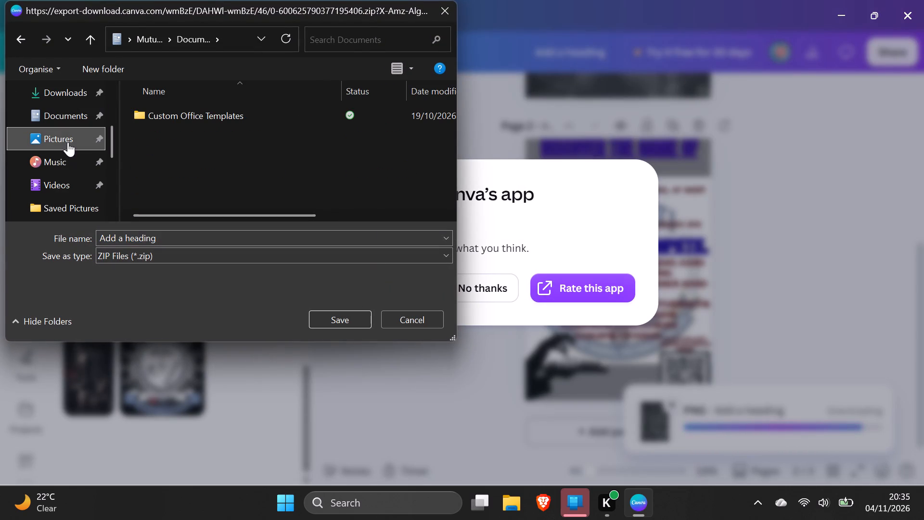
scroll(58, 217, "down", 1)
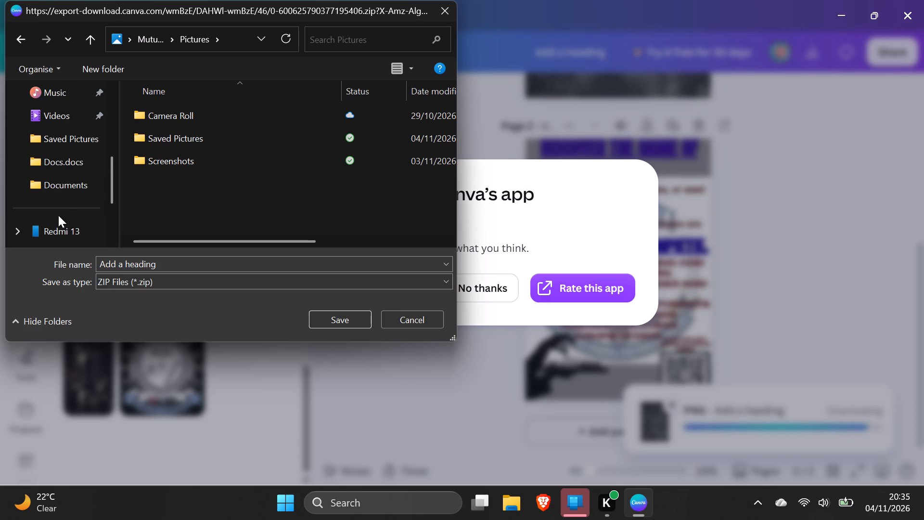
left_click(71, 144)
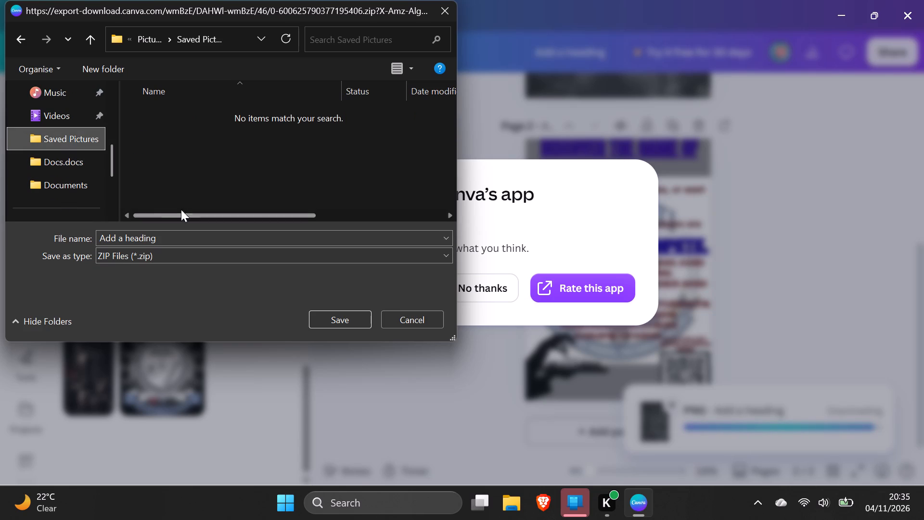
scroll(58, 176, "up", 1)
left_click(66, 135)
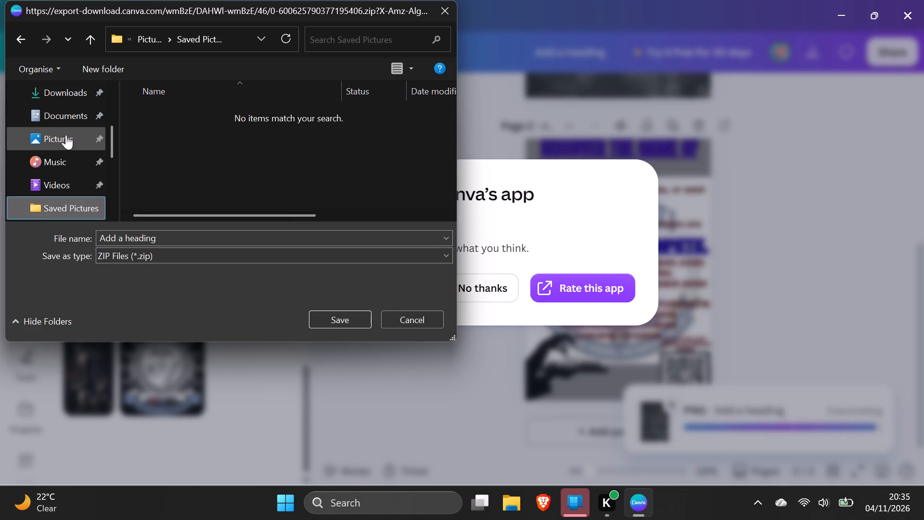
left_click(353, 328)
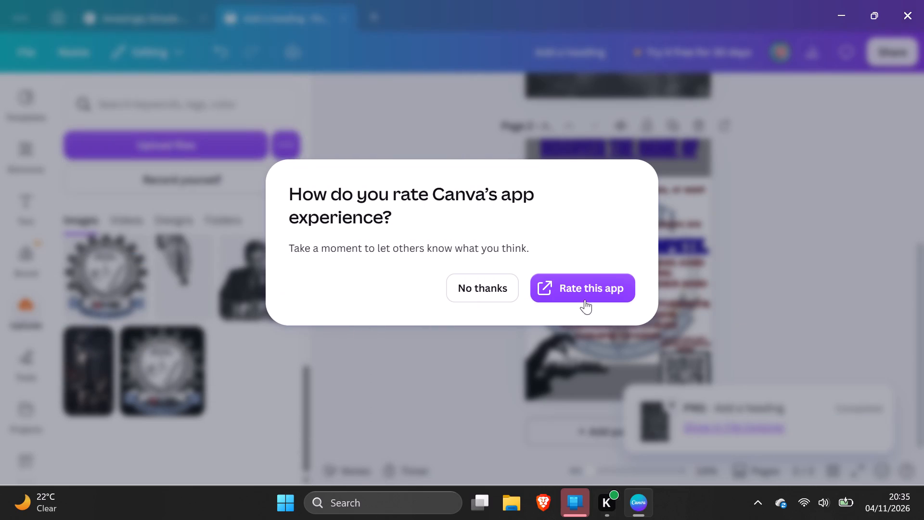
left_click(507, 286)
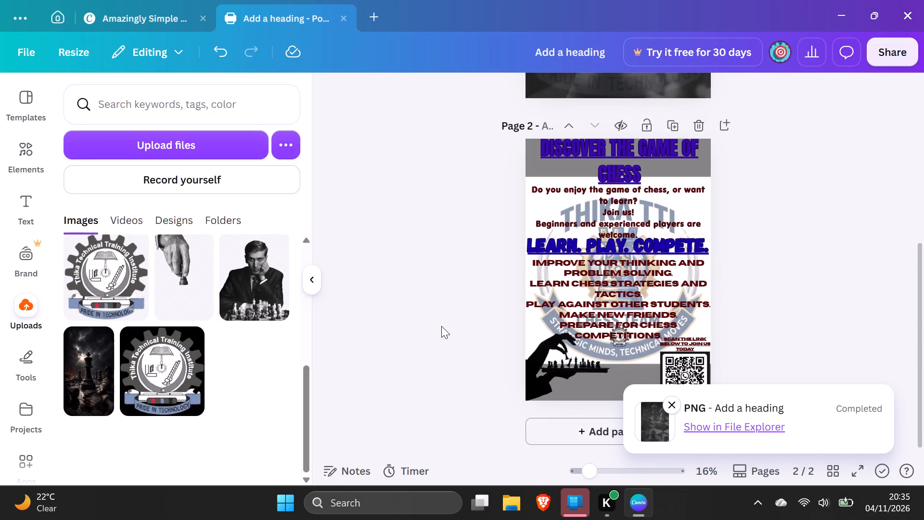
Delete the dark chess-pieces image covering page 1.
scroll(820, 358, "up", 1)
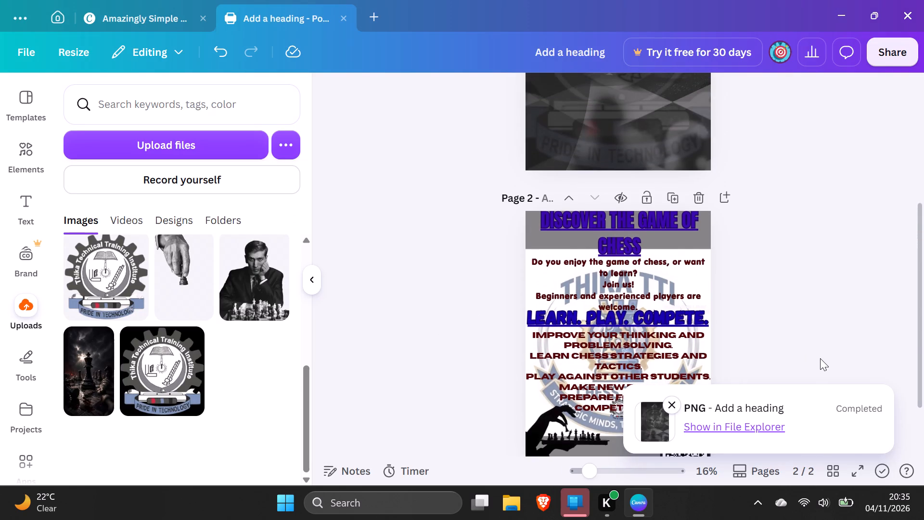
scroll(820, 358, "up", 2)
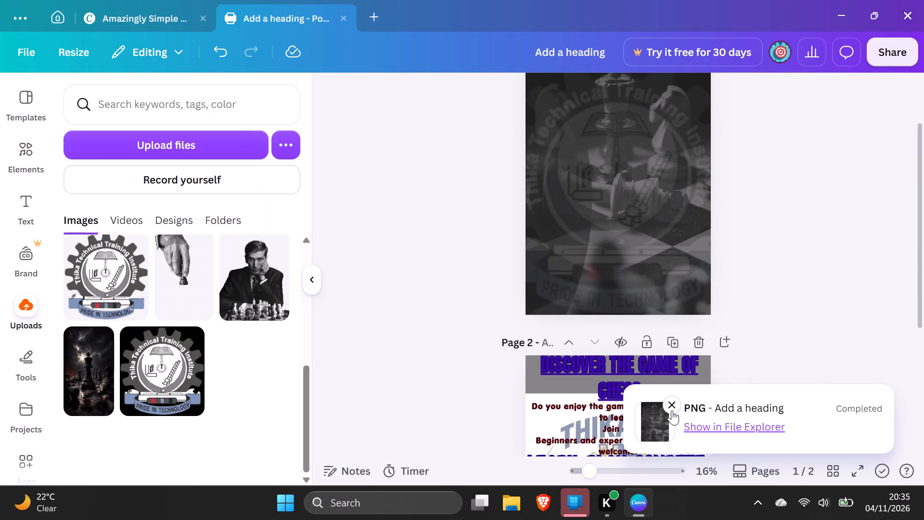
scroll(793, 330, "up", 3)
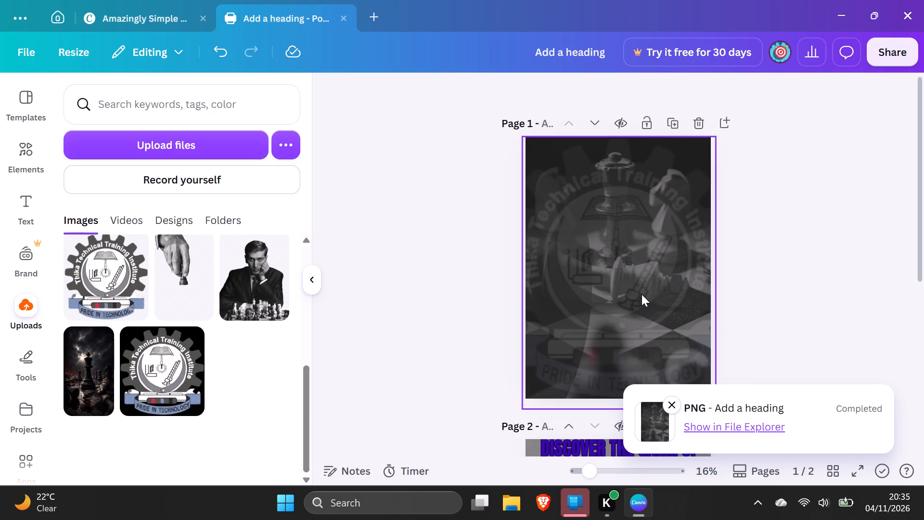
right_click(642, 294)
scroll(749, 166, "down", 2)
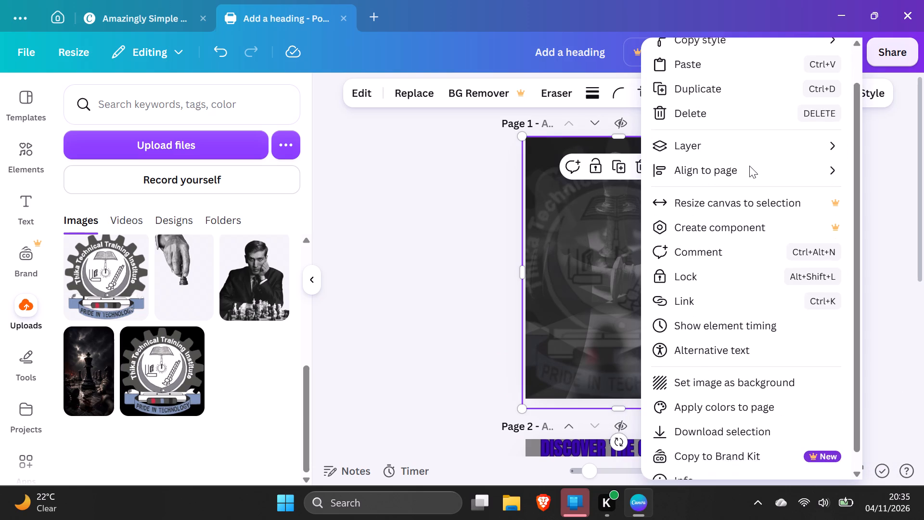
scroll(749, 166, "down", 4)
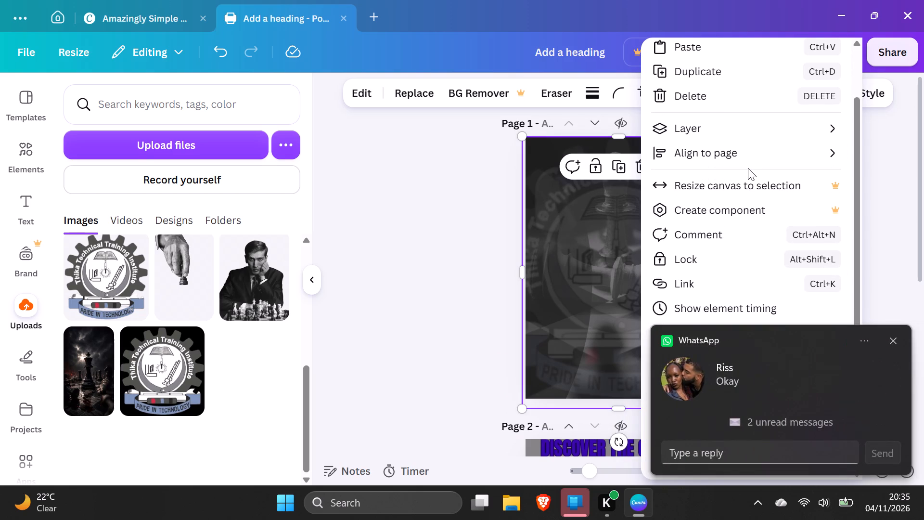
scroll(748, 168, "up", 2)
left_click(898, 343)
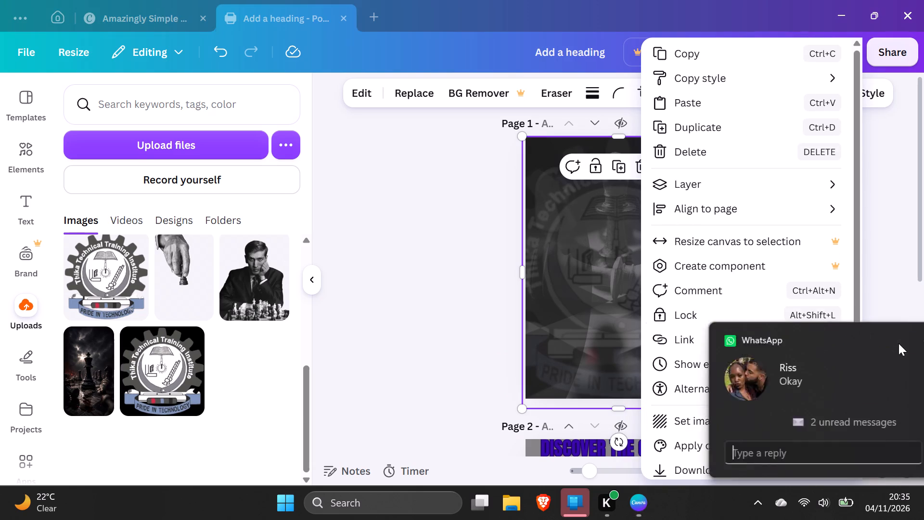
scroll(808, 282, "up", 3)
left_click(741, 157)
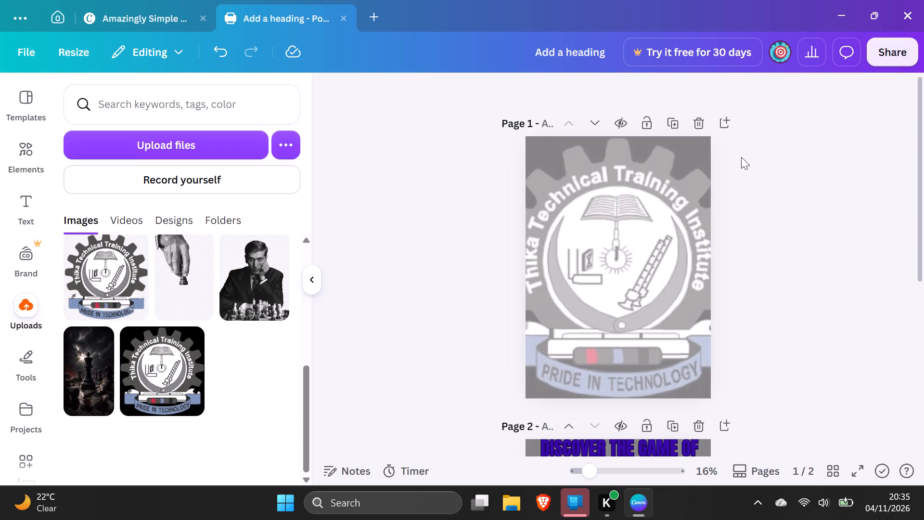
Delete page 1, which holds only the Thika Technical Training Institute logo, from the design.
left_click(584, 275)
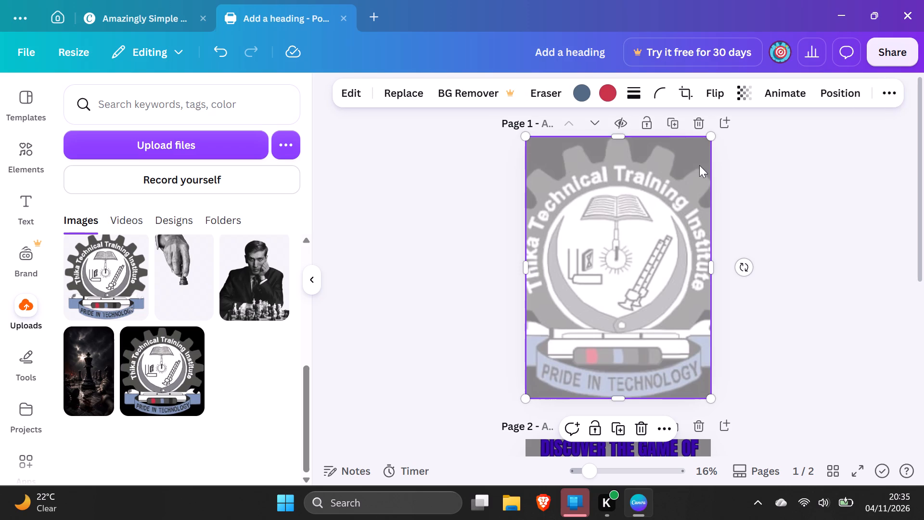
left_click(701, 119)
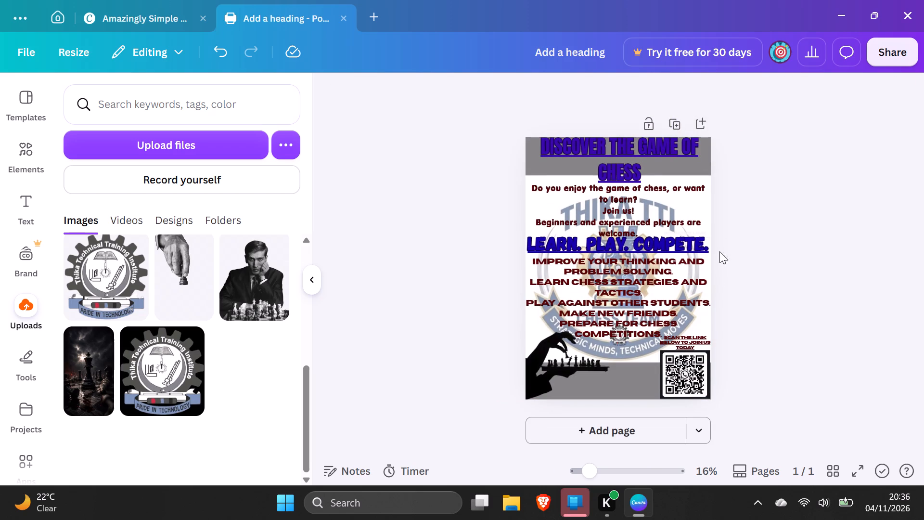
Check the save status of the design.
left_click(547, 212)
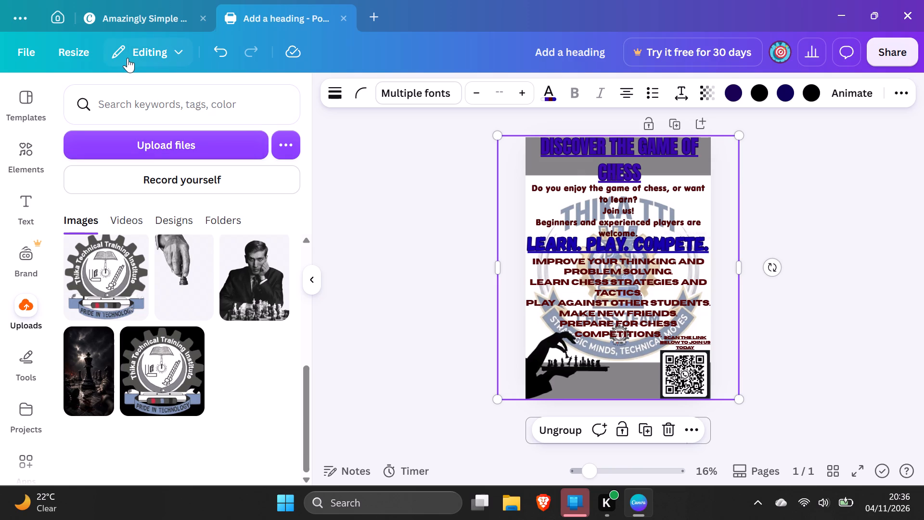
left_click(288, 52)
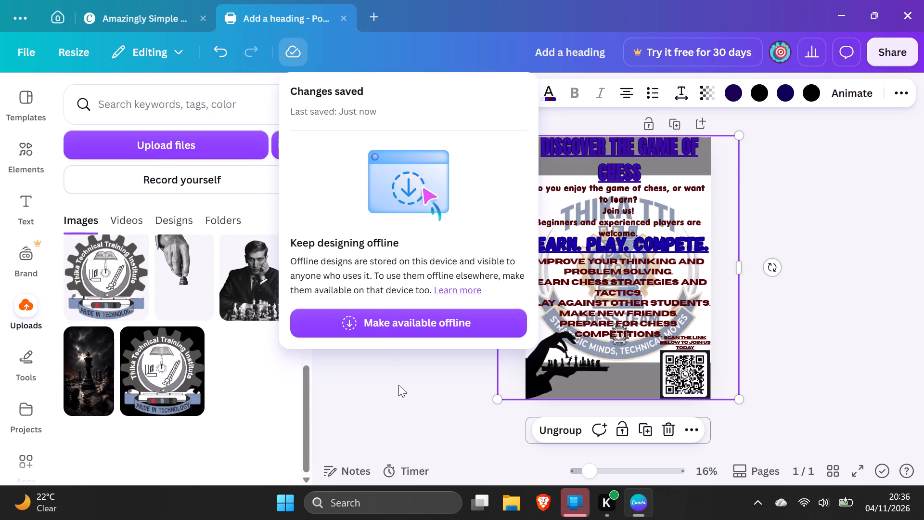
left_click(400, 385)
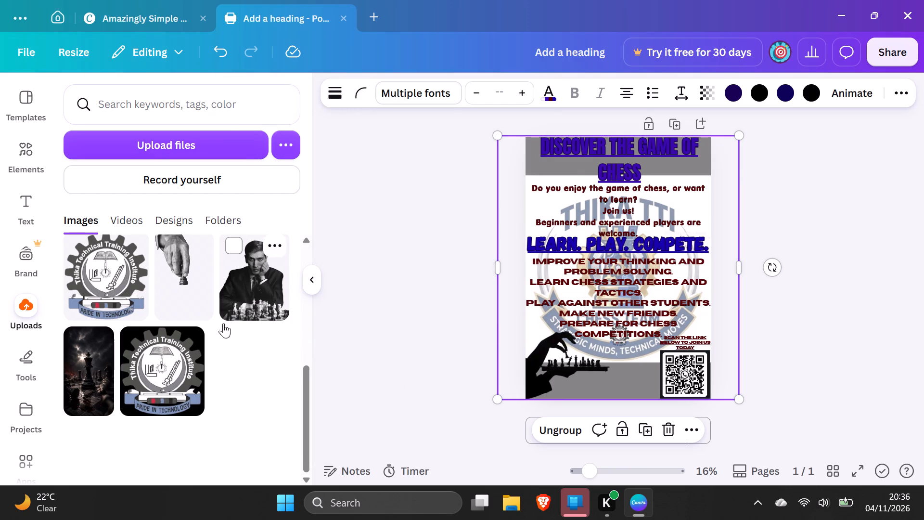
Collapse the uploads side panel to widen the canvas.
left_click(306, 283)
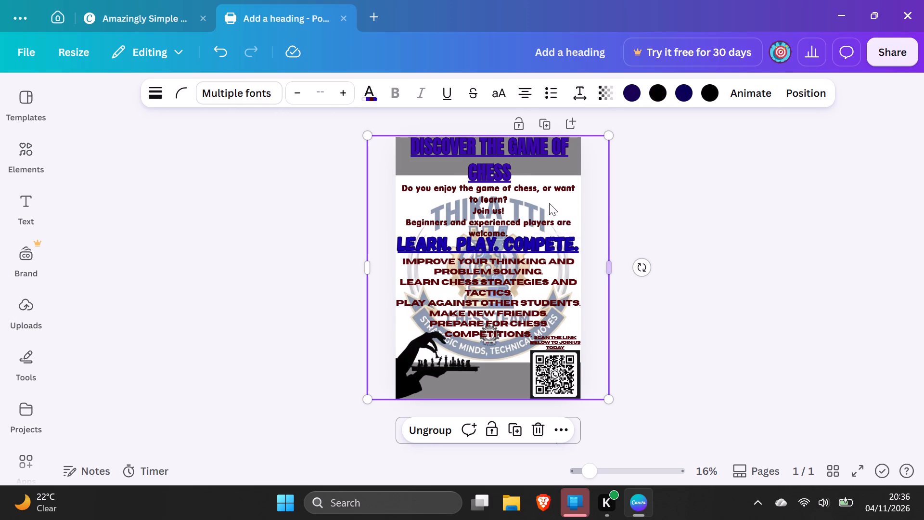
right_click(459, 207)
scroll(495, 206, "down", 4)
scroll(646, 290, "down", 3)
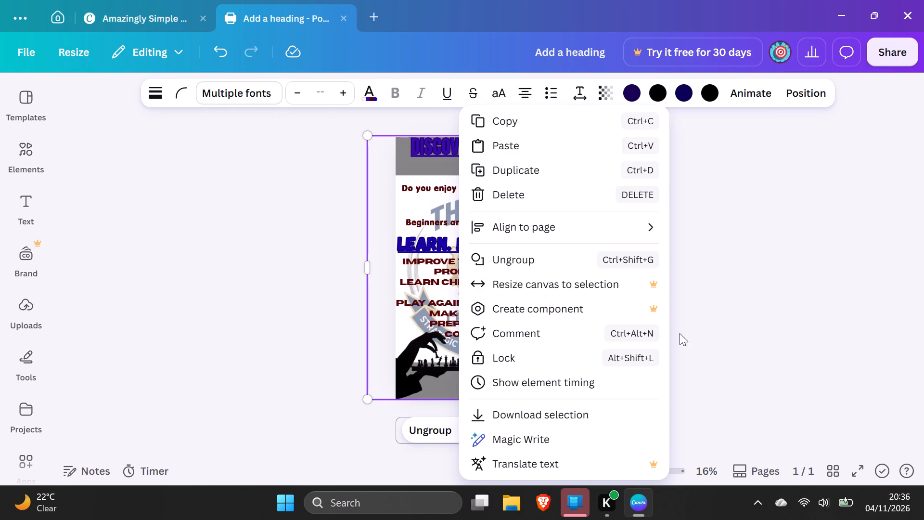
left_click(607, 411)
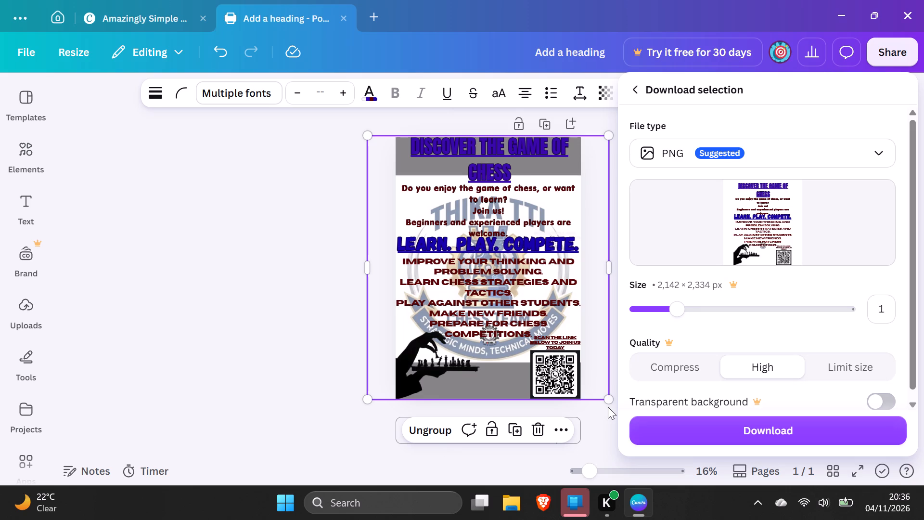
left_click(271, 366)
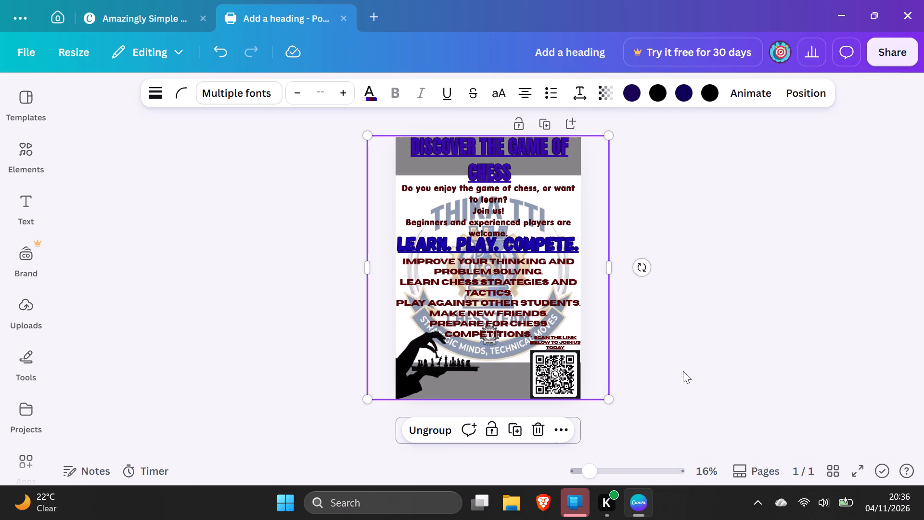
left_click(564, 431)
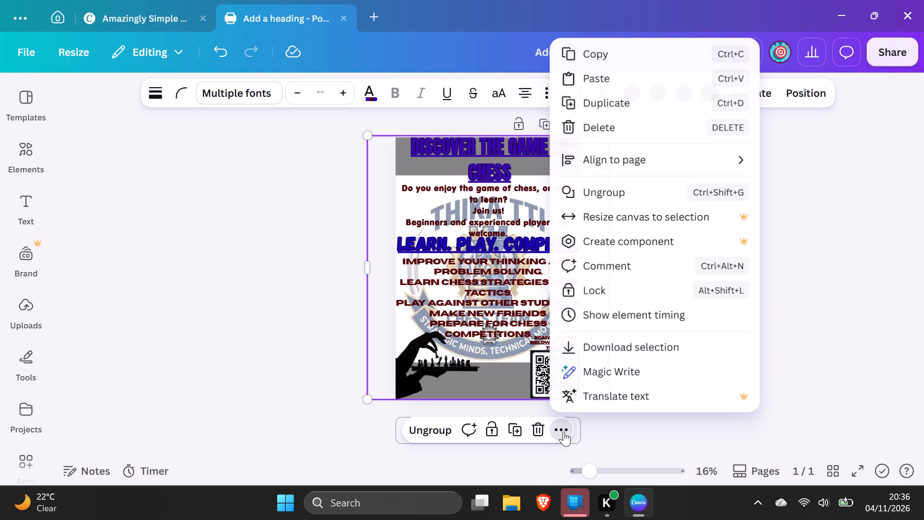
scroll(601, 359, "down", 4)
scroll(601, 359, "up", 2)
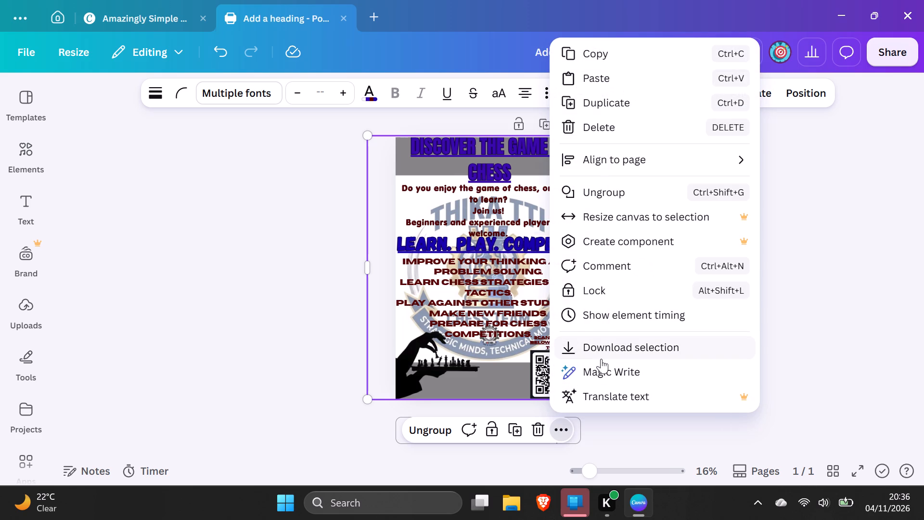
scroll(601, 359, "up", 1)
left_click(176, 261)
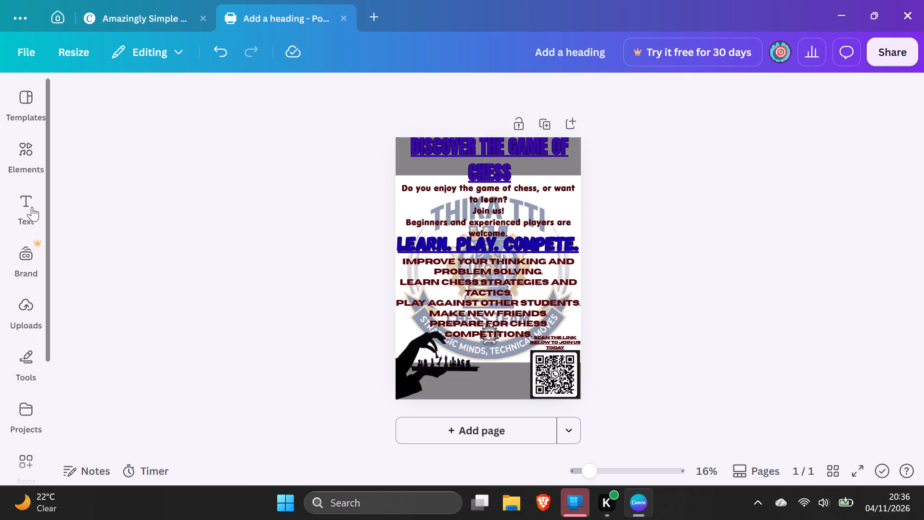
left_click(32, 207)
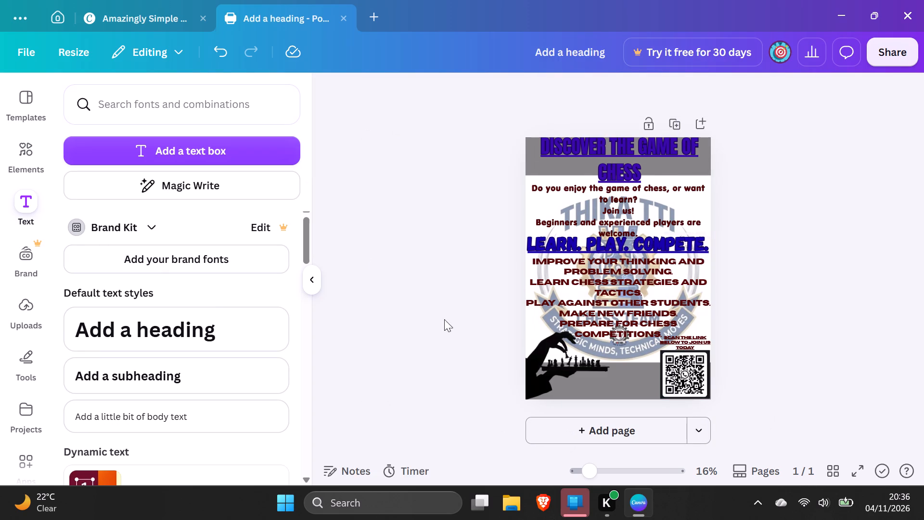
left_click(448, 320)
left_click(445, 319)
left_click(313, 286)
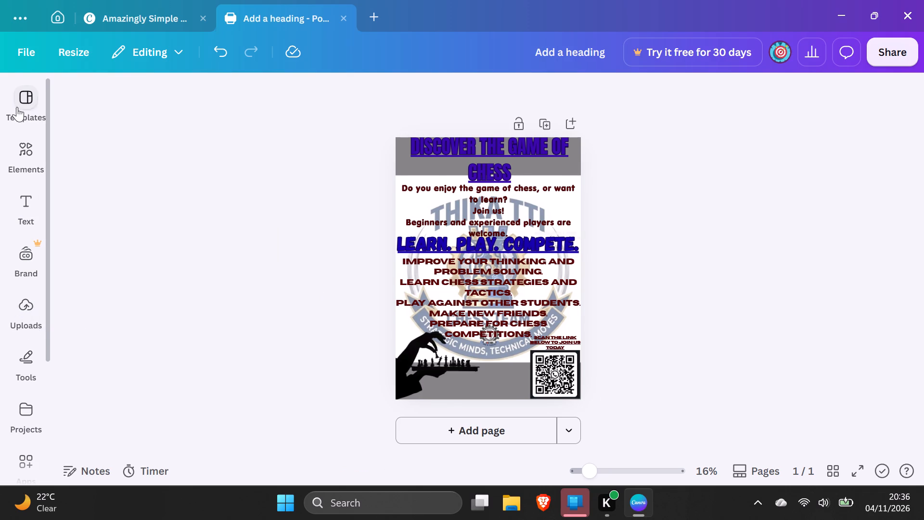
Open the download settings for exporting the single-page chess poster as a PNG.
left_click(24, 60)
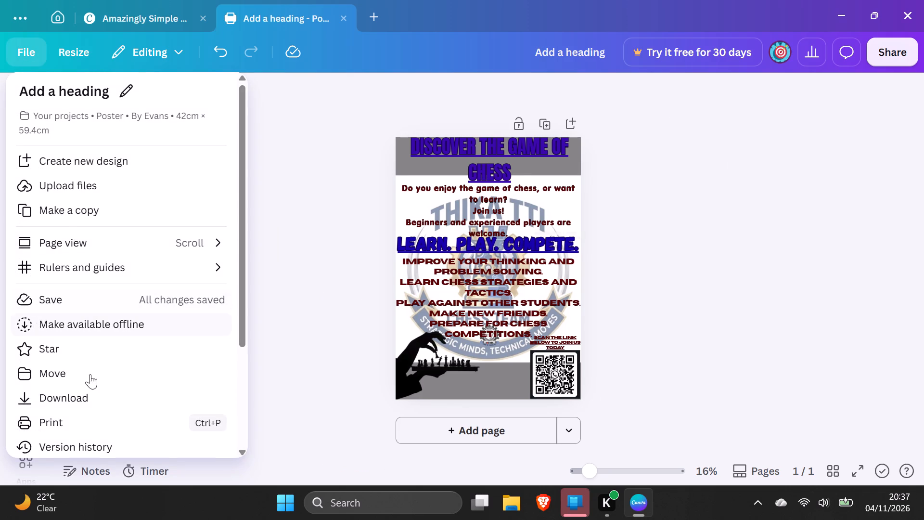
left_click(85, 402)
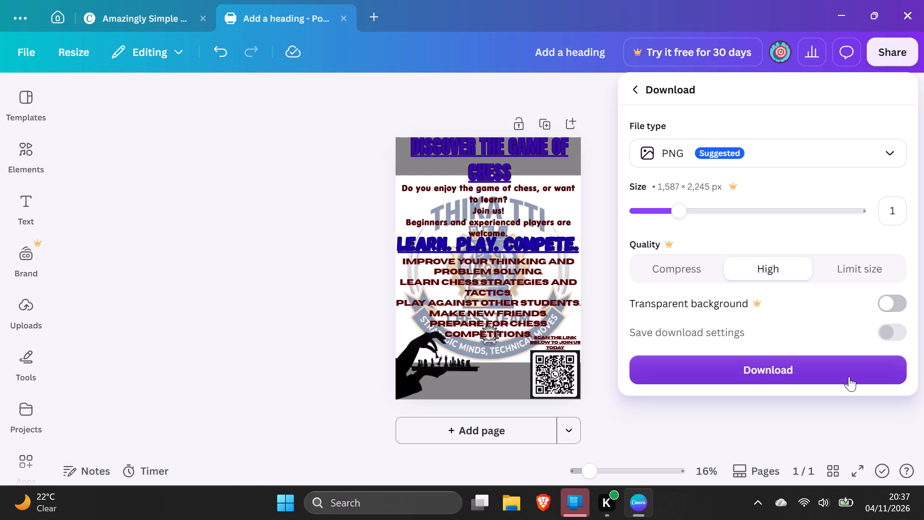
scroll(843, 331, "down", 3)
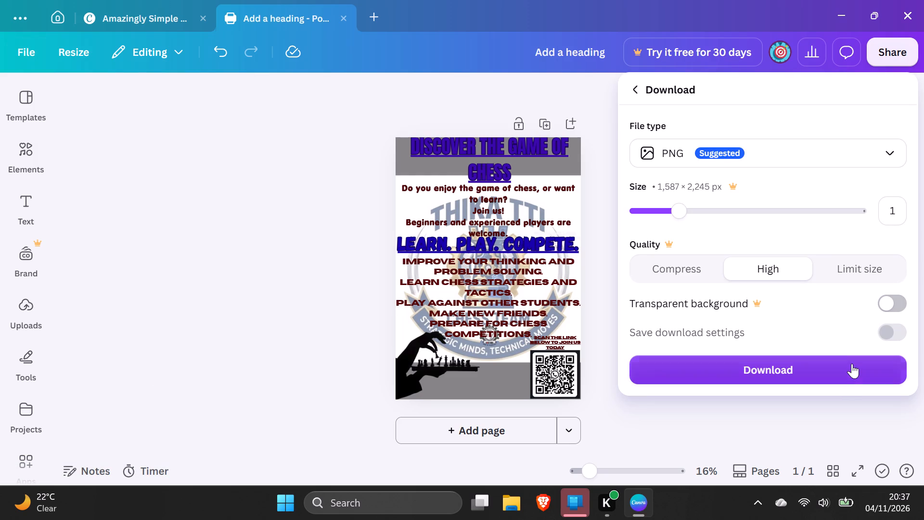
Download the chess poster as a PNG and save it in the Downloads folder under the suggested name "Add a heading".
left_click(852, 368)
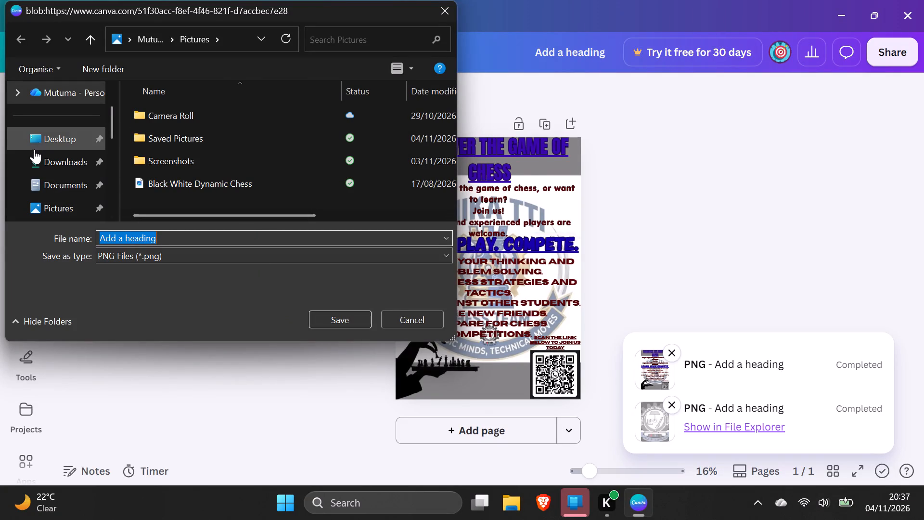
left_click(45, 162)
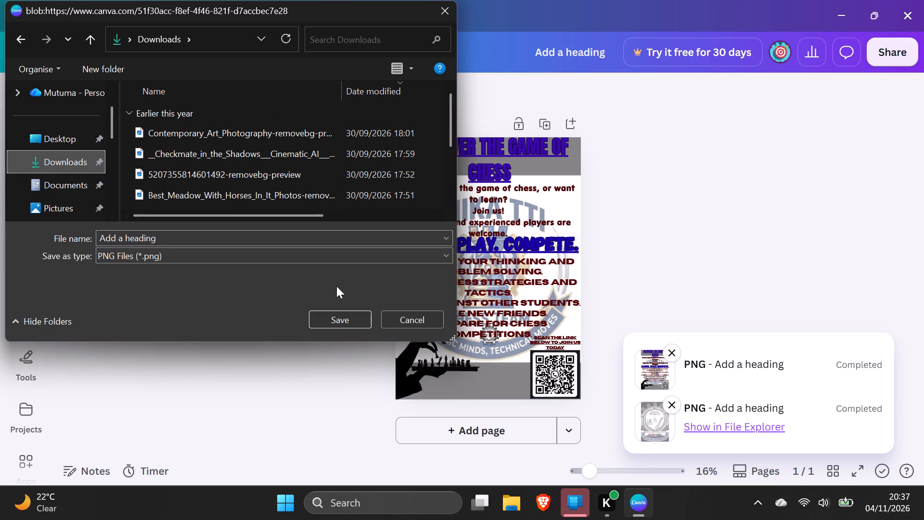
left_click(344, 318)
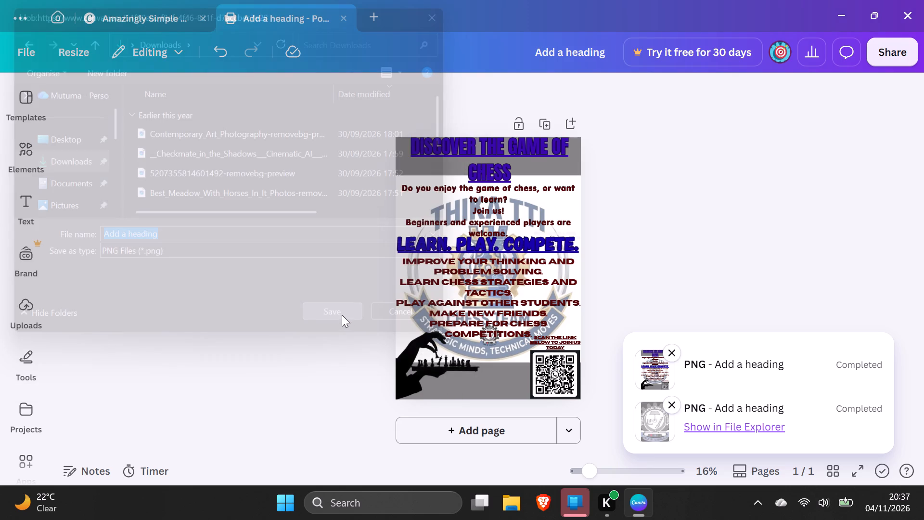
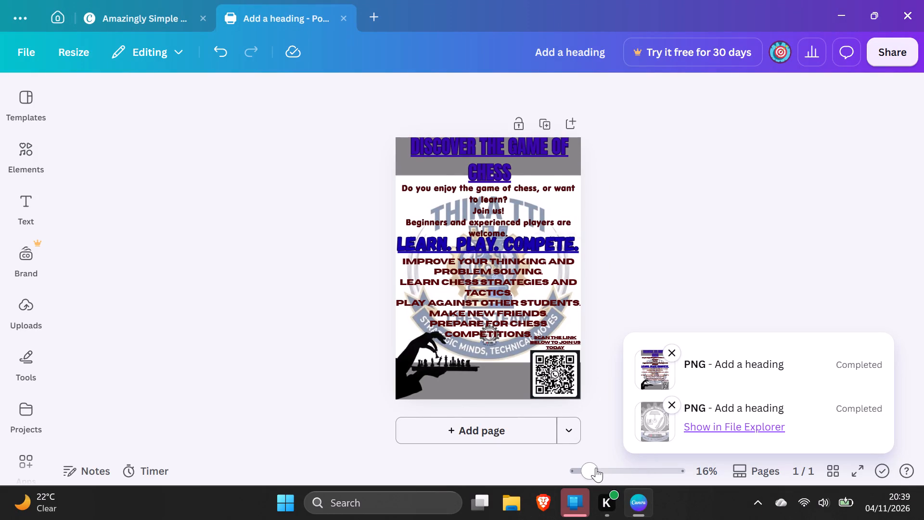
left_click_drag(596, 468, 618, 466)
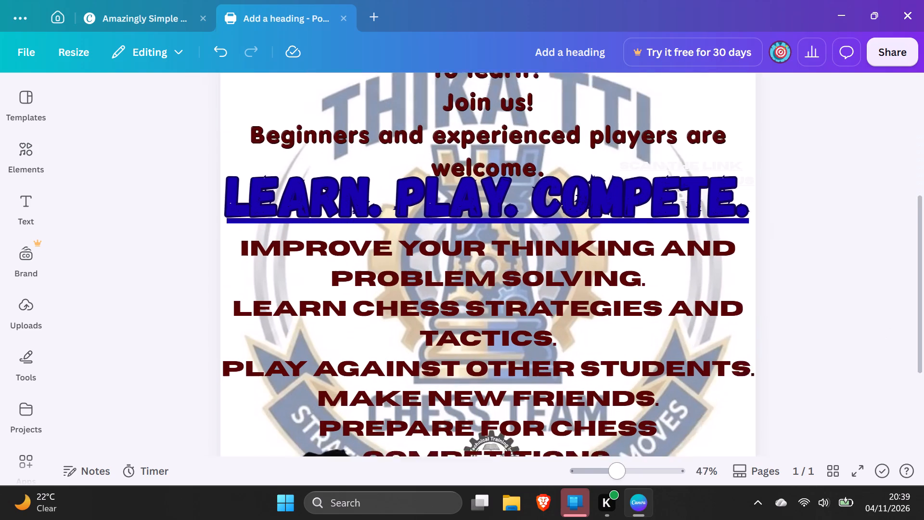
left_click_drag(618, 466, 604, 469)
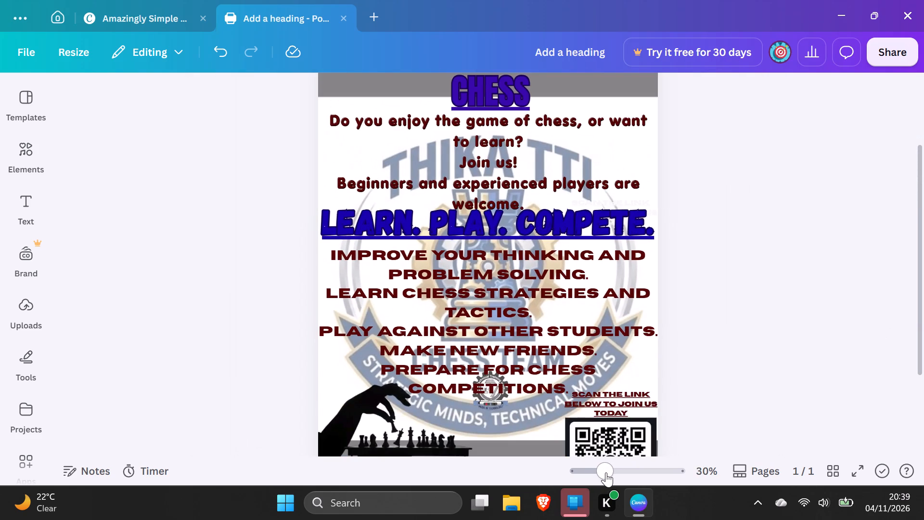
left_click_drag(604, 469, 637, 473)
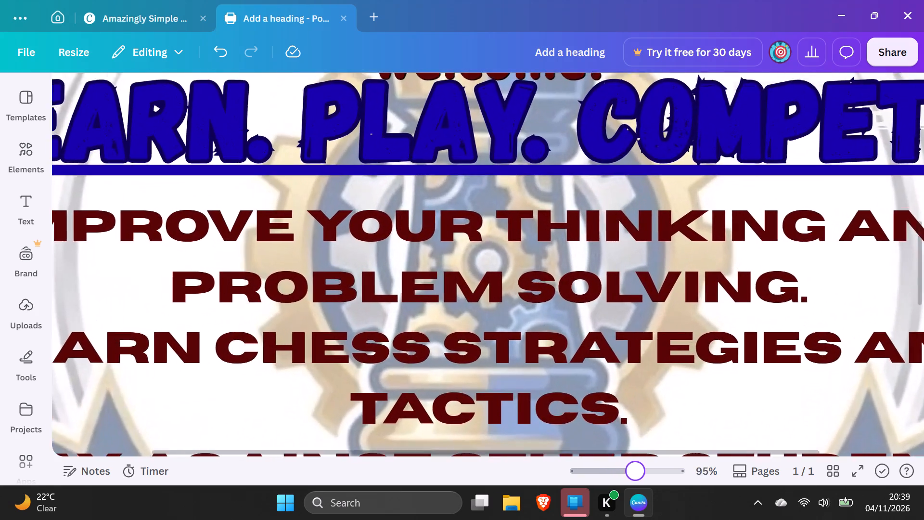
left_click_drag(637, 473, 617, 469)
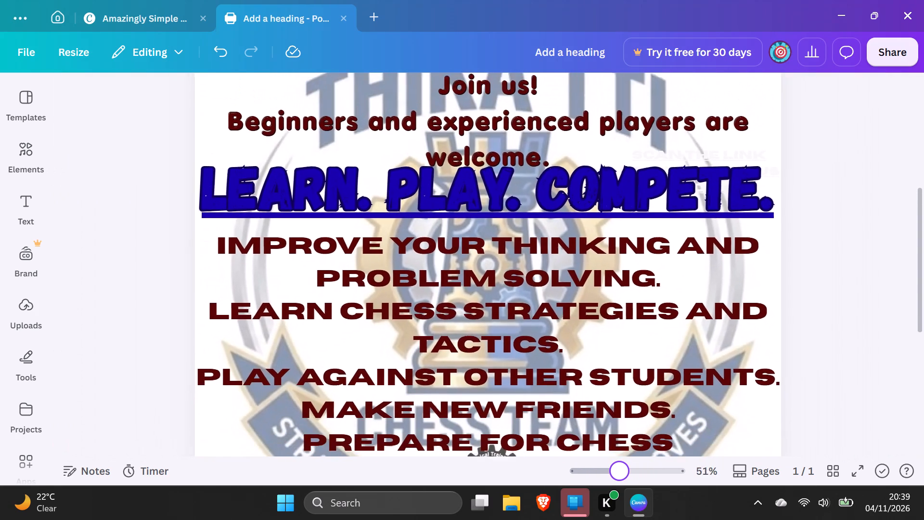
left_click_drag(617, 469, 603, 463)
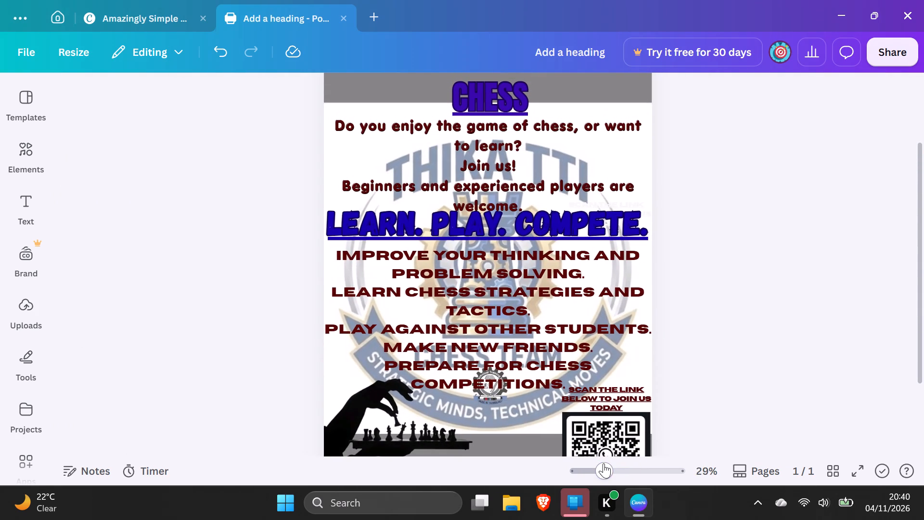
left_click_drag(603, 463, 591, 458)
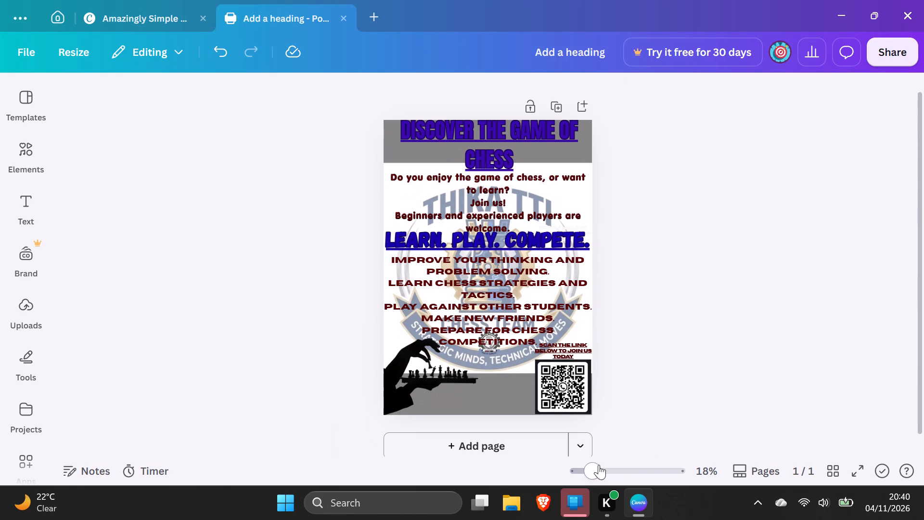
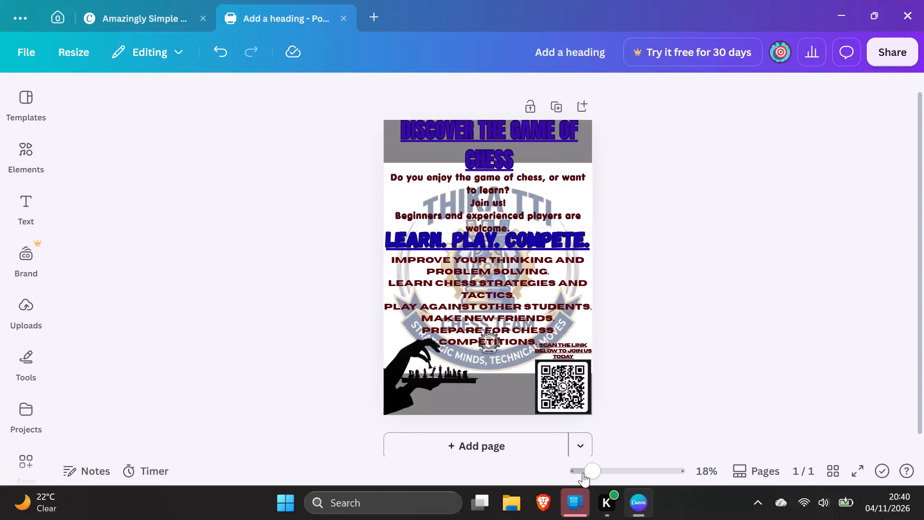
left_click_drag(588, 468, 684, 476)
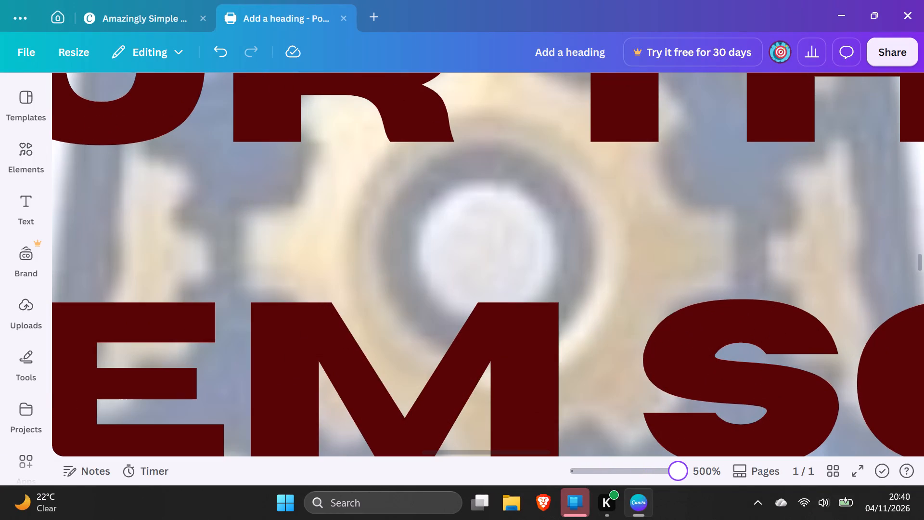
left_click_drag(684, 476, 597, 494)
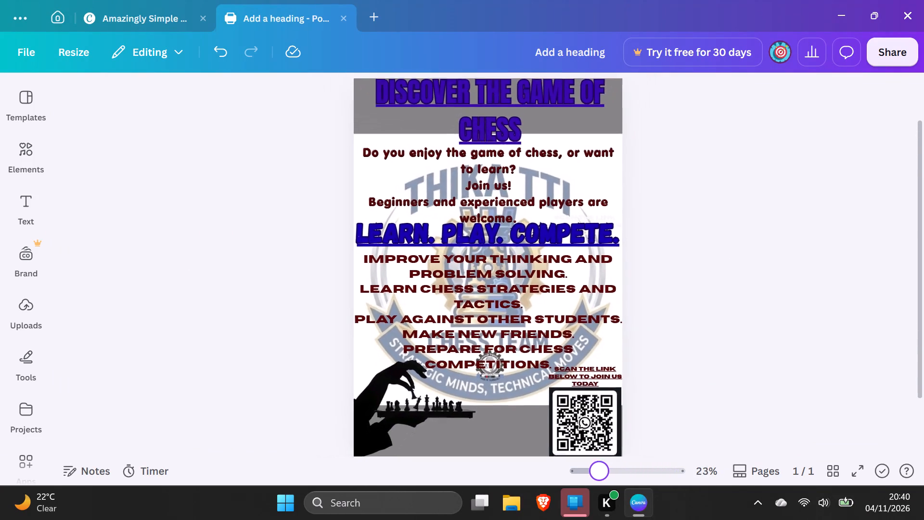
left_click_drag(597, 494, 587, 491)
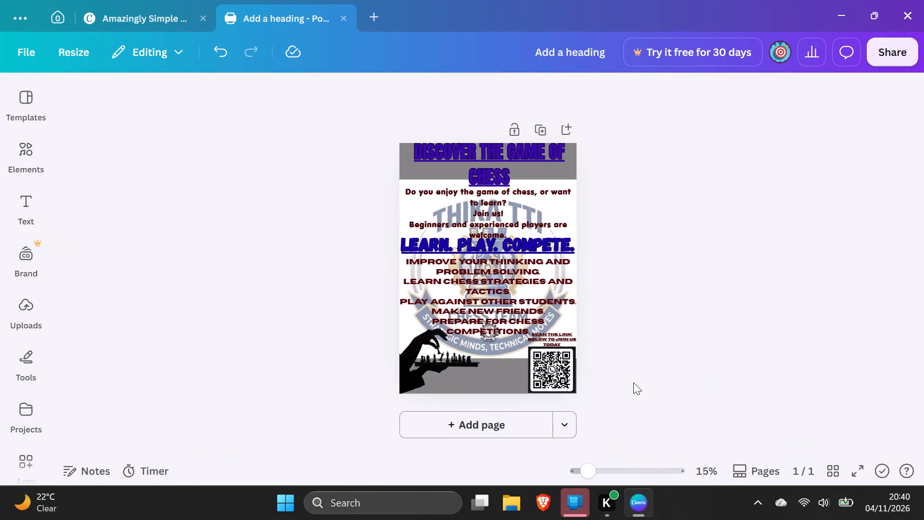
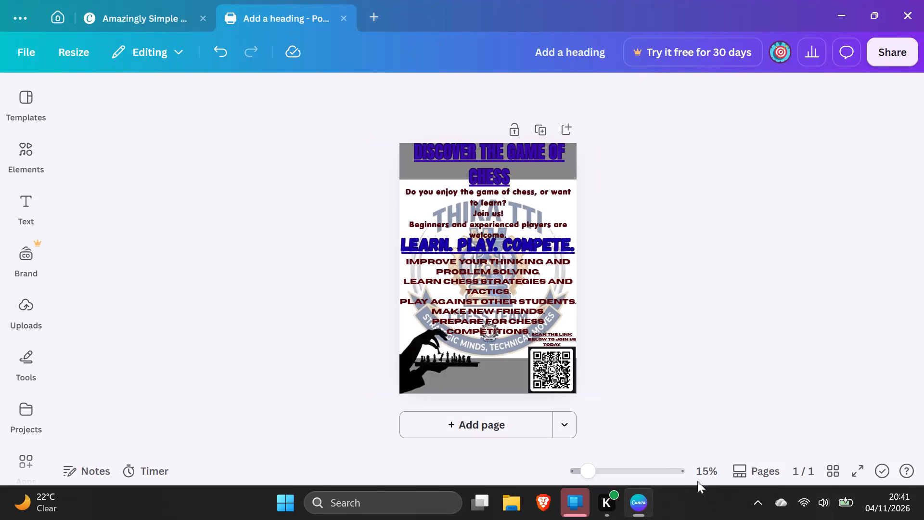
Review the finished chess poster up close, from the QR code and chessboard artwork up to the heading.
left_click_drag(588, 468, 629, 466)
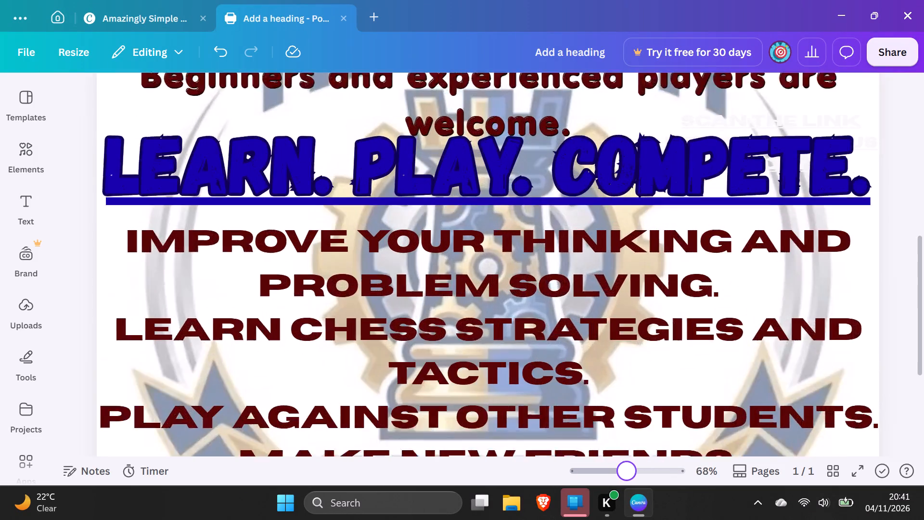
left_click_drag(629, 466, 645, 465)
scroll(634, 357, "down", 6)
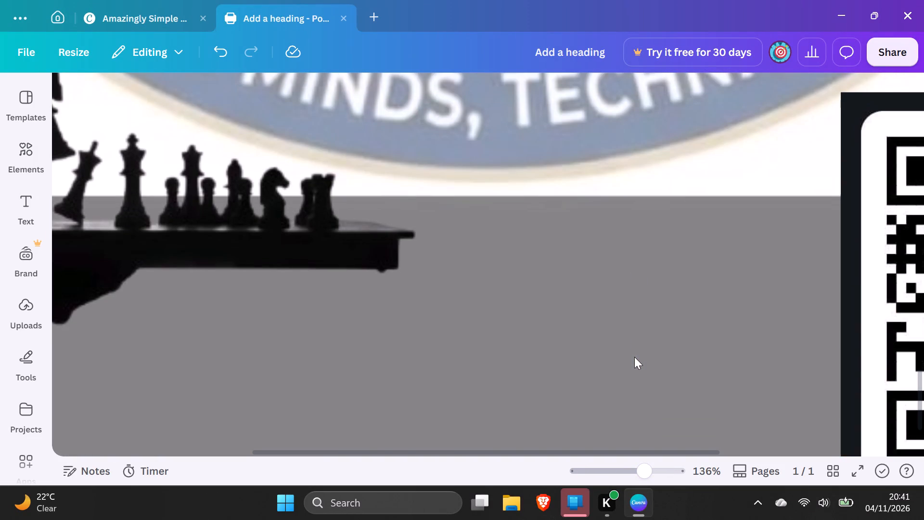
scroll(634, 356, "up", 2)
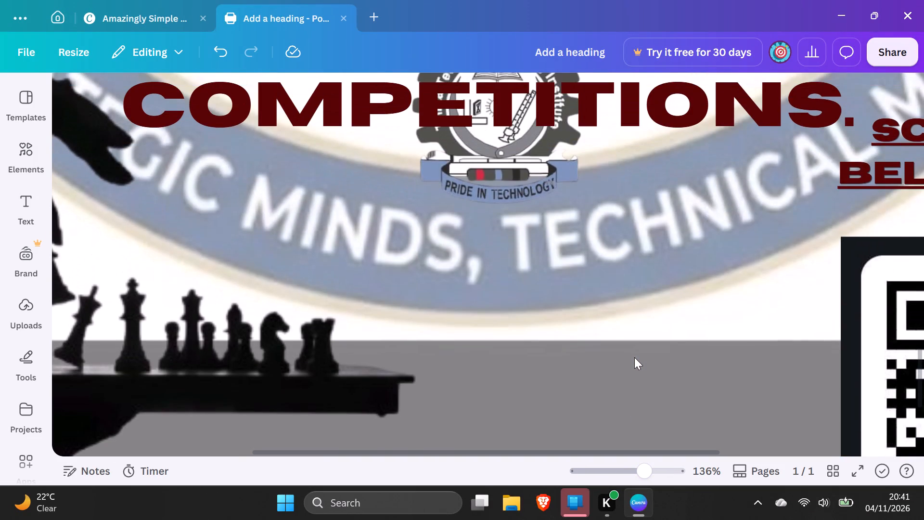
scroll(634, 357, "up", 1)
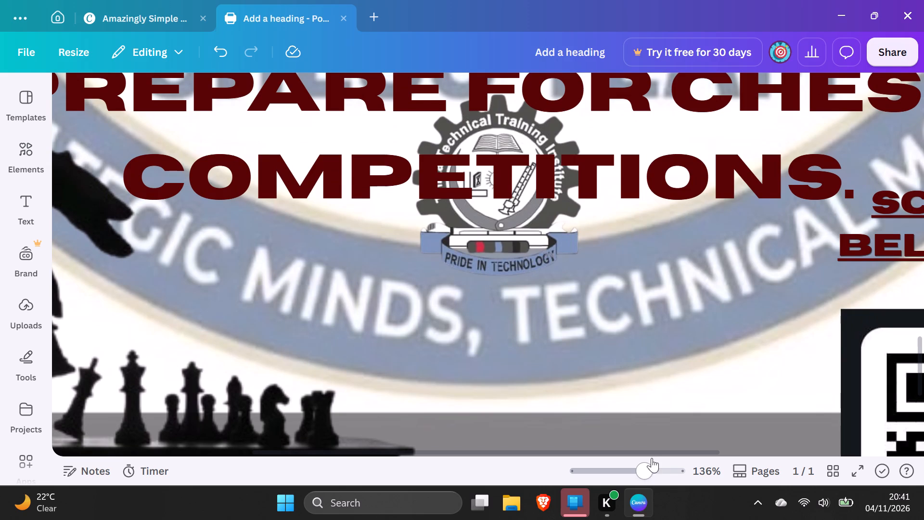
left_click_drag(650, 467, 620, 467)
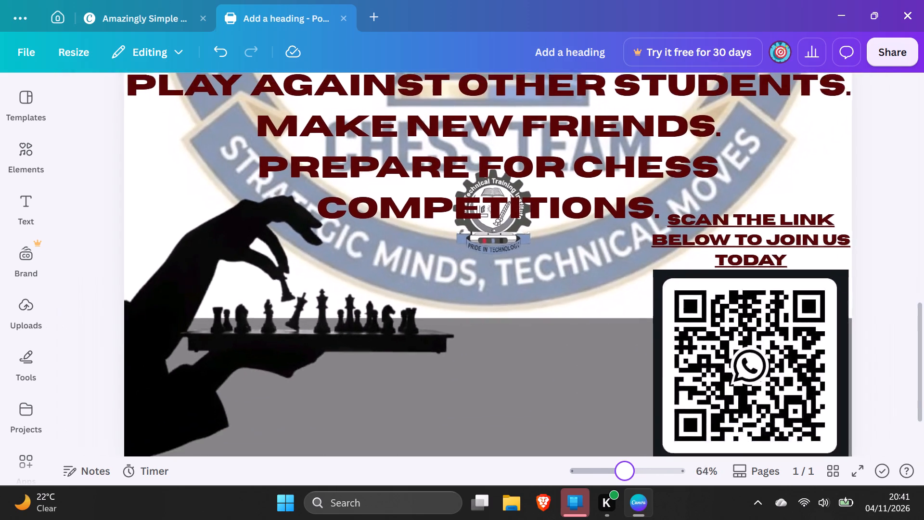
left_click_drag(620, 467, 615, 466)
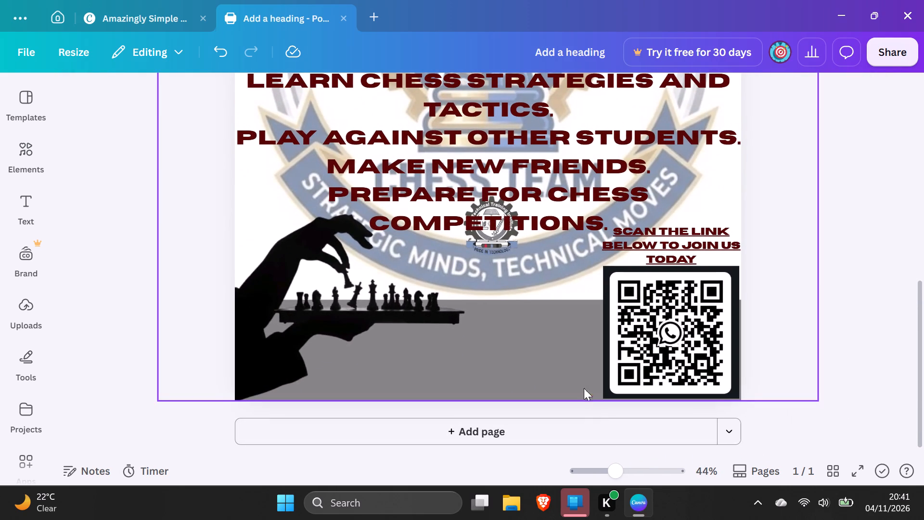
scroll(577, 377, "up", 2)
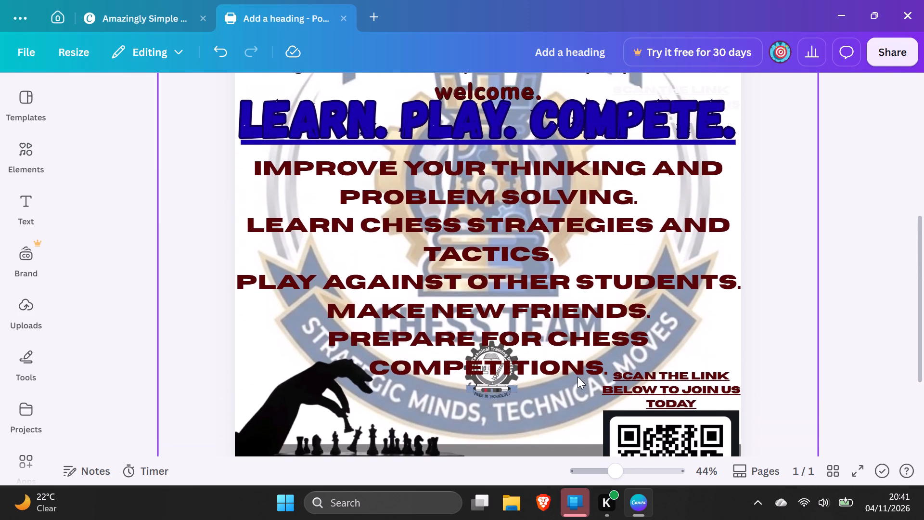
scroll(577, 377, "up", 2)
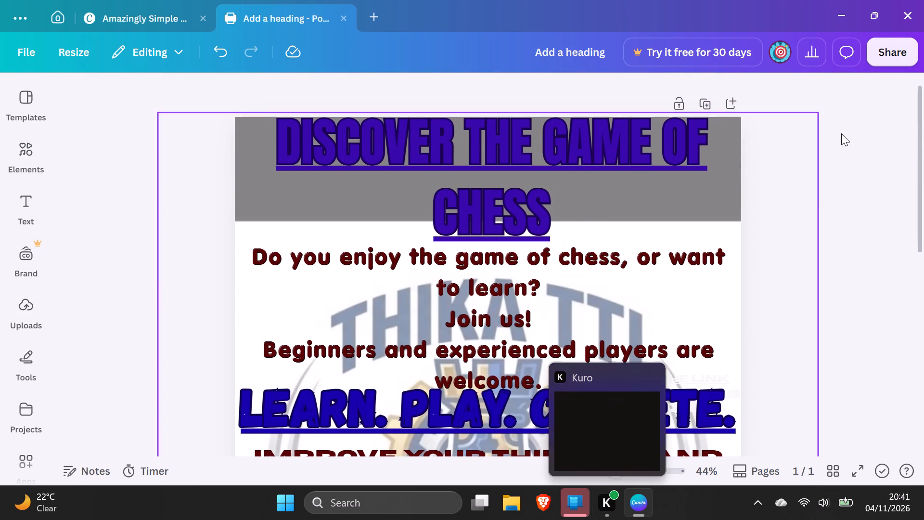
left_click(825, 11)
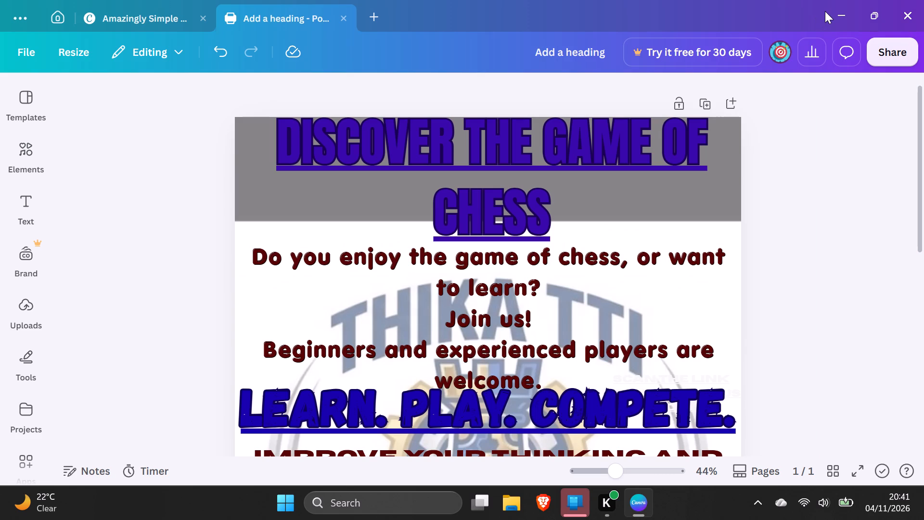
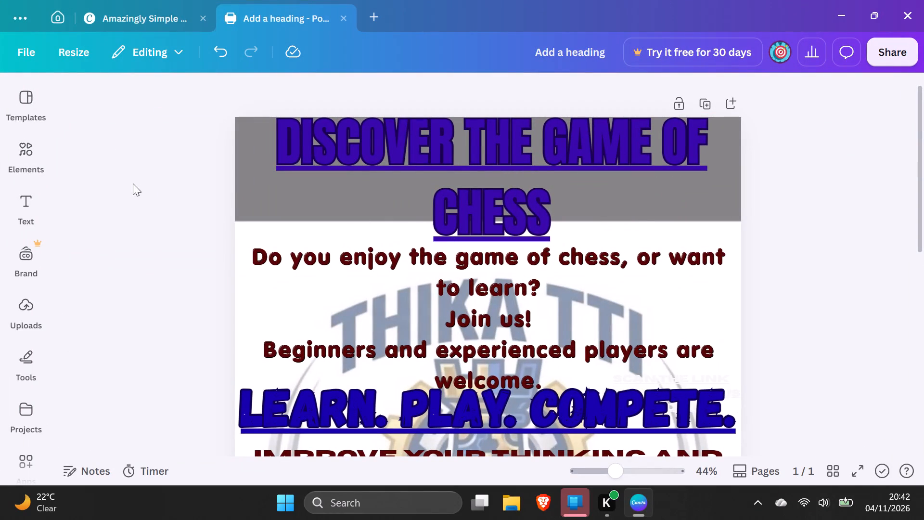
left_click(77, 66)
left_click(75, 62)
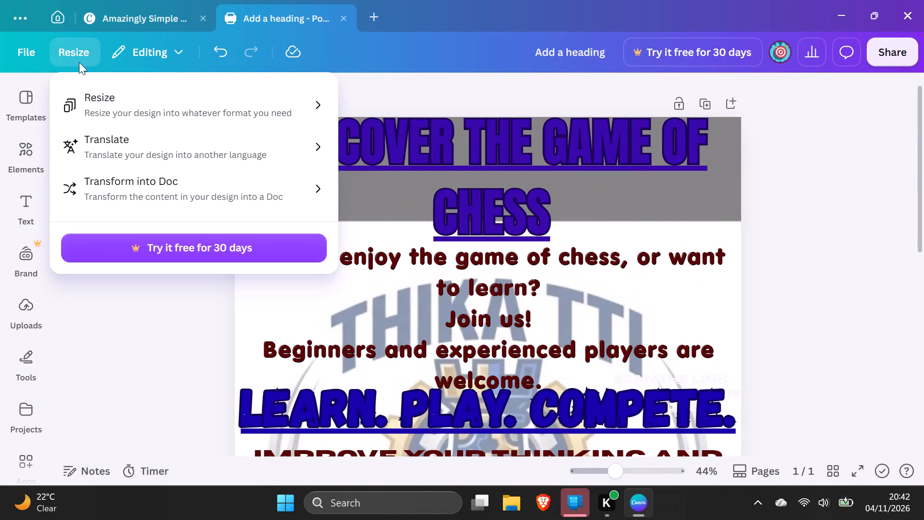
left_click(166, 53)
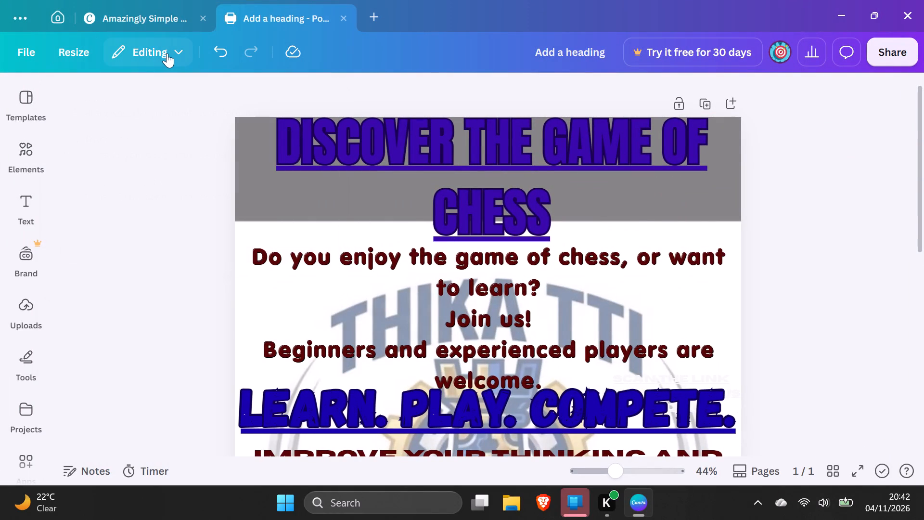